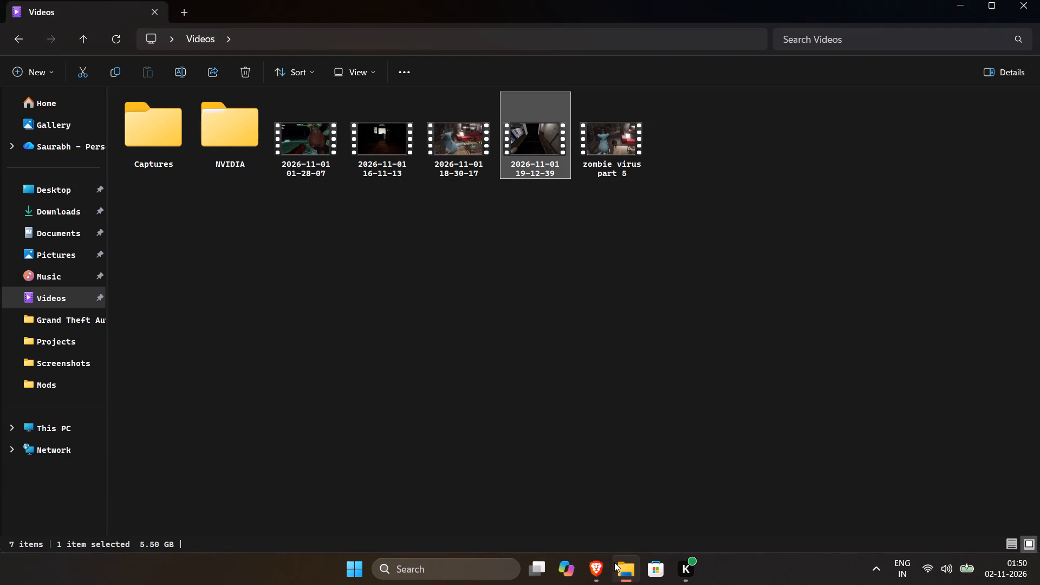
pyautogui.click(378, 235)
pyautogui.moveTo(377, 221); pyautogui.dragTo(382, 219)
pyautogui.click(389, 168)
pyautogui.keyDown('ctrl'); pyautogui.click(505, 129); pyautogui.keyUp('ctrl')
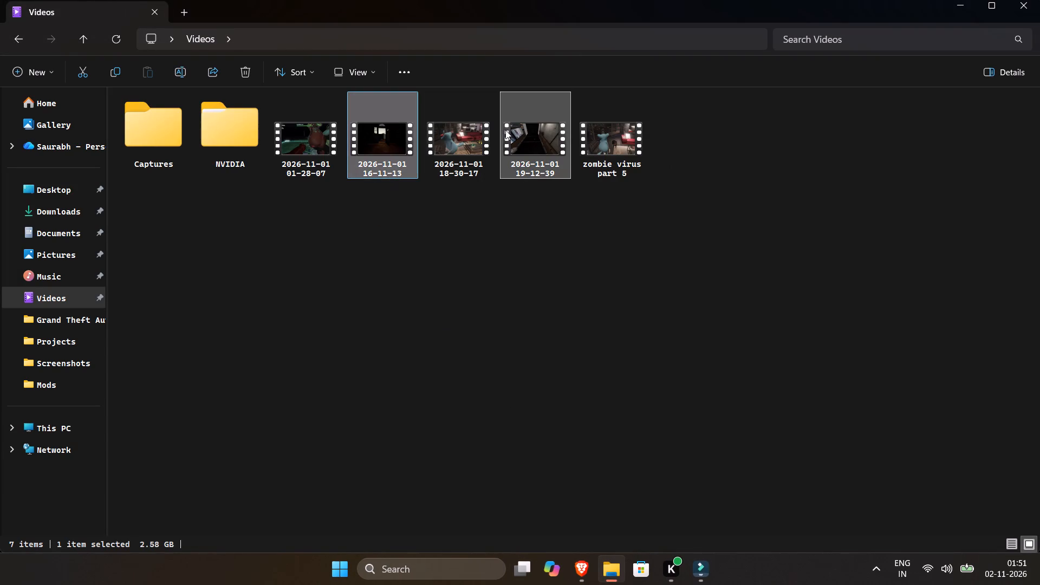
pyautogui.moveTo(533, 134); pyautogui.dragTo(697, 561)
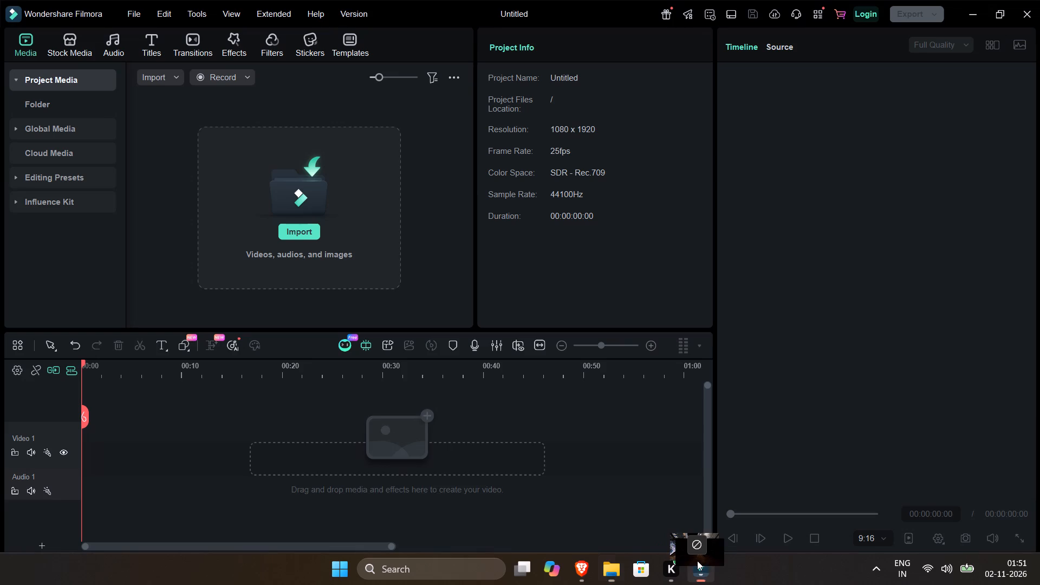
pyautogui.moveTo(697, 561); pyautogui.dragTo(320, 181)
pyautogui.click(264, 232)
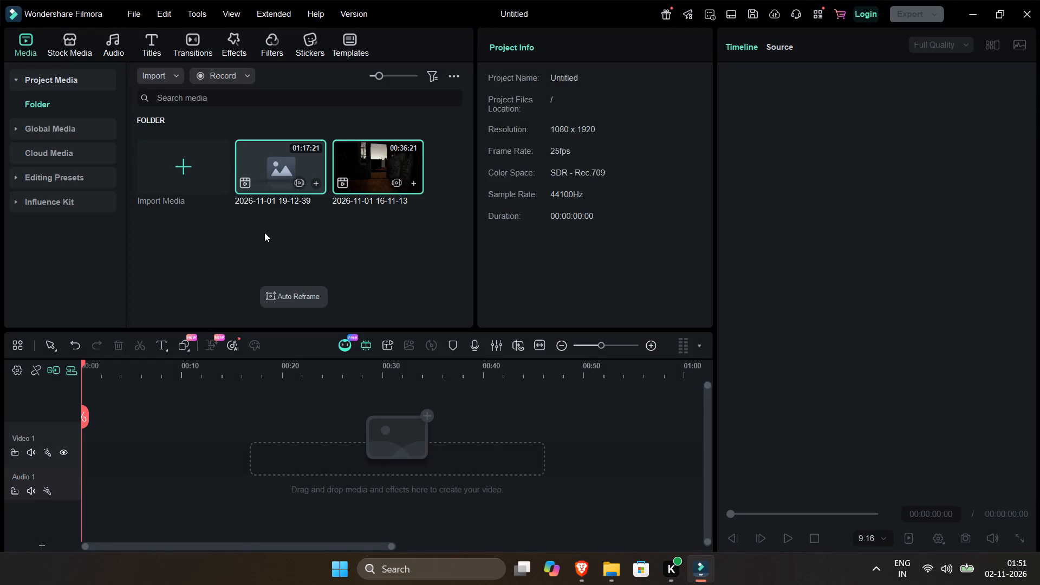
pyautogui.moveTo(290, 177); pyautogui.dragTo(245, 211)
pyautogui.click(323, 230)
pyautogui.doubleClick(381, 143)
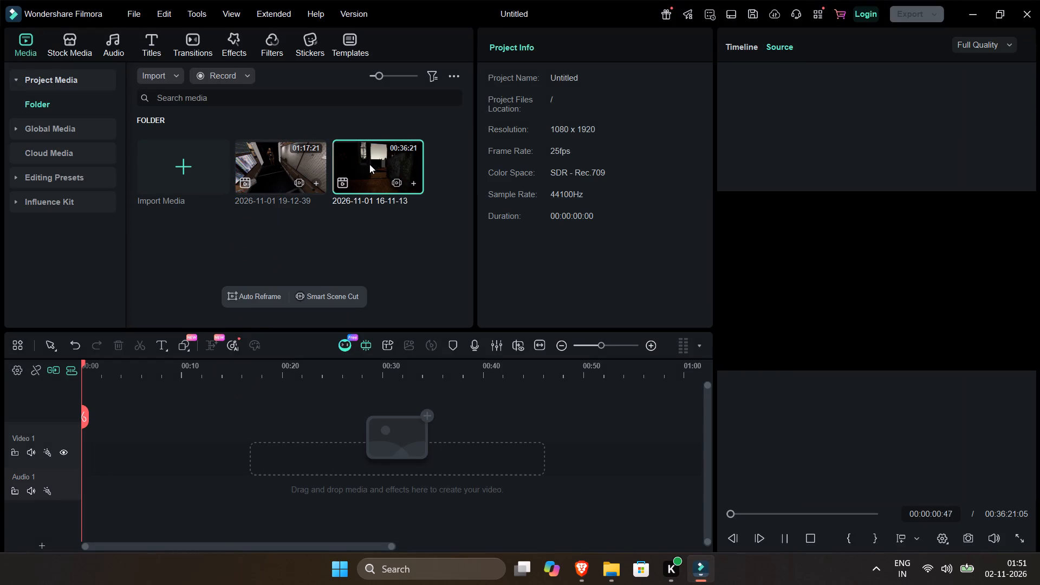
pyautogui.moveTo(743, 519); pyautogui.dragTo(750, 518)
pyautogui.click(738, 516)
pyautogui.press('space')
pyautogui.moveTo(370, 178); pyautogui.dragTo(132, 563)
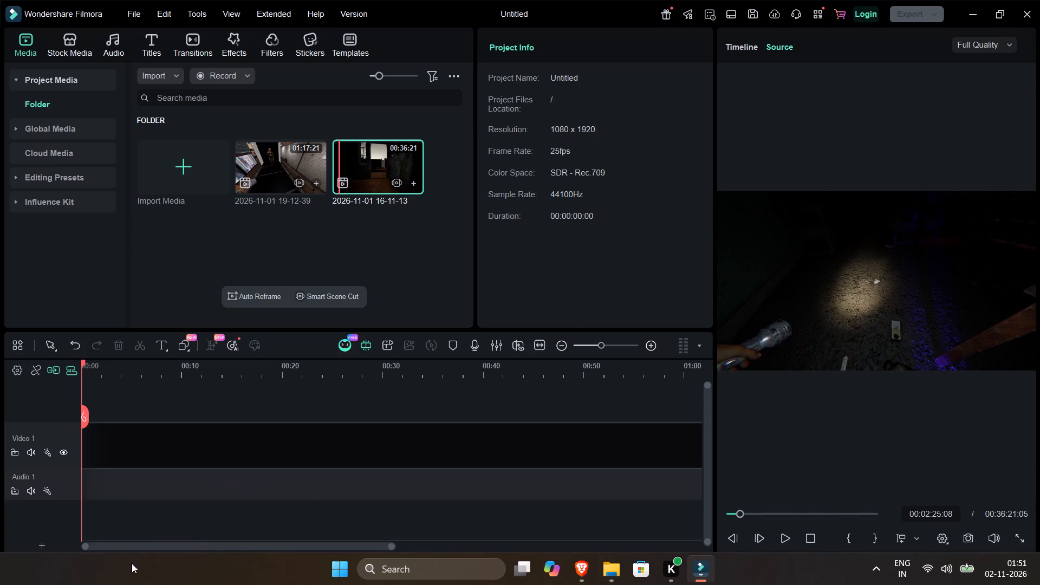
pyautogui.moveTo(132, 563); pyautogui.dragTo(102, 451)
pyautogui.click(445, 303)
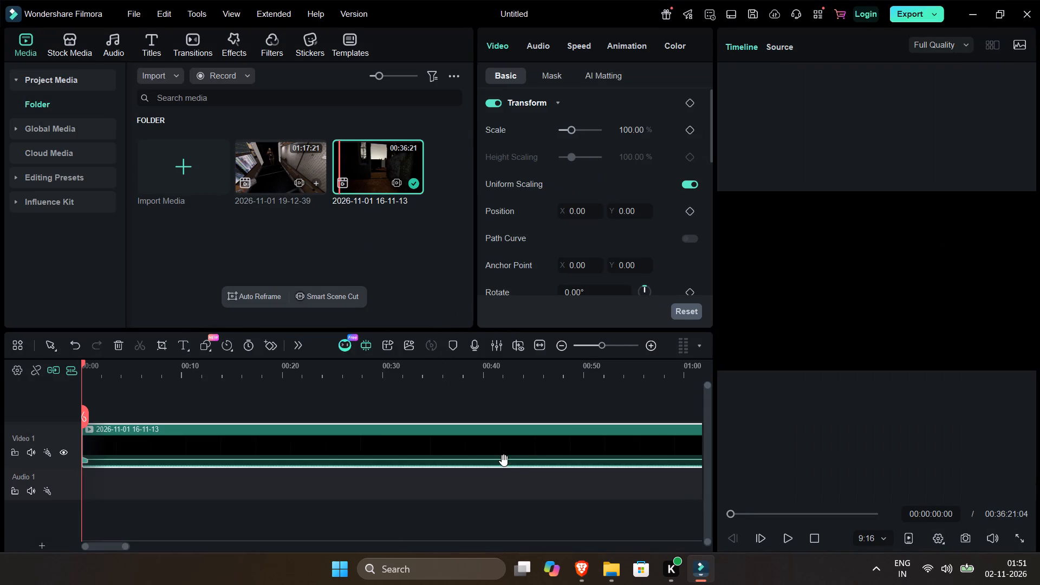
pyautogui.click(517, 484)
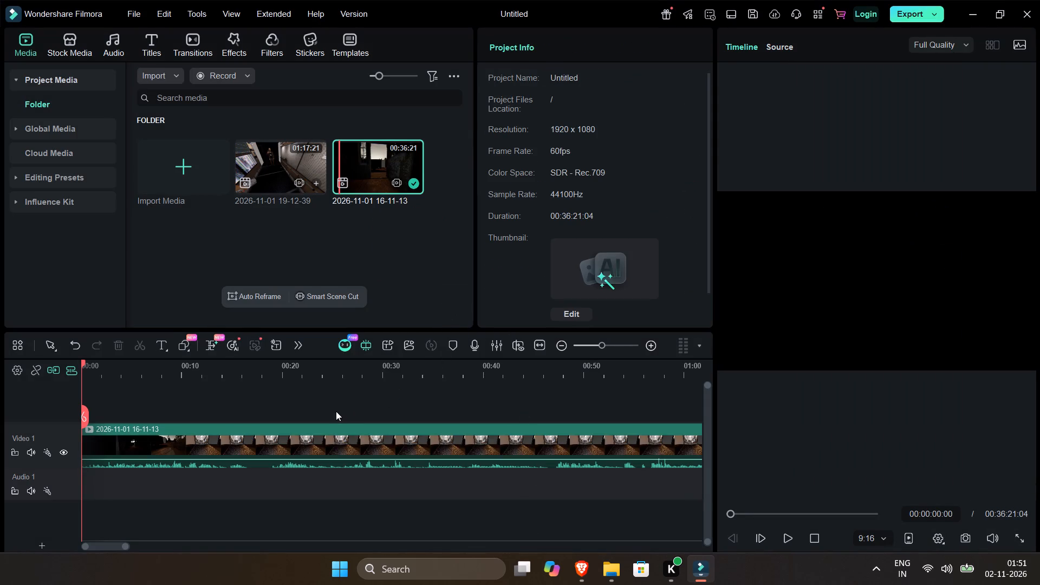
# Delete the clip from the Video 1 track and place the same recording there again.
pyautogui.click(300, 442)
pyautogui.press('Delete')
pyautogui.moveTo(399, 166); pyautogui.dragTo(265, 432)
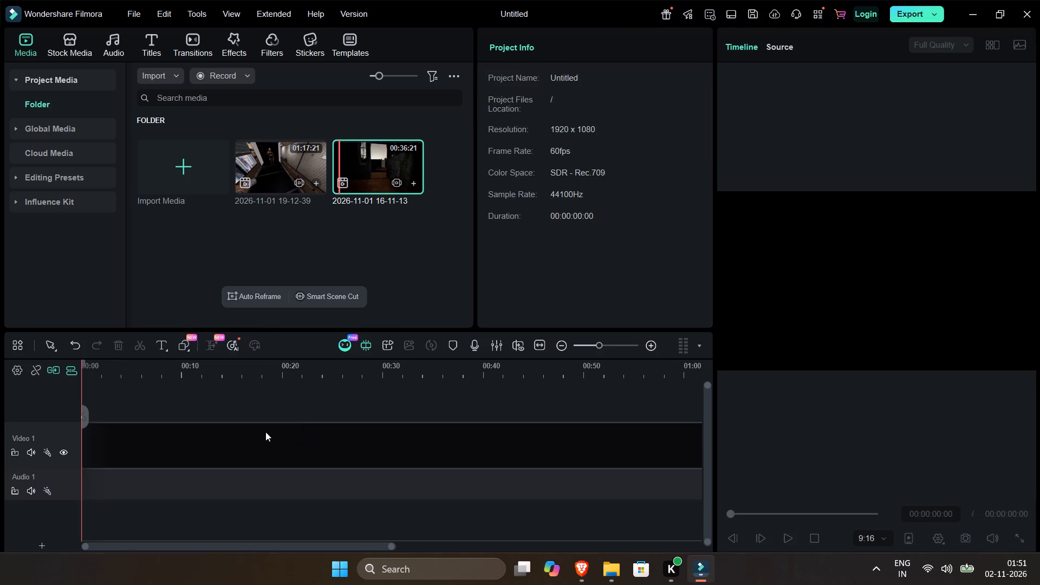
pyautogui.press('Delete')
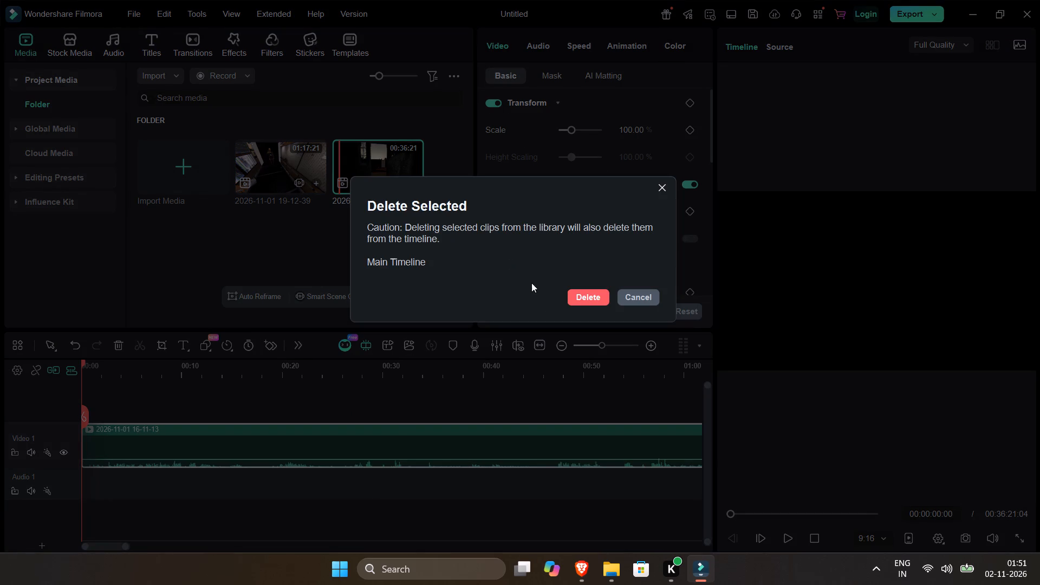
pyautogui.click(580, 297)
pyautogui.click(210, 183)
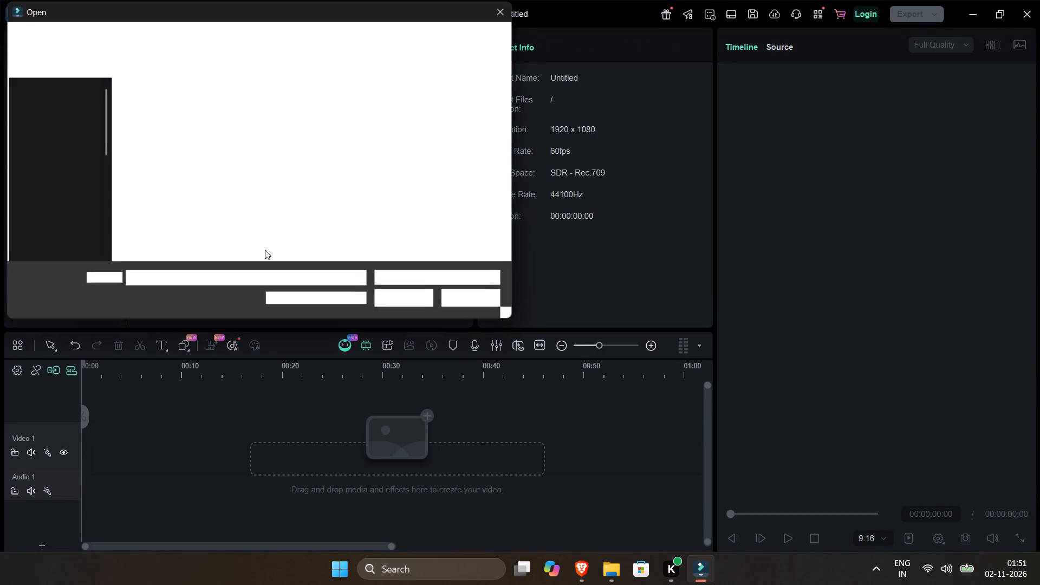
pyautogui.doubleClick(401, 141)
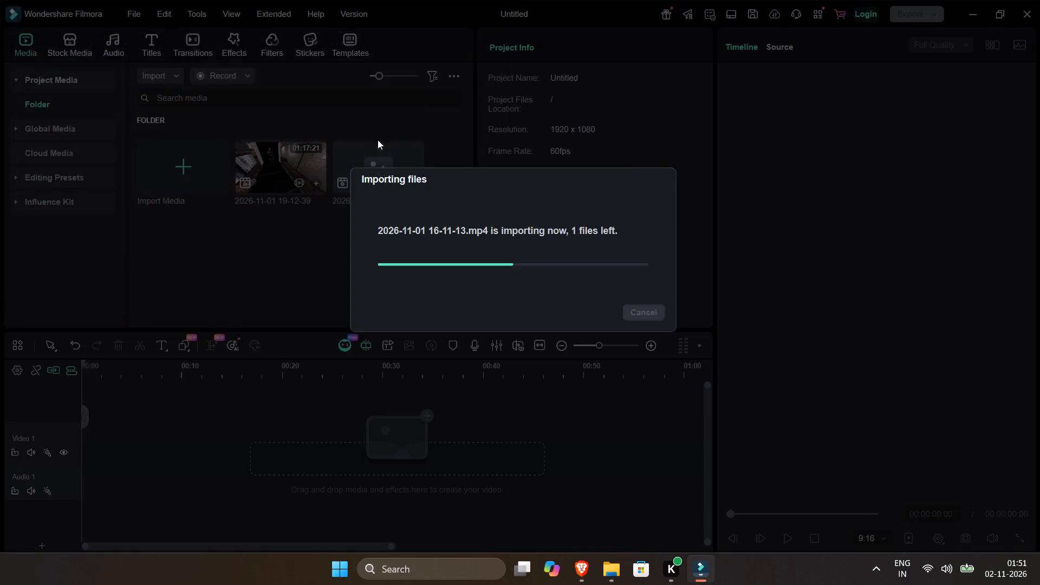
pyautogui.moveTo(361, 175); pyautogui.dragTo(219, 495)
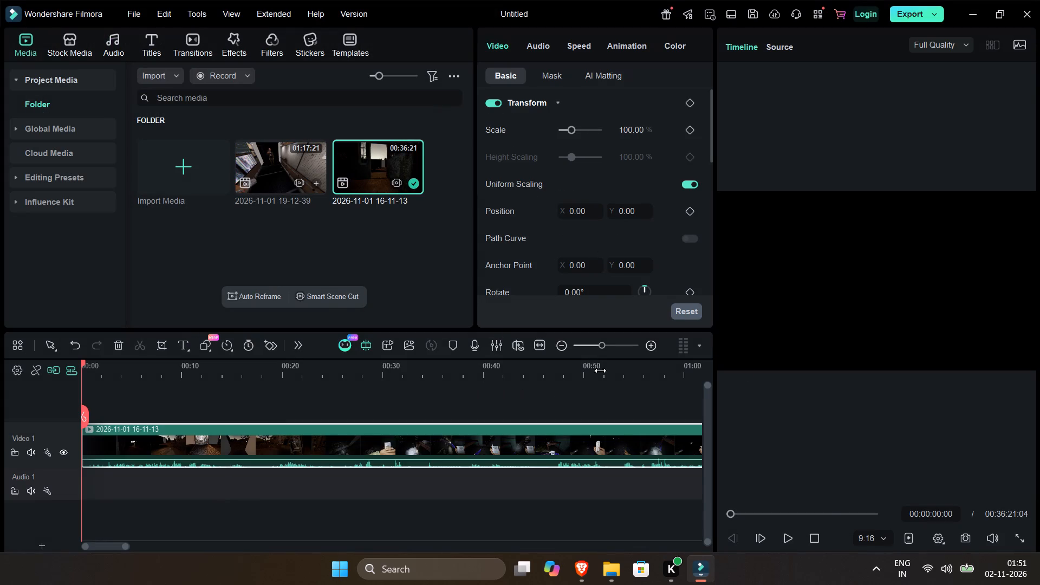
# Play the timeline from the start and from about the 00:30 mark to check the picture.
pyautogui.click(854, 535)
pyautogui.click(602, 507)
pyautogui.press('space')
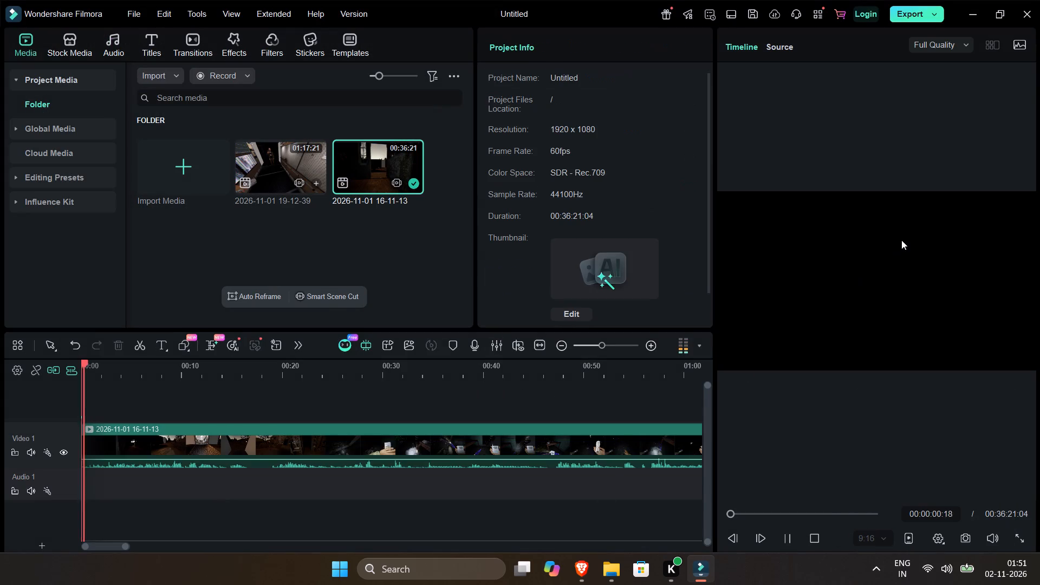
pyautogui.click(901, 240)
pyautogui.moveTo(386, 357); pyautogui.dragTo(385, 364)
pyautogui.click(385, 367)
pyautogui.click(935, 288)
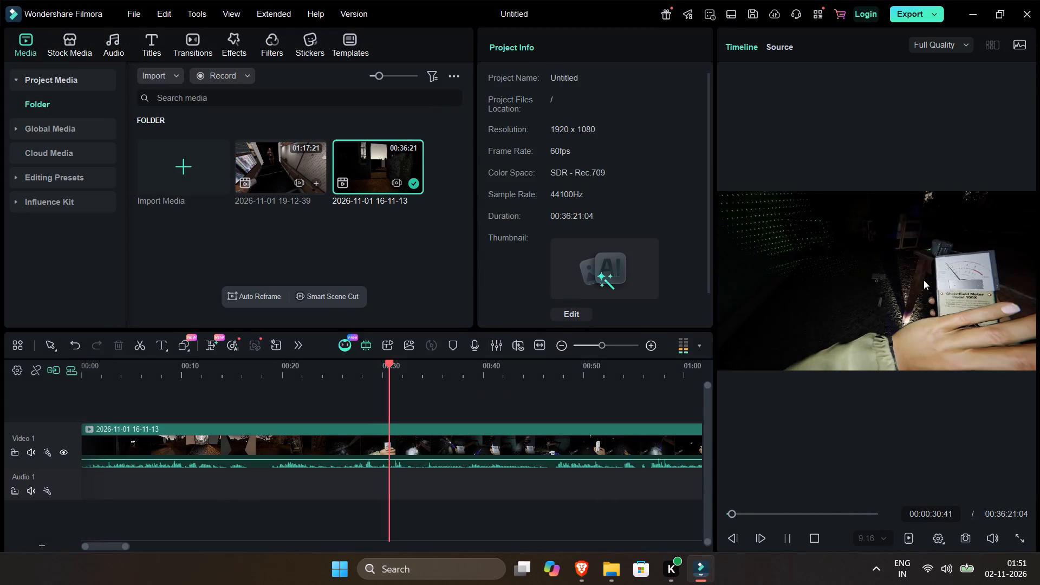
pyautogui.press('space')
# Set the project aspect ratio to 9:16 after trying 21:9 and 16:9.
pyautogui.click(882, 533)
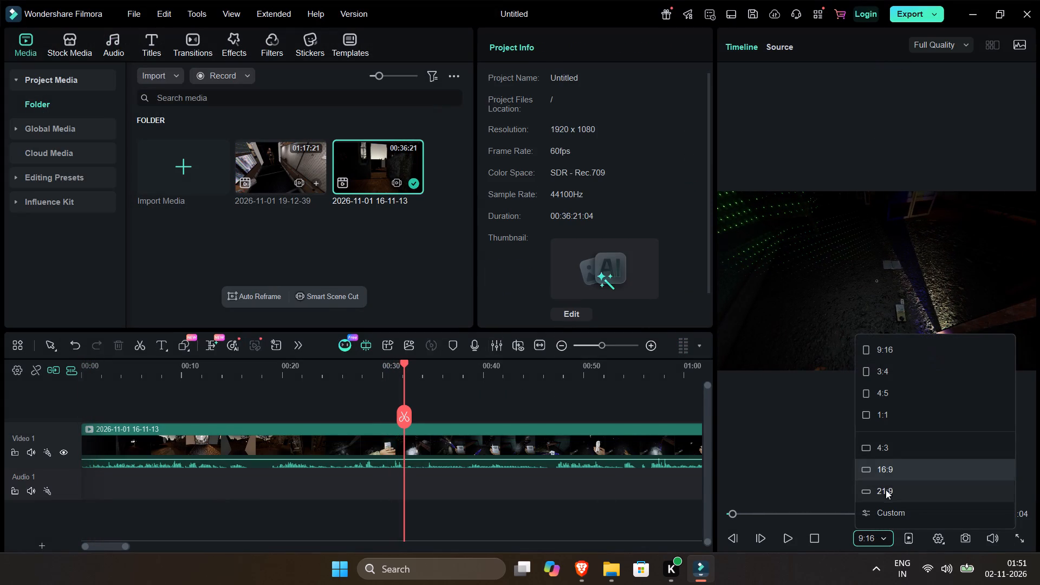
pyautogui.click(881, 495)
pyautogui.click(870, 545)
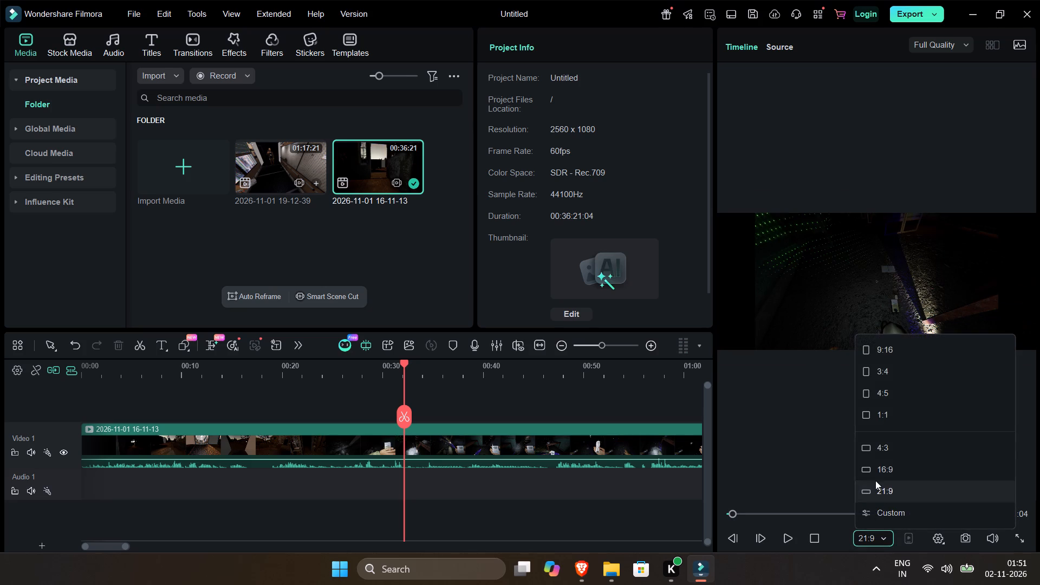
pyautogui.click(877, 473)
pyautogui.click(874, 530)
pyautogui.click(874, 533)
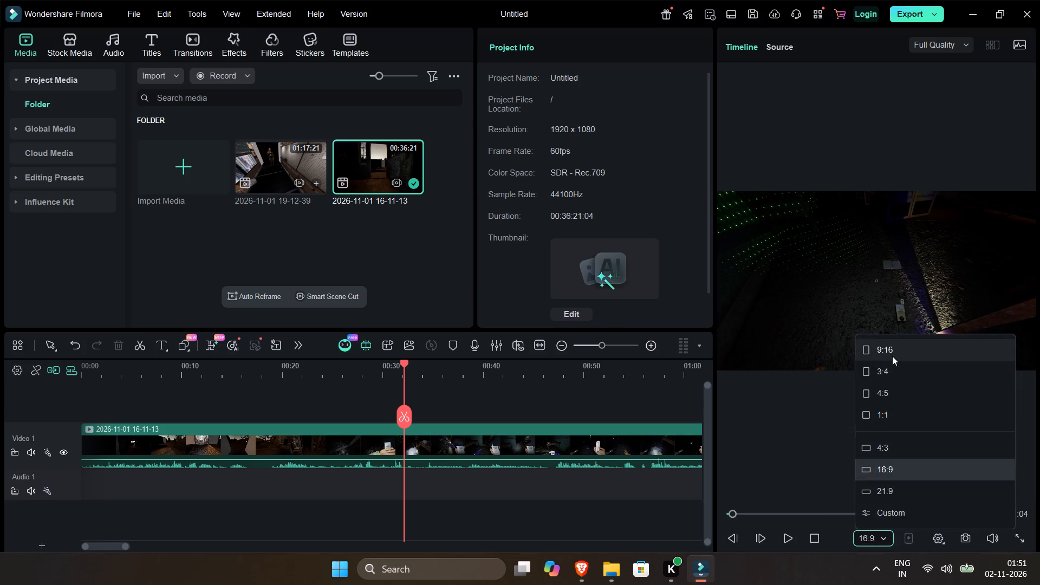
pyautogui.click(892, 356)
pyautogui.press('space')
pyautogui.press('space')
# Enlarge the clip on the Video 1 track uniformly to about 318% to fill the vertical frame, and check it in playback.
pyautogui.click(412, 452)
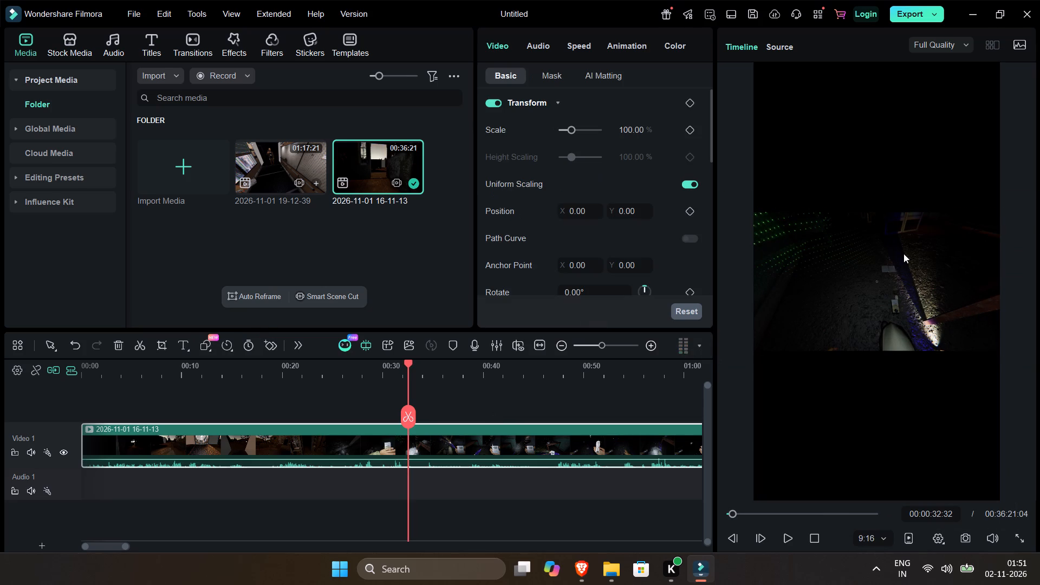
pyautogui.click(903, 253)
pyautogui.moveTo(752, 213); pyautogui.dragTo(666, 71)
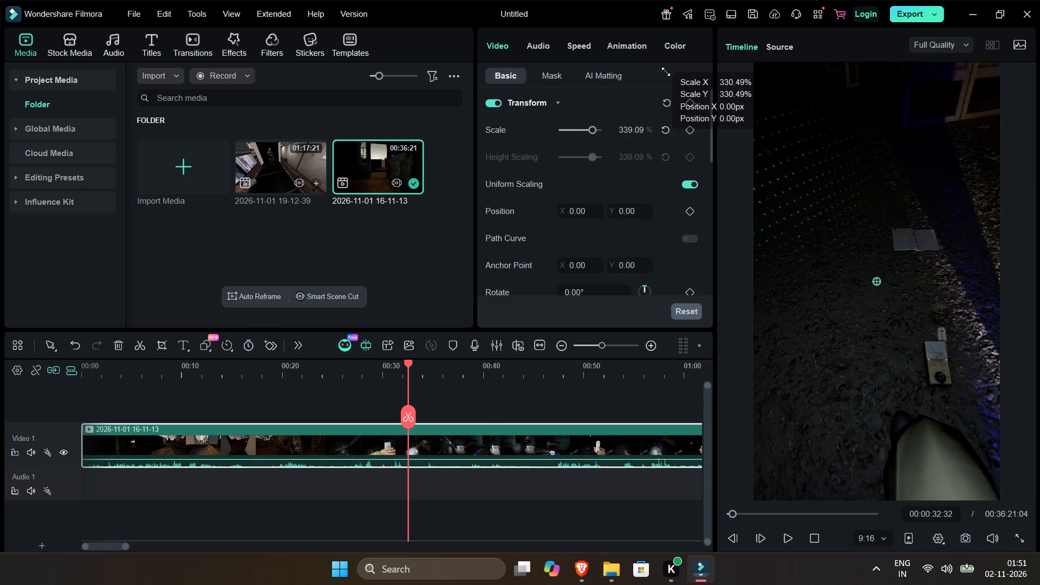
pyautogui.moveTo(666, 71); pyautogui.dragTo(671, 62)
pyautogui.press('space')
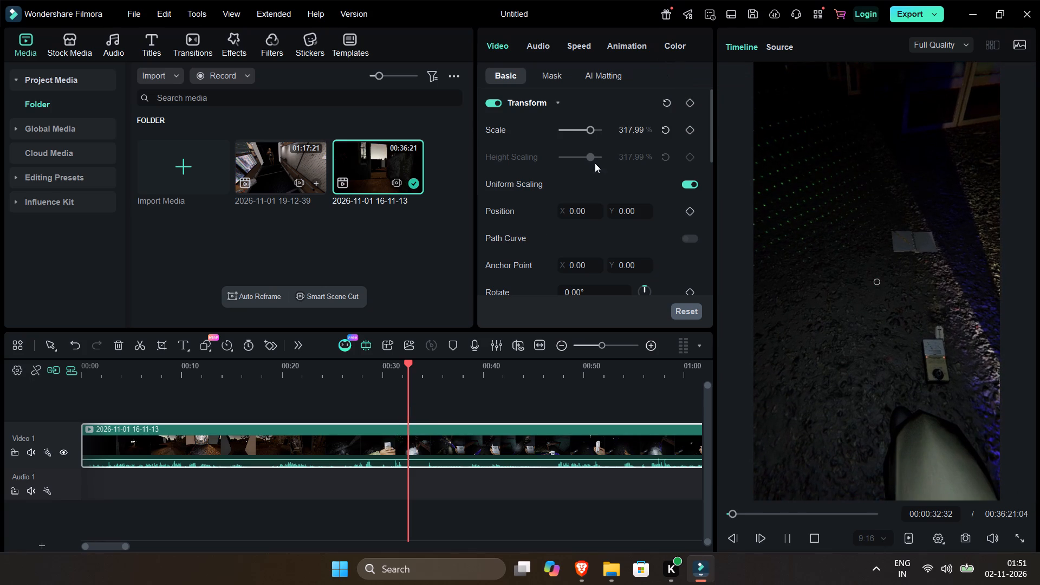
pyautogui.click(475, 389)
pyautogui.press('space')
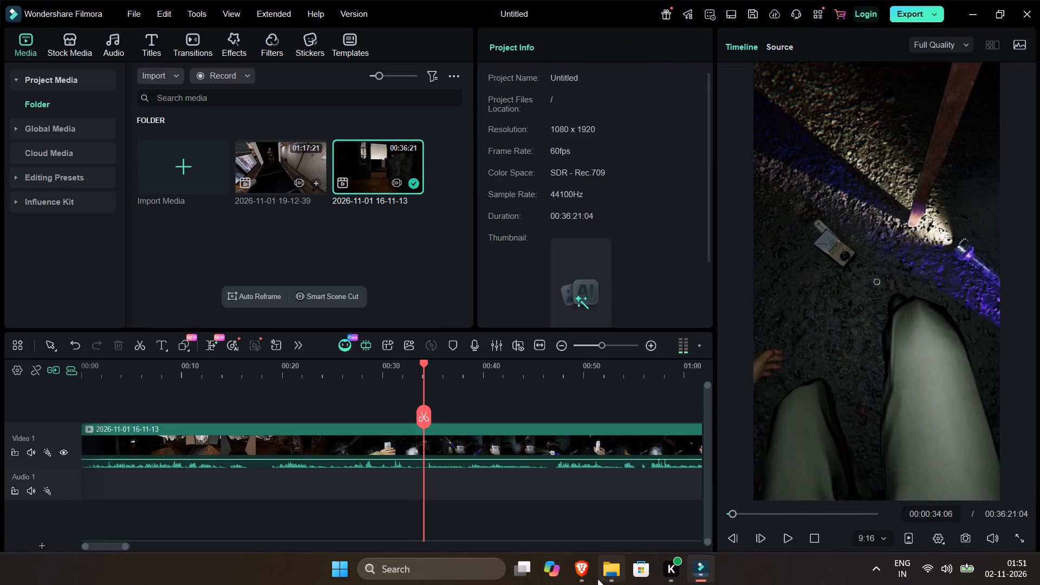
# Open Notepad to consult the list of noted timestamps, and return to Filmora.
pyautogui.press('n')
pyautogui.press('o')
pyautogui.press('t')
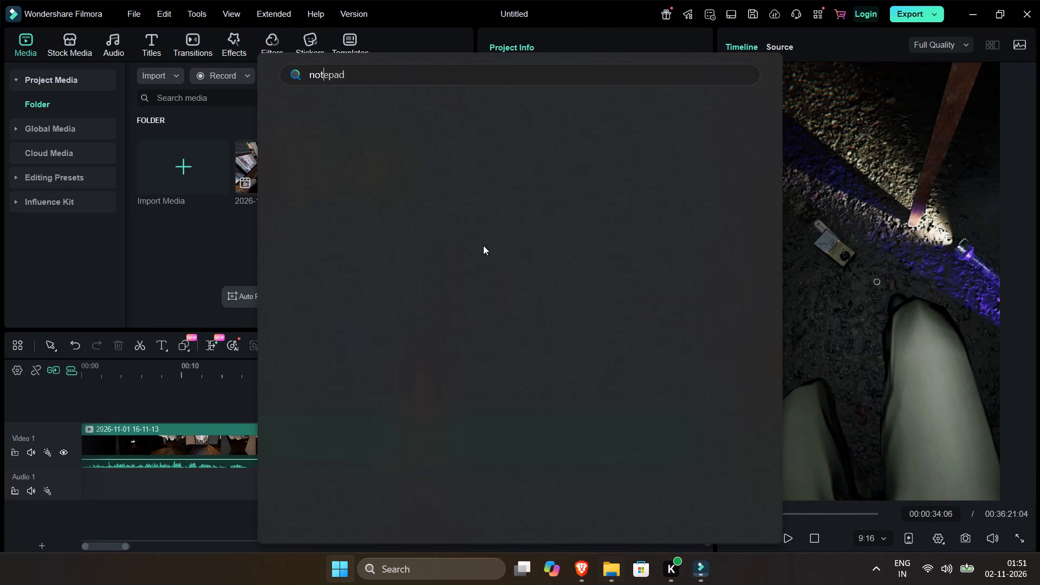
pyautogui.press('Return')
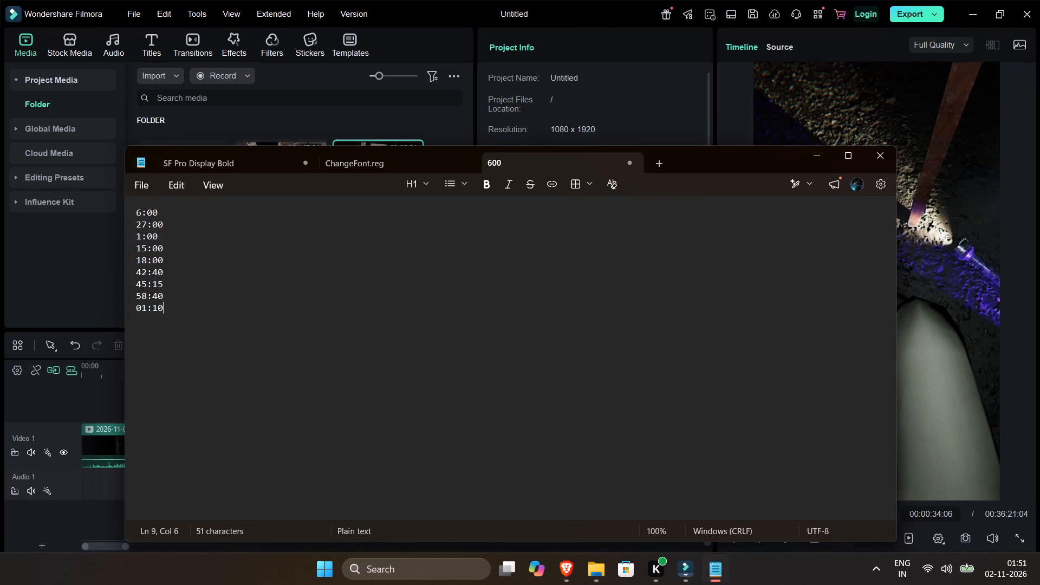
pyautogui.click(118, 412)
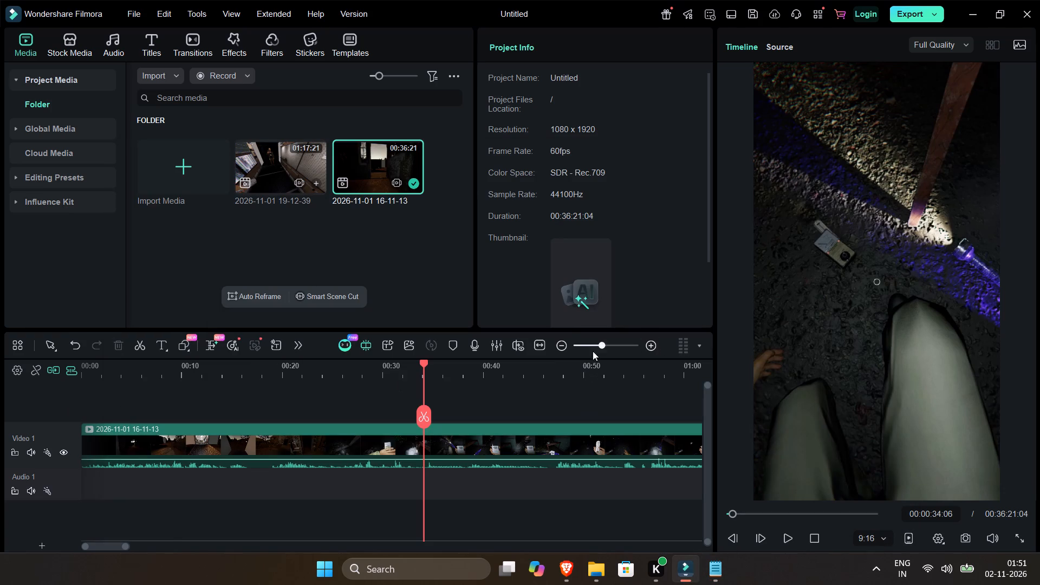
# Find the 6:00 mark of the clip on the timeline and play the footage around it.
pyautogui.doubleClick(569, 343)
pyautogui.click(561, 346)
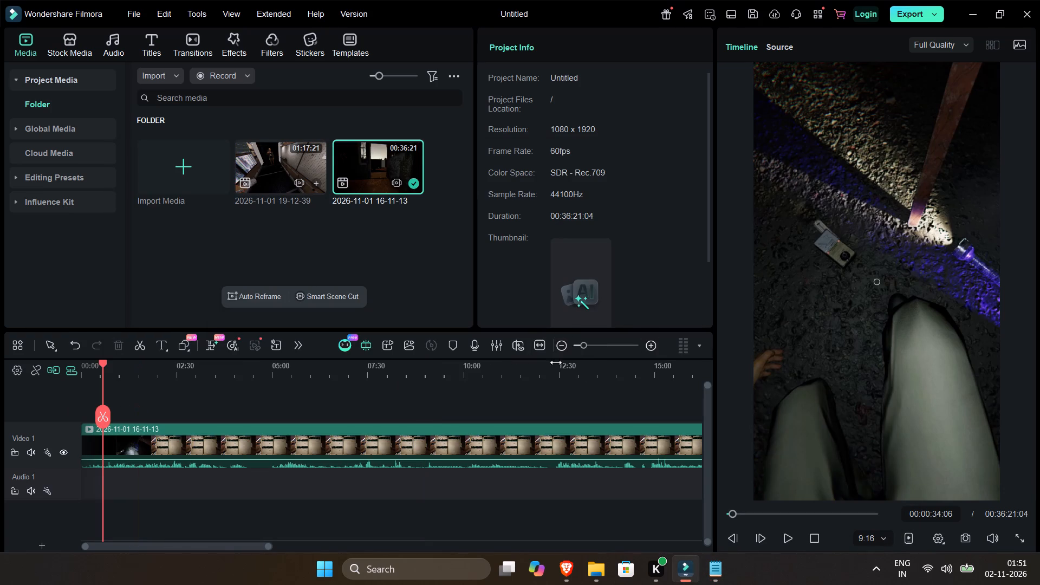
pyautogui.click(287, 369)
pyautogui.moveTo(284, 365); pyautogui.dragTo(285, 365)
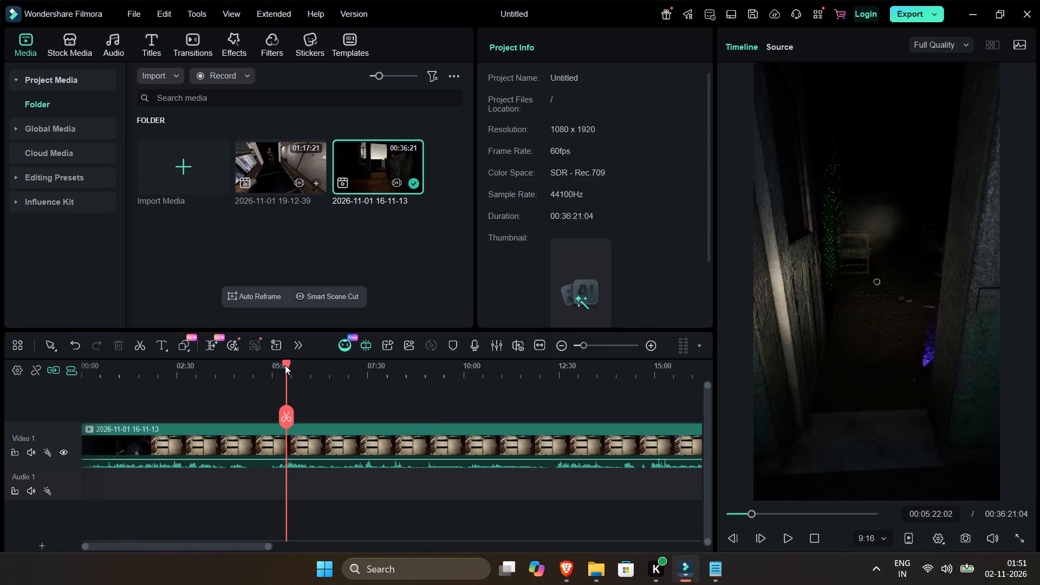
pyautogui.moveTo(285, 365); pyautogui.dragTo(311, 376)
pyautogui.press('space')
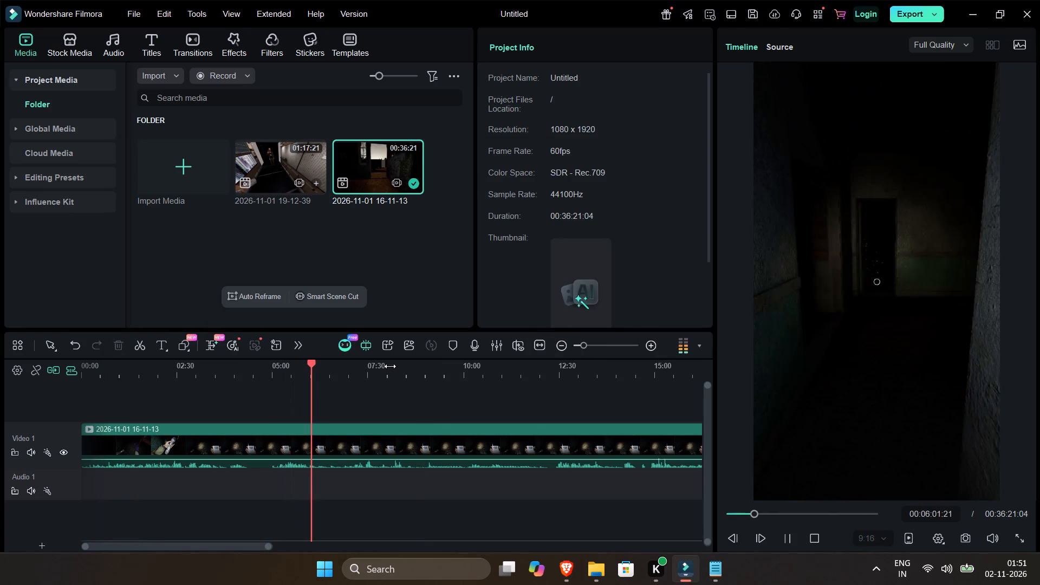
pyautogui.press('space')
pyautogui.click(649, 353)
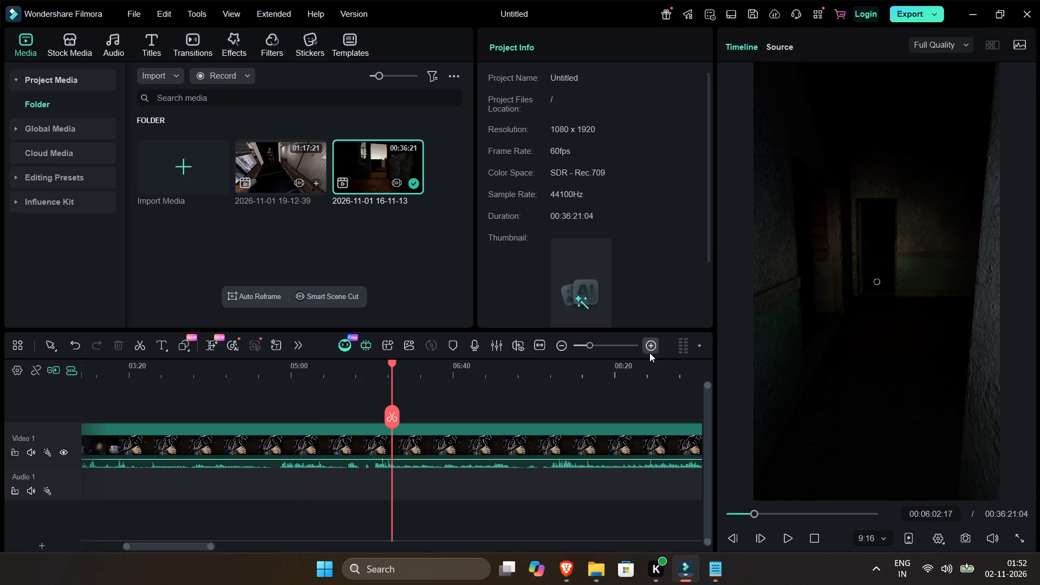
pyautogui.press('space')
pyautogui.press('space')
pyautogui.press('space')
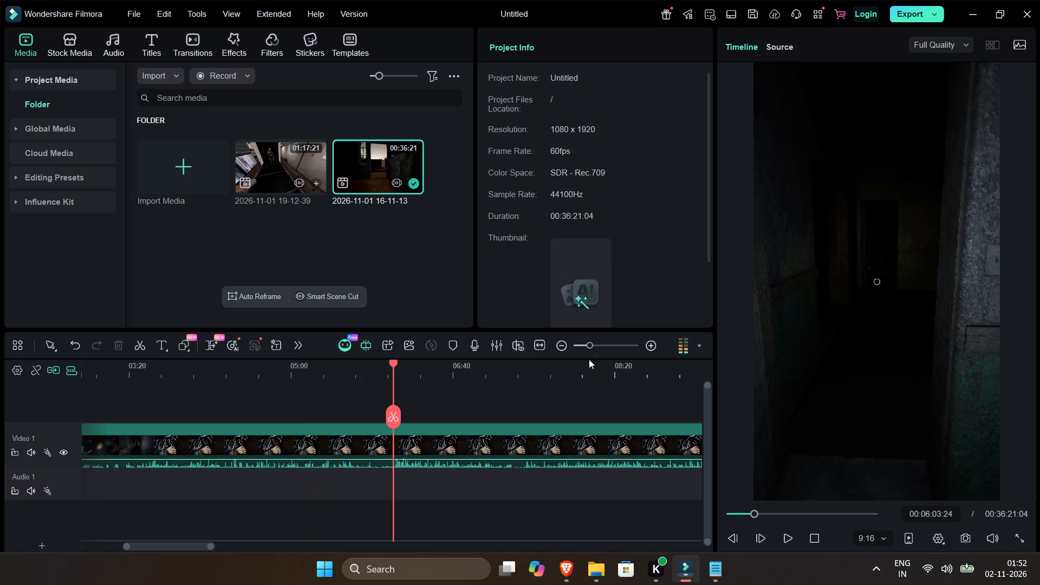
pyautogui.press('space')
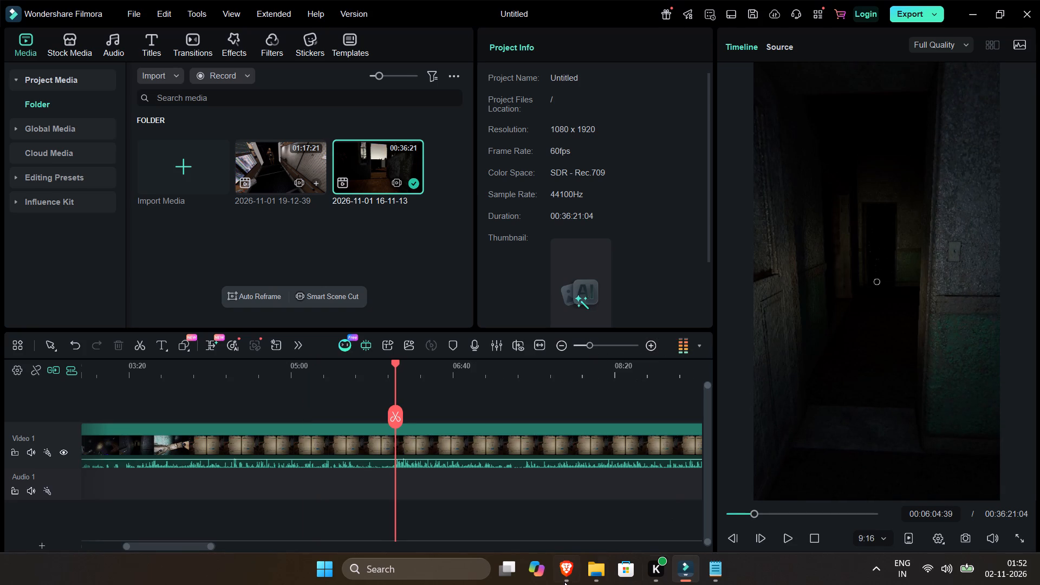
pyautogui.click(585, 561)
pyautogui.click(441, 333)
pyautogui.doubleClick(398, 172)
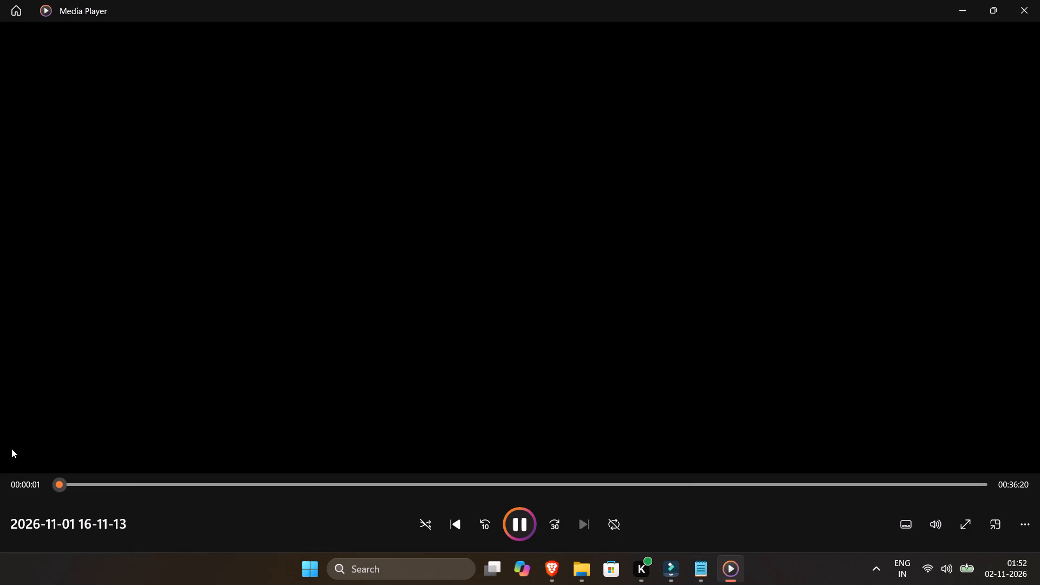
pyautogui.click(101, 485)
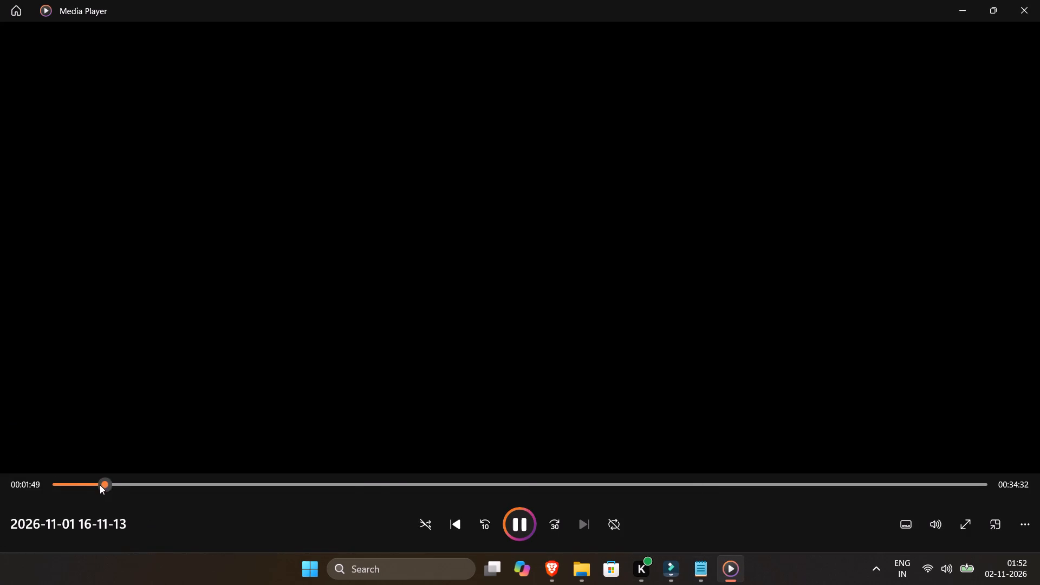
pyautogui.moveTo(124, 485); pyautogui.dragTo(170, 483)
pyautogui.click(200, 478)
pyautogui.moveTo(213, 478); pyautogui.dragTo(218, 477)
pyautogui.moveTo(229, 478); pyautogui.dragTo(251, 483)
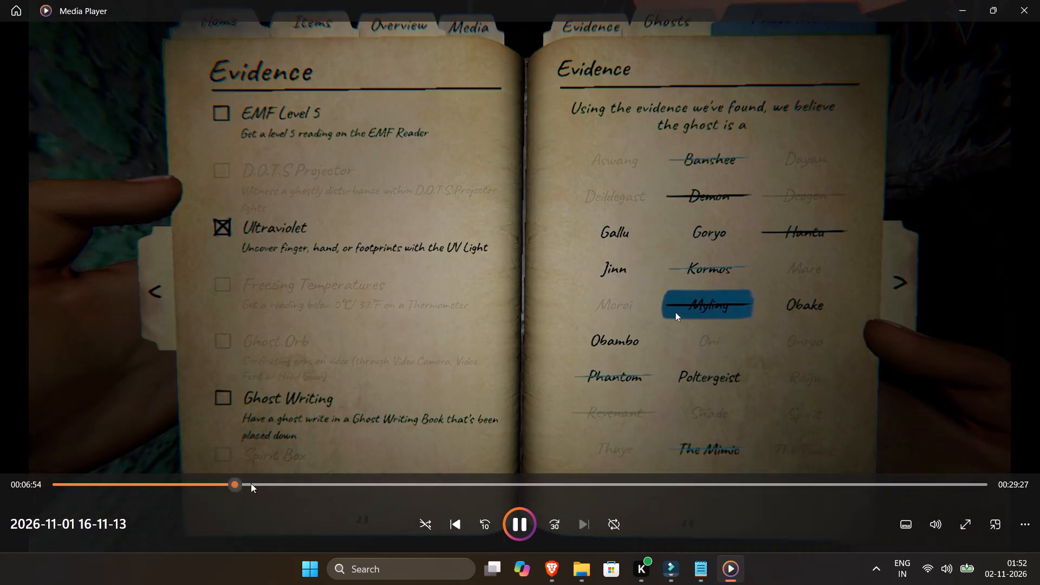
pyautogui.moveTo(251, 483); pyautogui.dragTo(287, 477)
pyautogui.moveTo(313, 479); pyautogui.dragTo(408, 478)
pyautogui.moveTo(424, 486); pyautogui.dragTo(472, 494)
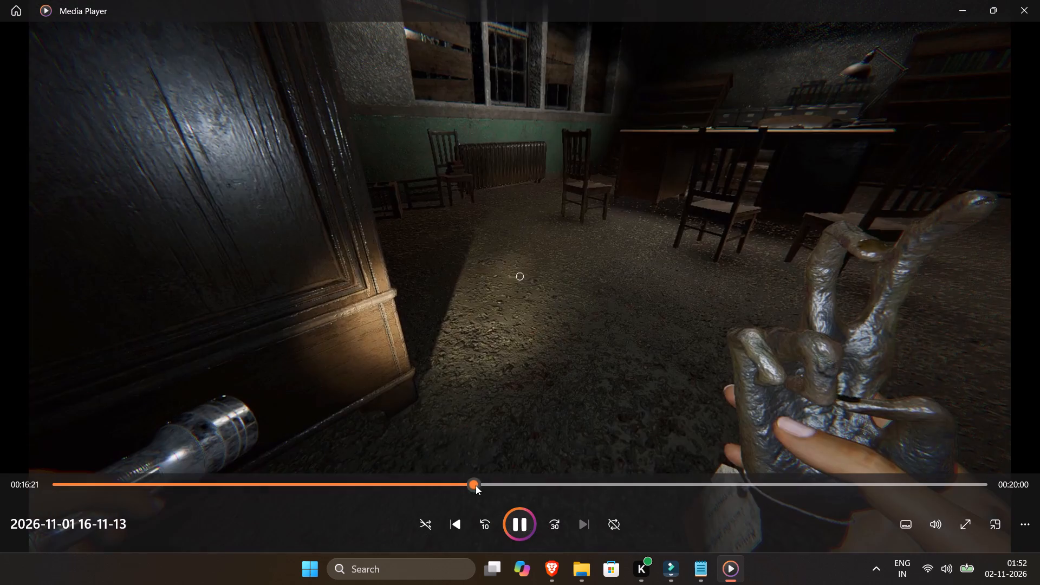
pyautogui.moveTo(480, 474); pyautogui.dragTo(487, 473)
pyautogui.press('space')
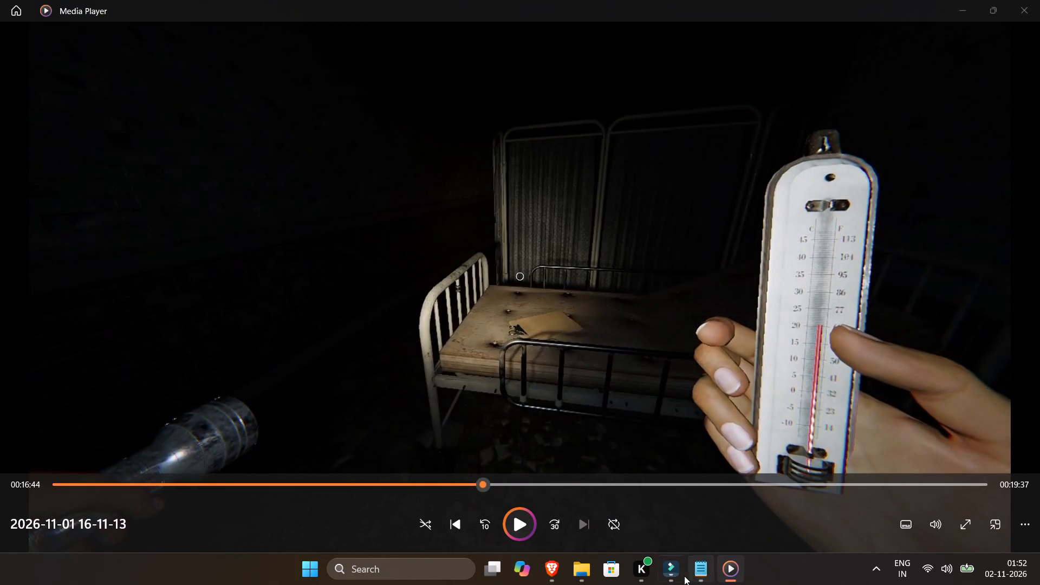
# Check the timestamp list in Notepad, review the 16-11-13 recording around the 27:00 mark, and close Media Player.
pyautogui.click(685, 575)
pyautogui.click(692, 574)
pyautogui.click(692, 575)
pyautogui.hotkey('alt', 'Tab')
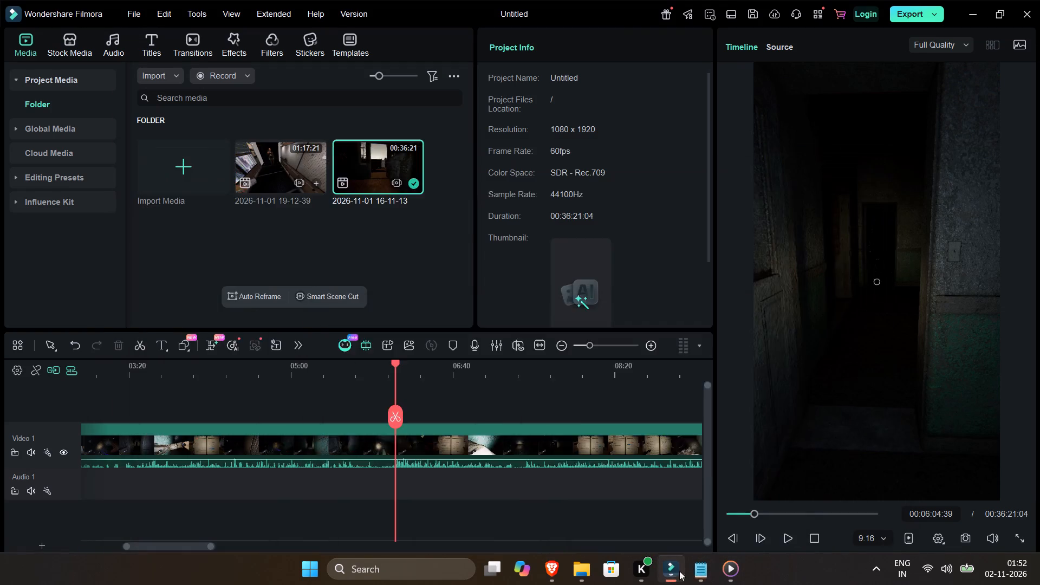
pyautogui.click(678, 574)
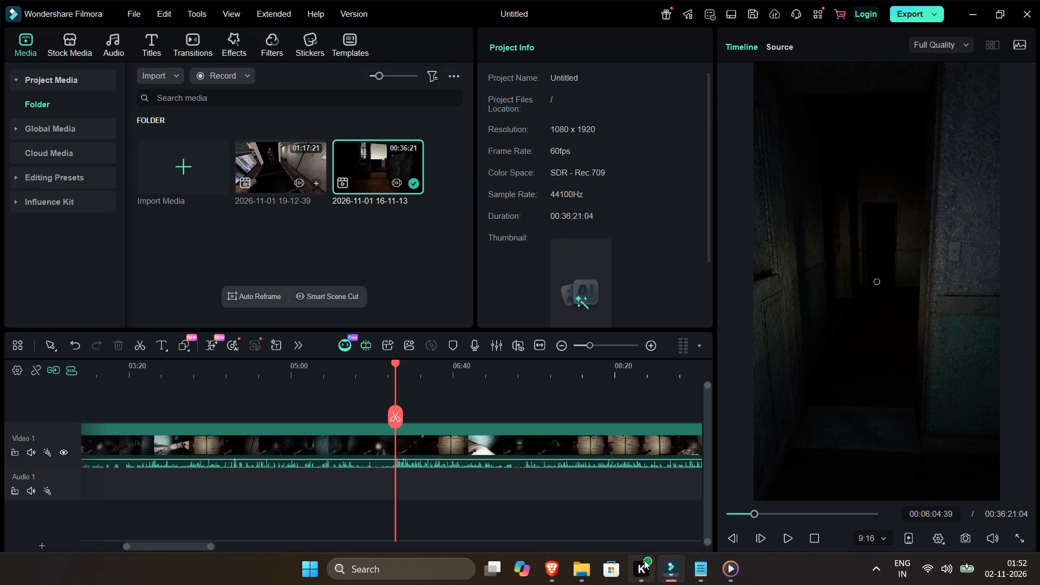
pyautogui.click(718, 563)
pyautogui.moveTo(484, 483); pyautogui.dragTo(668, 496)
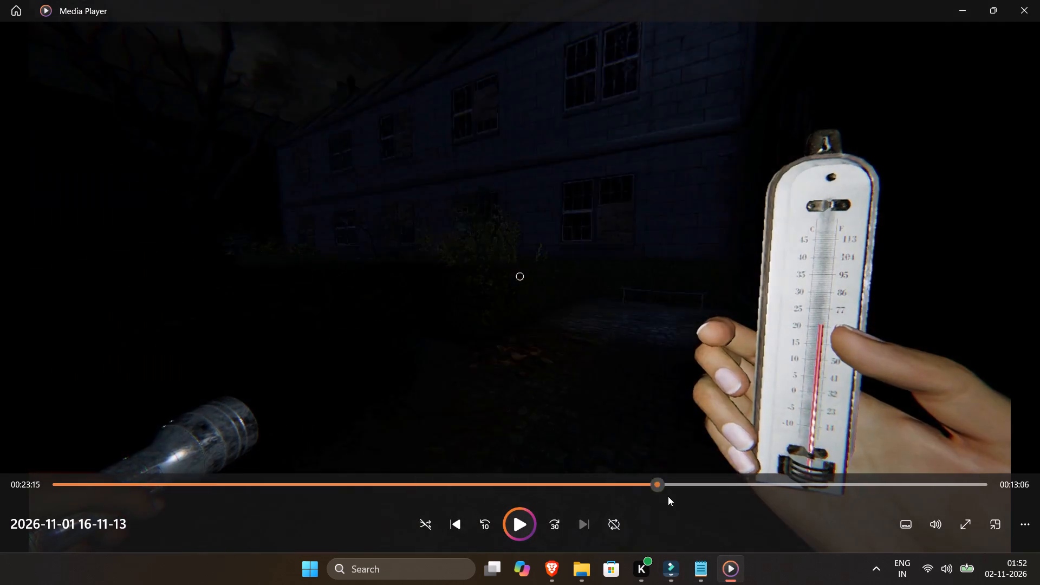
pyautogui.moveTo(668, 496); pyautogui.dragTo(731, 494)
pyautogui.press('space')
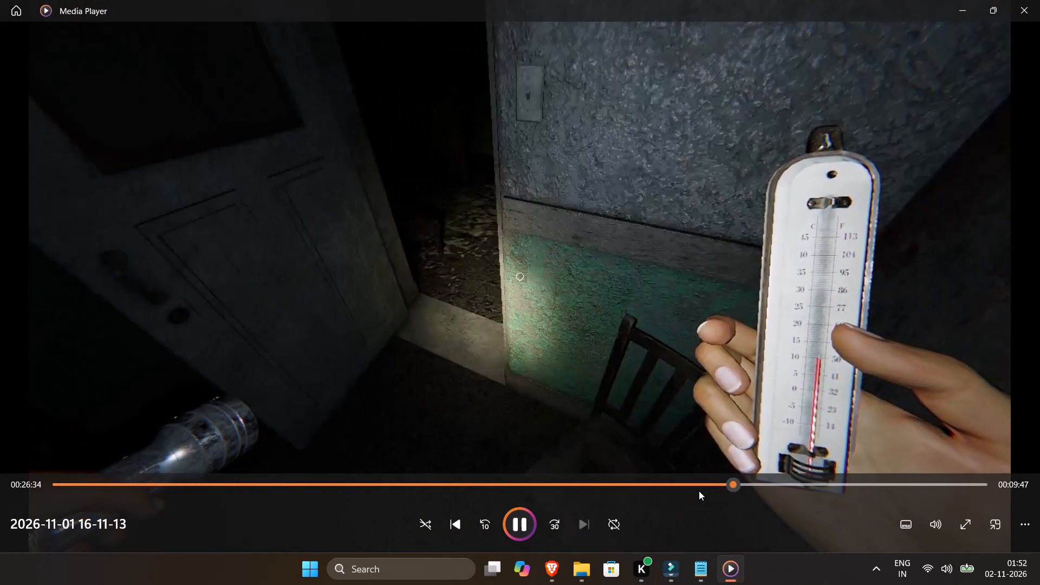
pyautogui.press('Right')
pyautogui.press('Right')
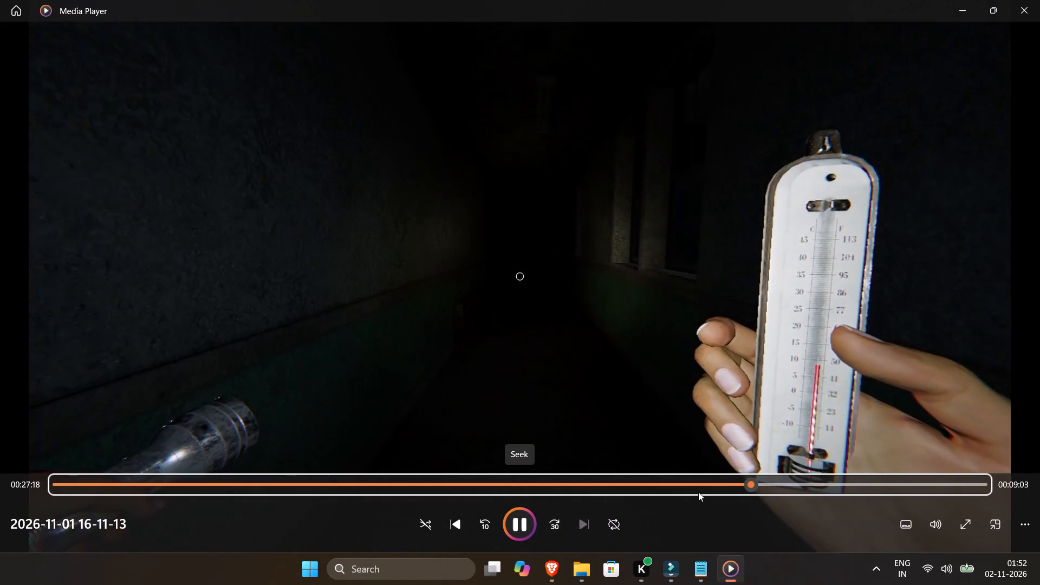
pyautogui.press('space')
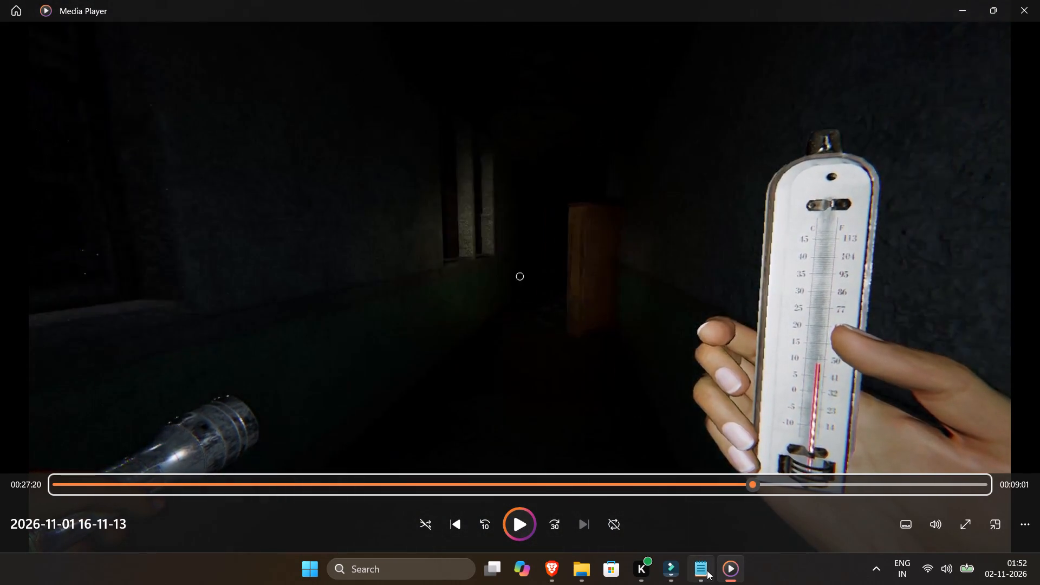
pyautogui.click(707, 570)
pyautogui.click(707, 570)
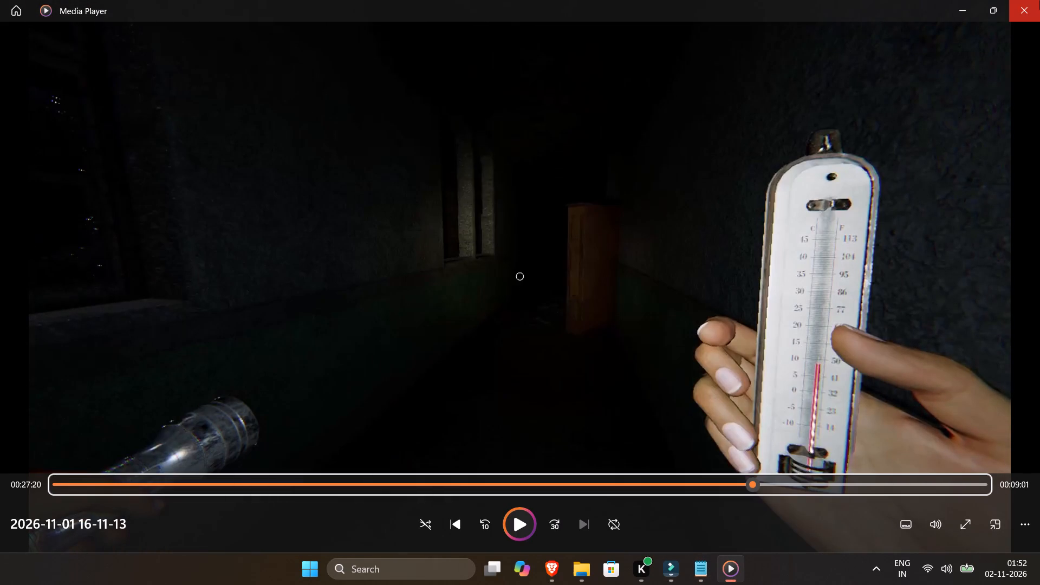
pyautogui.click(1039, 1)
pyautogui.click(597, 567)
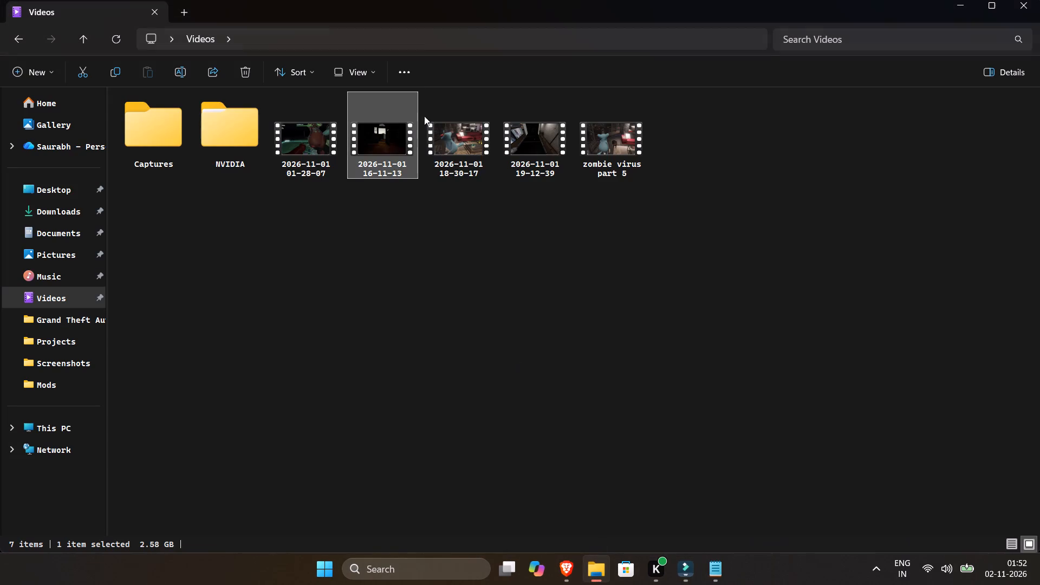
pyautogui.doubleClick(545, 130)
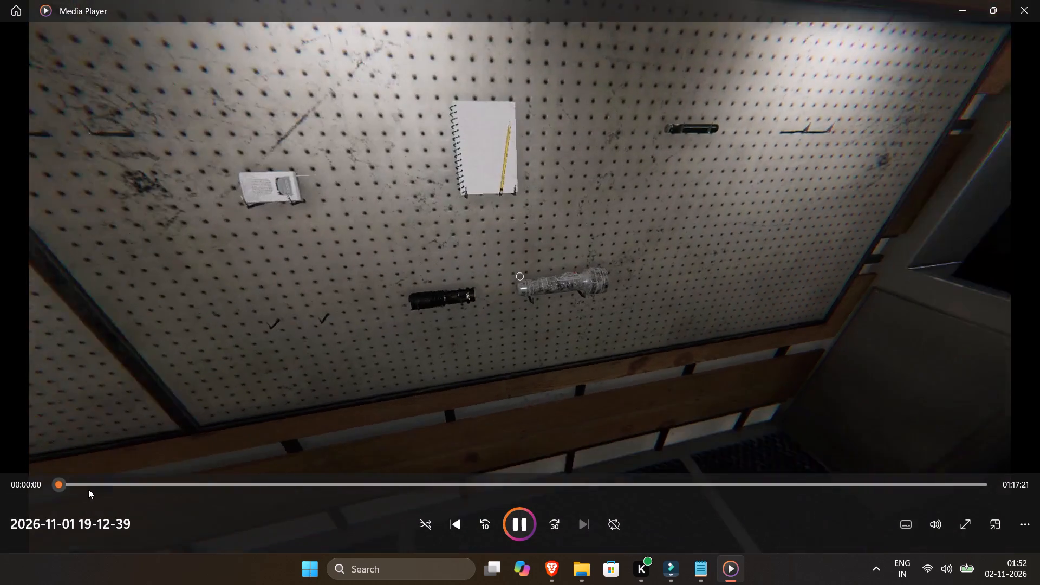
pyautogui.press('Right')
pyautogui.press('Right')
pyautogui.press('Right')
pyautogui.click(105, 411)
pyautogui.press('Right')
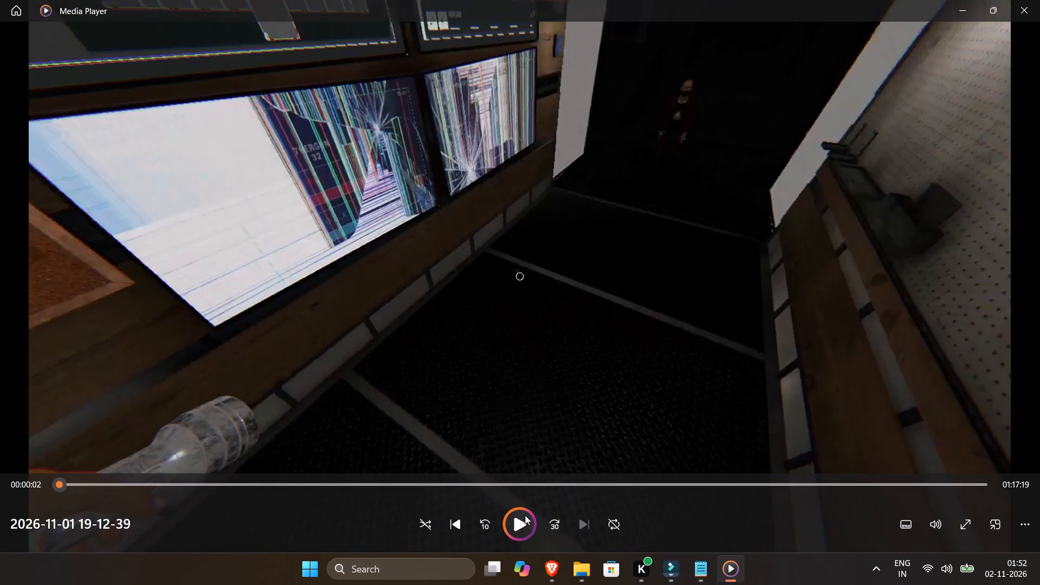
pyautogui.press('Right')
pyautogui.click(519, 522)
pyautogui.click(519, 522)
pyautogui.press('Right')
pyautogui.press('Right')
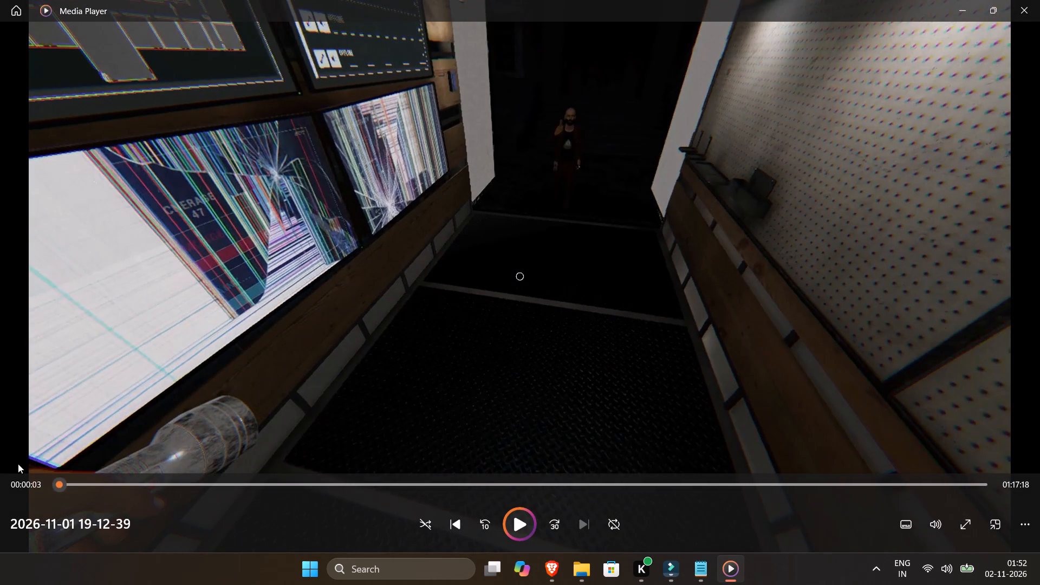
pyautogui.click(75, 484)
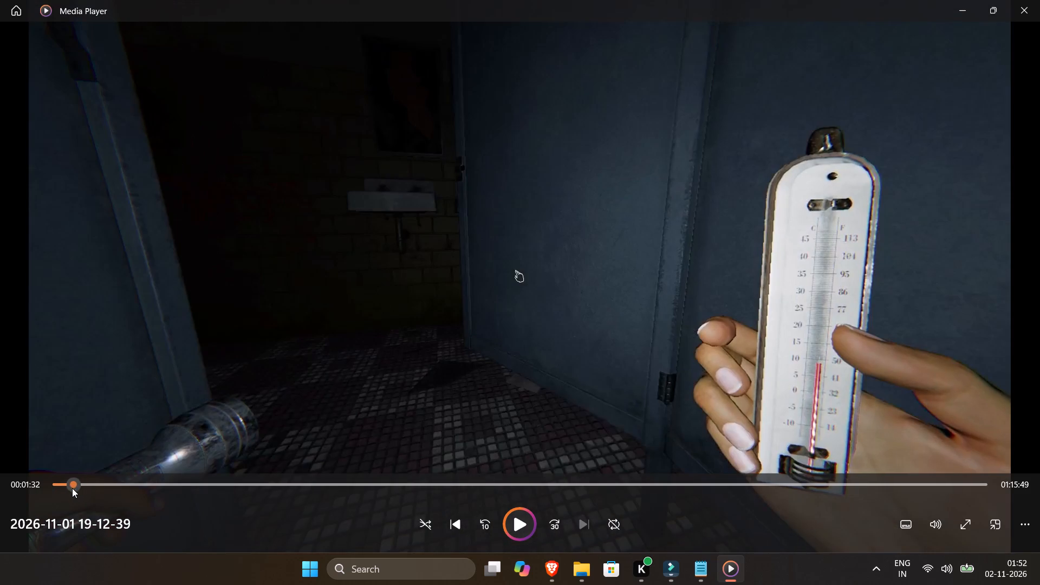
pyautogui.press('space')
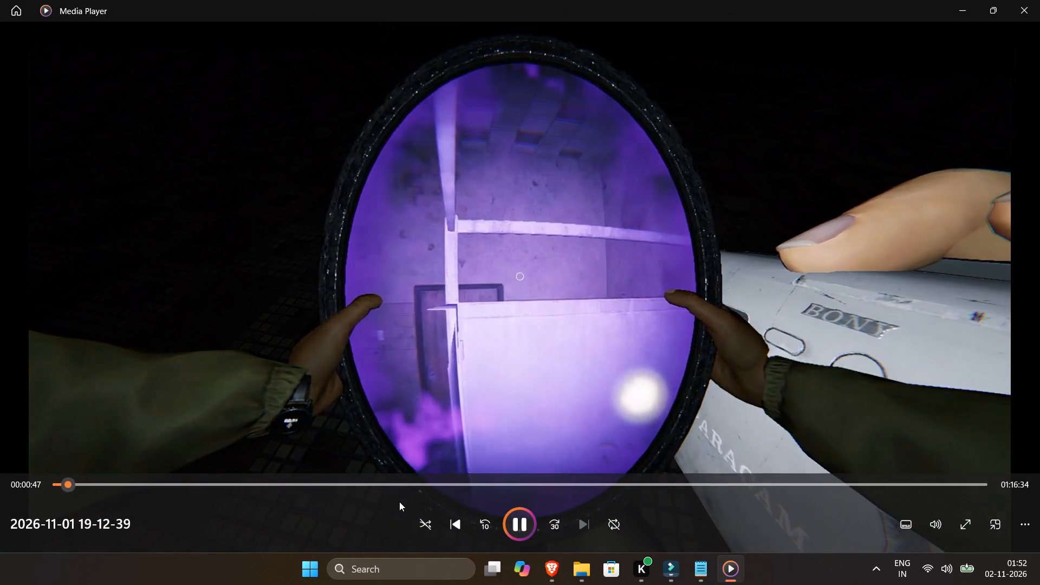
# Skim forward through the 19-12-39 recording to about the 7:00 mark.
pyautogui.press('Right')
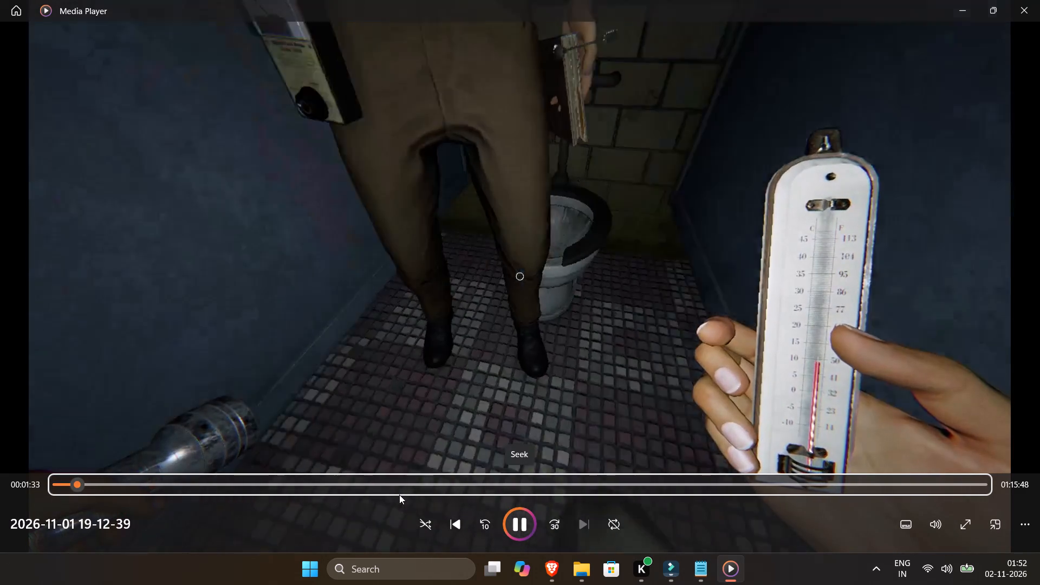
pyautogui.press('Right')
pyautogui.press('Right')
pyautogui.press('Right')
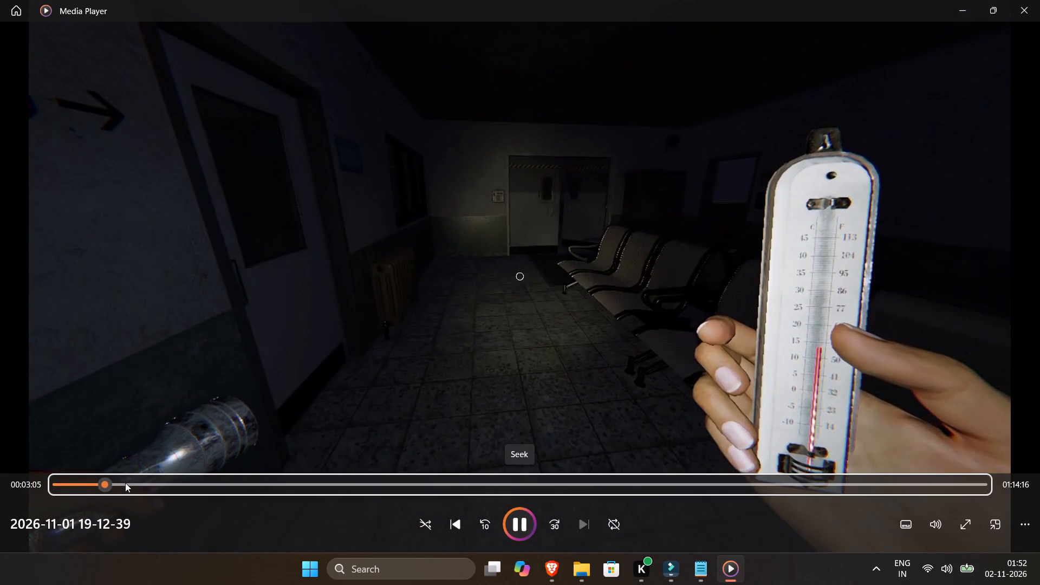
pyautogui.press('Right')
pyautogui.press('Right')
pyautogui.press('Right')
pyautogui.press('Right')
# Consult the timestamp list in Notepad and review the 19-12-39 recording around the 15:00 mark.
pyautogui.click(707, 566)
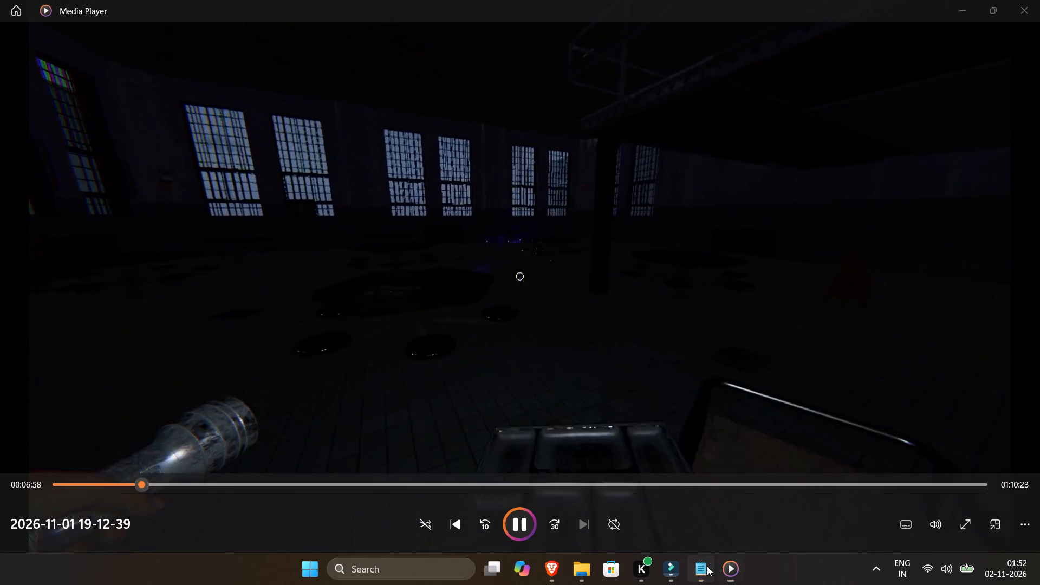
pyautogui.click(706, 566)
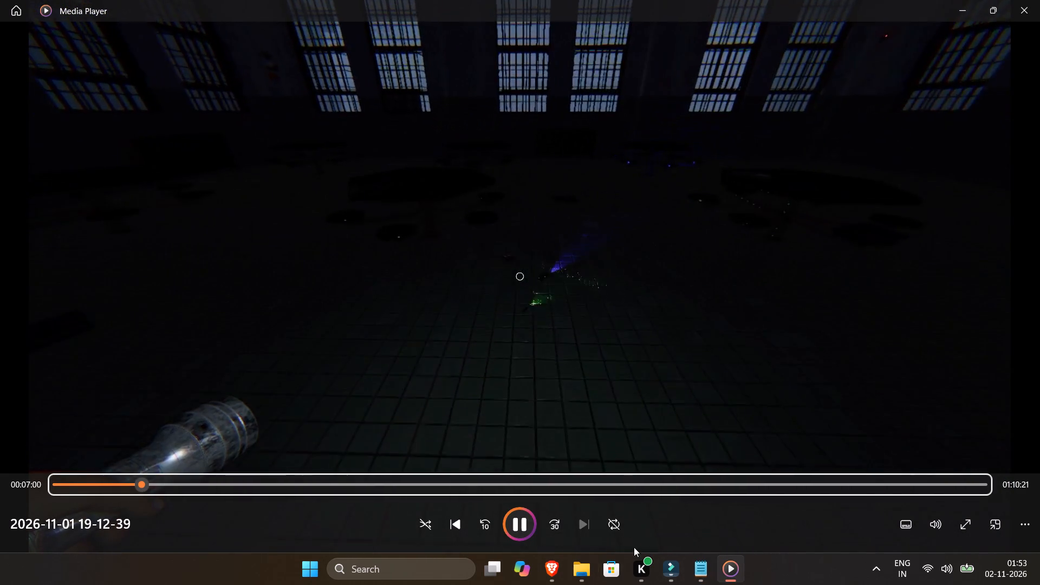
pyautogui.click(705, 562)
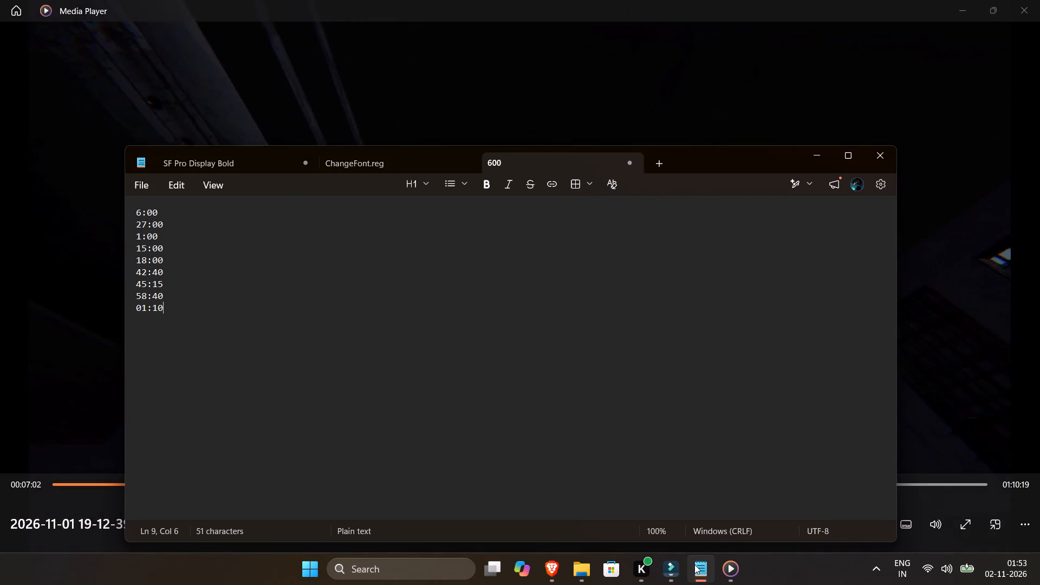
pyautogui.click(692, 565)
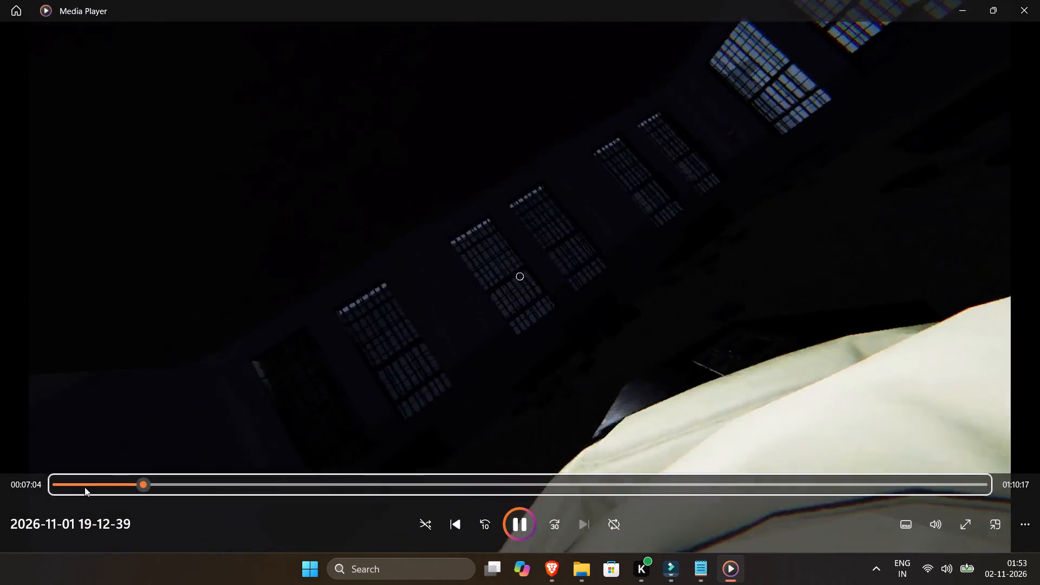
pyautogui.moveTo(166, 484); pyautogui.dragTo(226, 481)
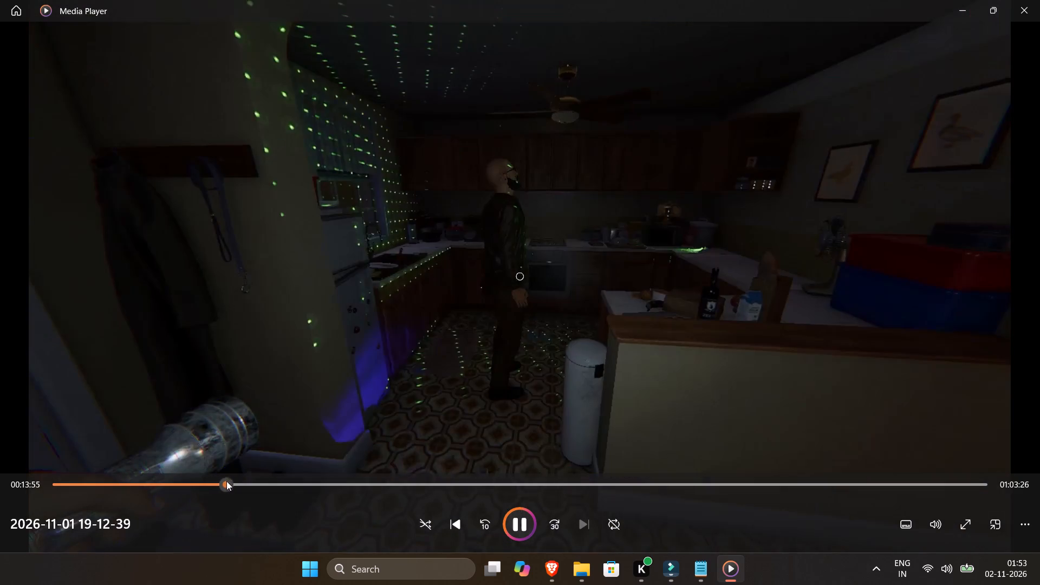
pyautogui.moveTo(226, 481); pyautogui.dragTo(238, 486)
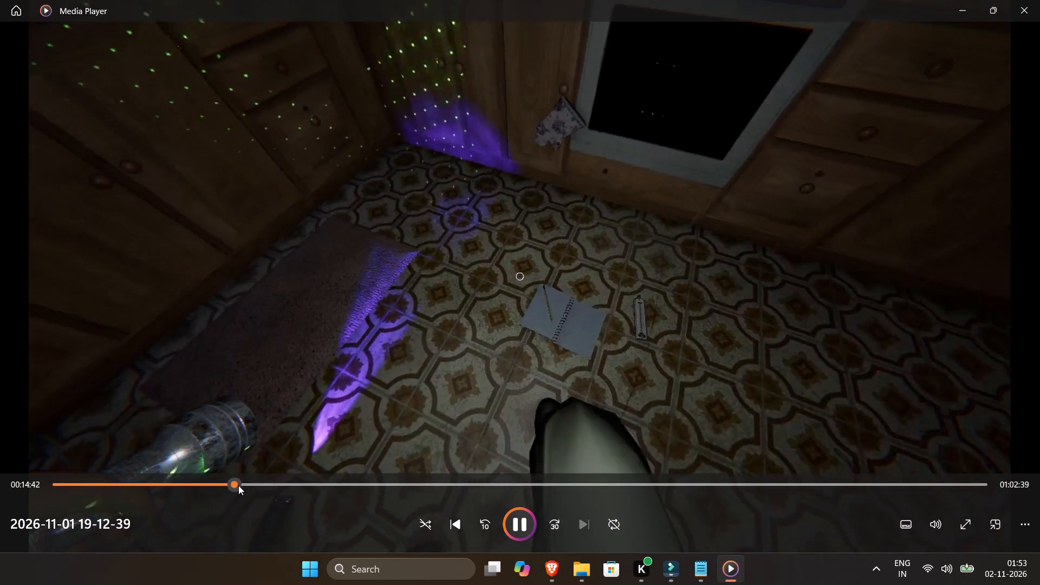
pyautogui.moveTo(238, 485); pyautogui.dragTo(248, 487)
pyautogui.click(255, 487)
pyautogui.moveTo(251, 484); pyautogui.dragTo(239, 485)
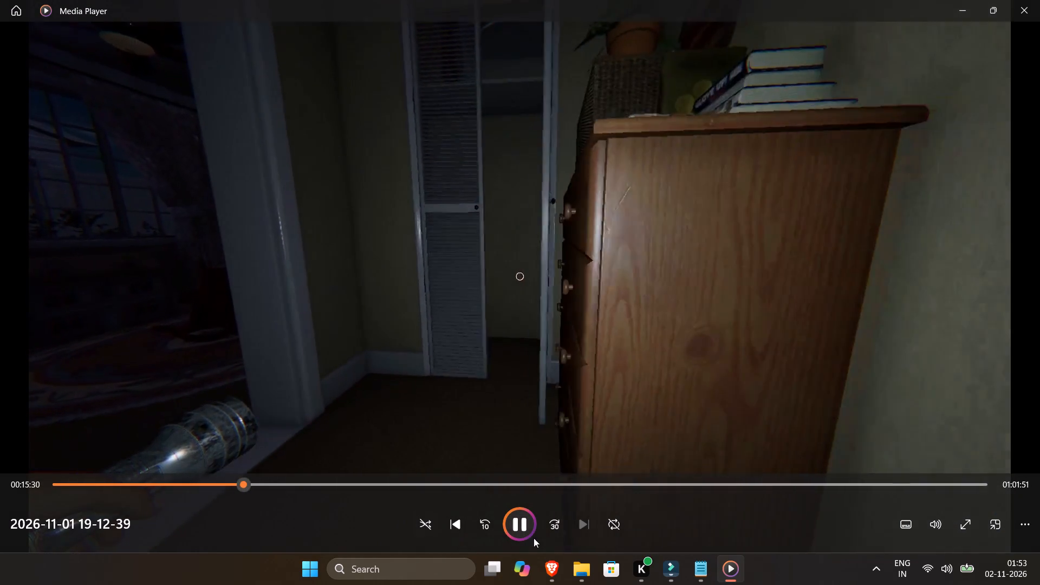
pyautogui.click(523, 525)
# Consult the timestamp list in Notepad and play the 19-12-39 recording around the 18:00 mark.
pyautogui.click(714, 564)
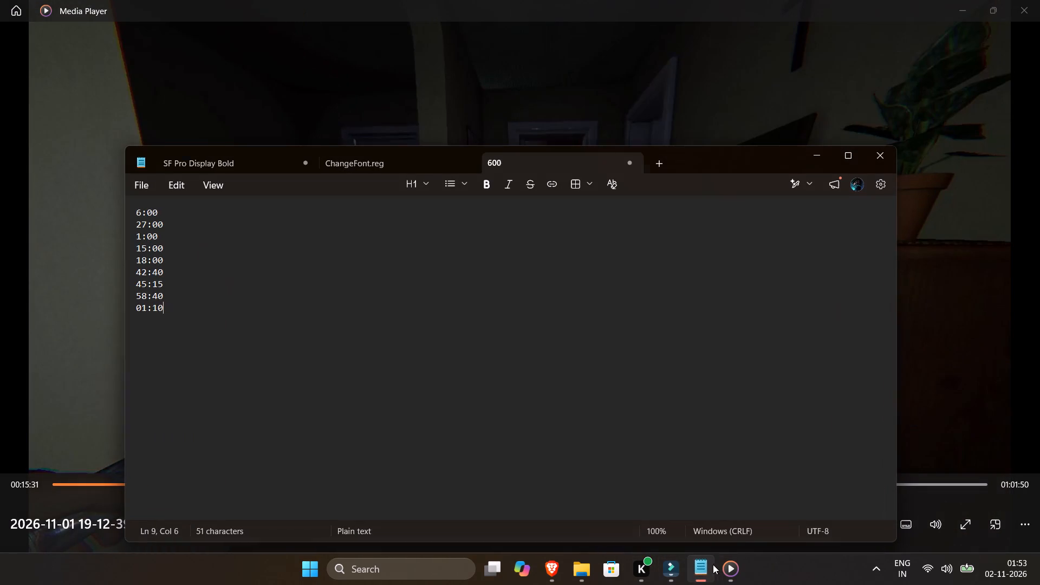
pyautogui.click(700, 571)
pyautogui.moveTo(257, 480); pyautogui.dragTo(318, 483)
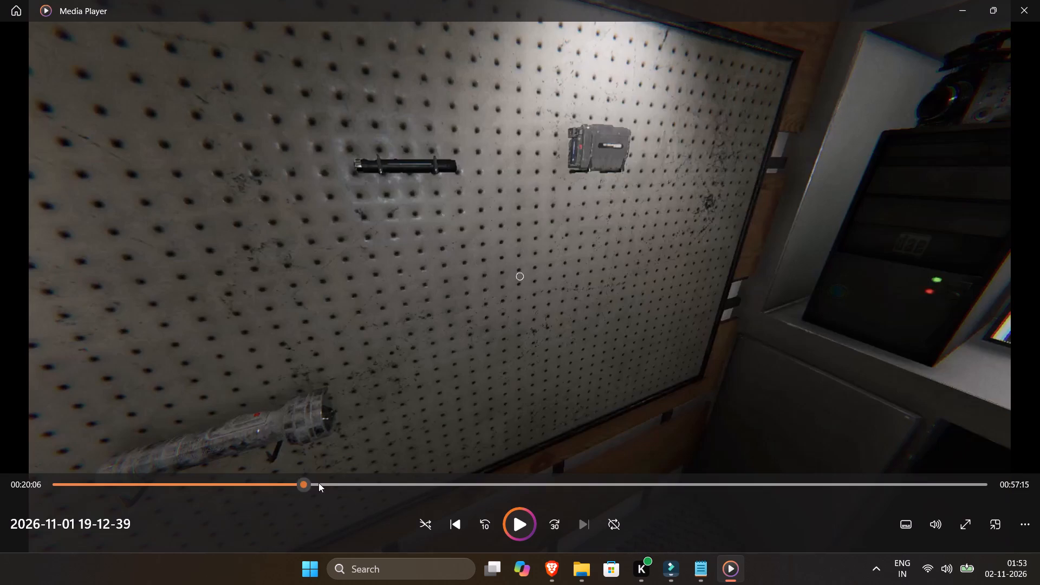
pyautogui.moveTo(318, 483); pyautogui.dragTo(275, 485)
pyautogui.click(513, 513)
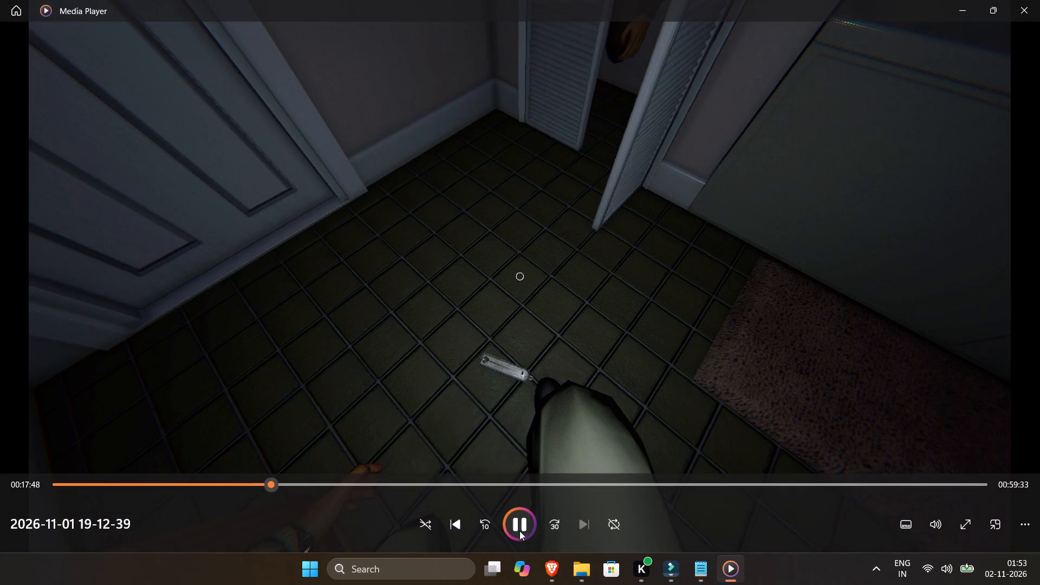
pyautogui.click(522, 524)
# Consult the timestamp list in Notepad and skim the 19-12-39 recording forward, playing briefly around the 40:15 mark.
pyautogui.click(697, 582)
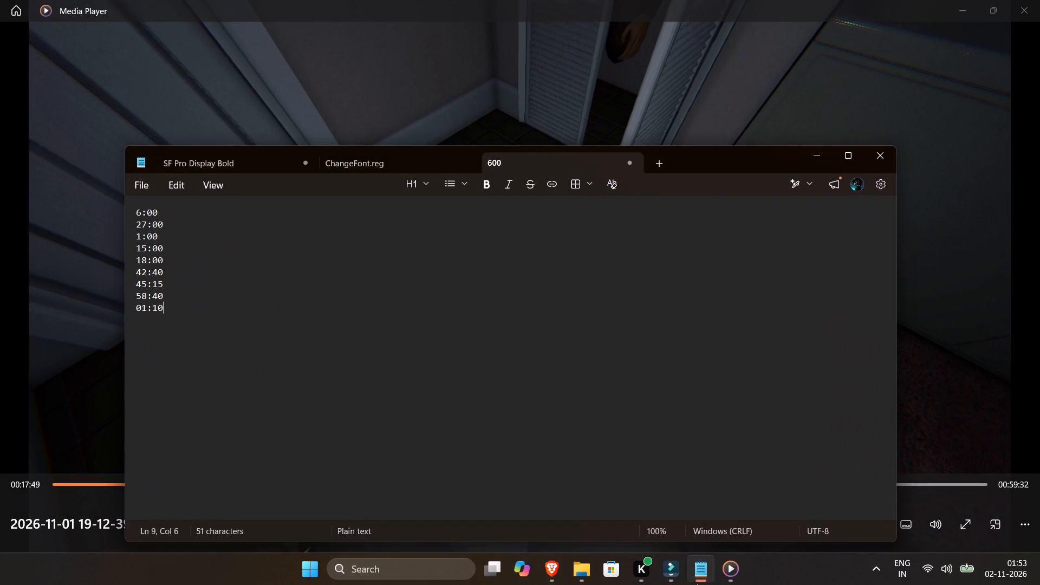
pyautogui.click(695, 583)
pyautogui.moveTo(270, 483); pyautogui.dragTo(445, 481)
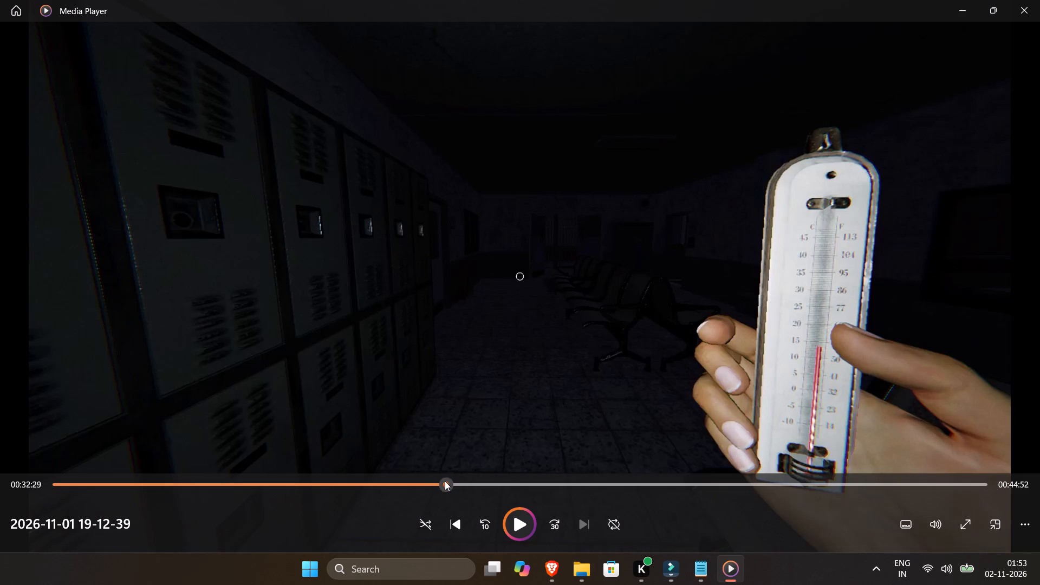
pyautogui.moveTo(445, 481); pyautogui.dragTo(508, 485)
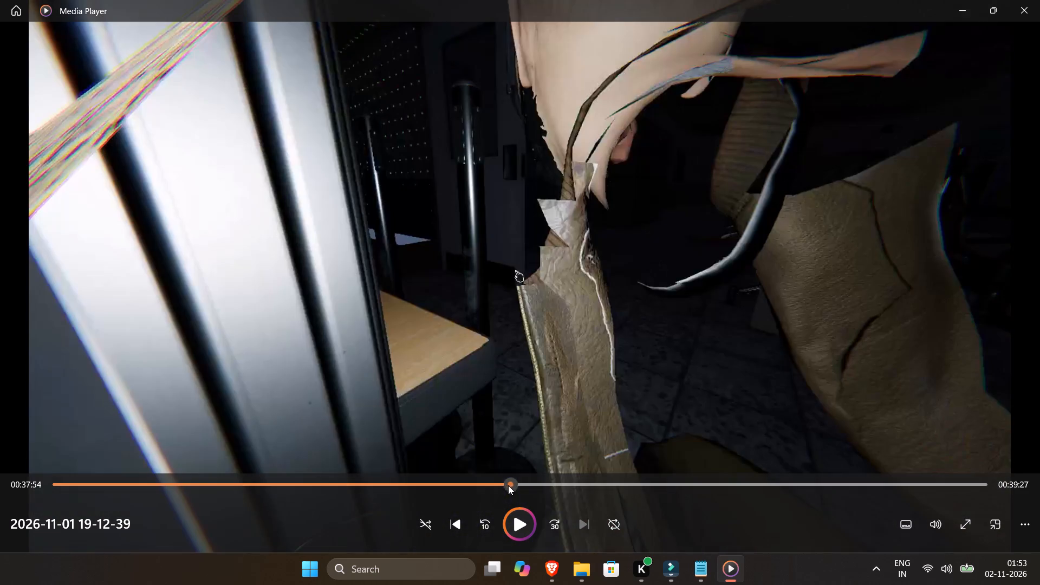
pyautogui.moveTo(508, 485); pyautogui.dragTo(537, 488)
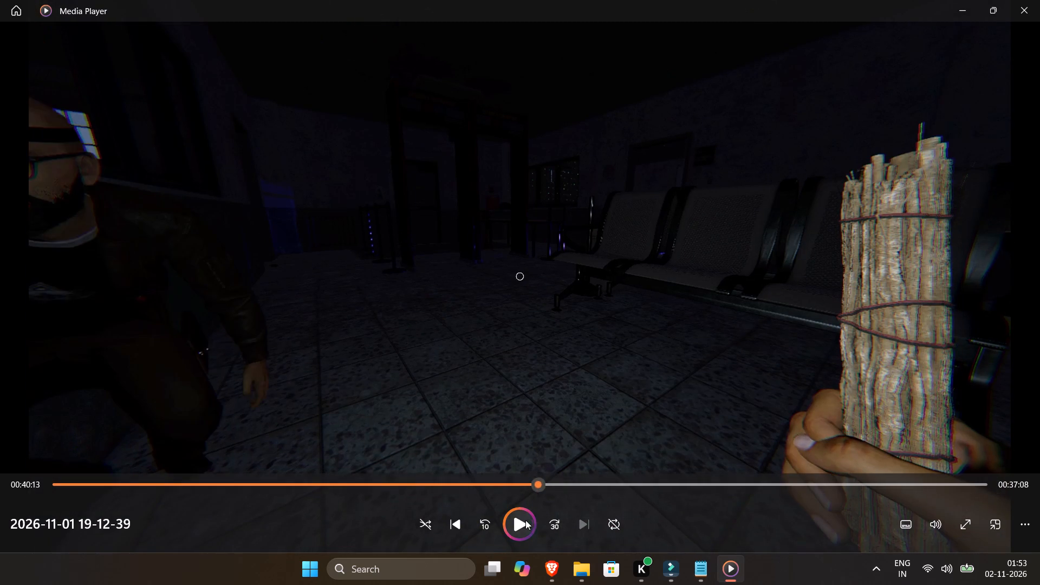
pyautogui.click(525, 520)
pyautogui.click(524, 518)
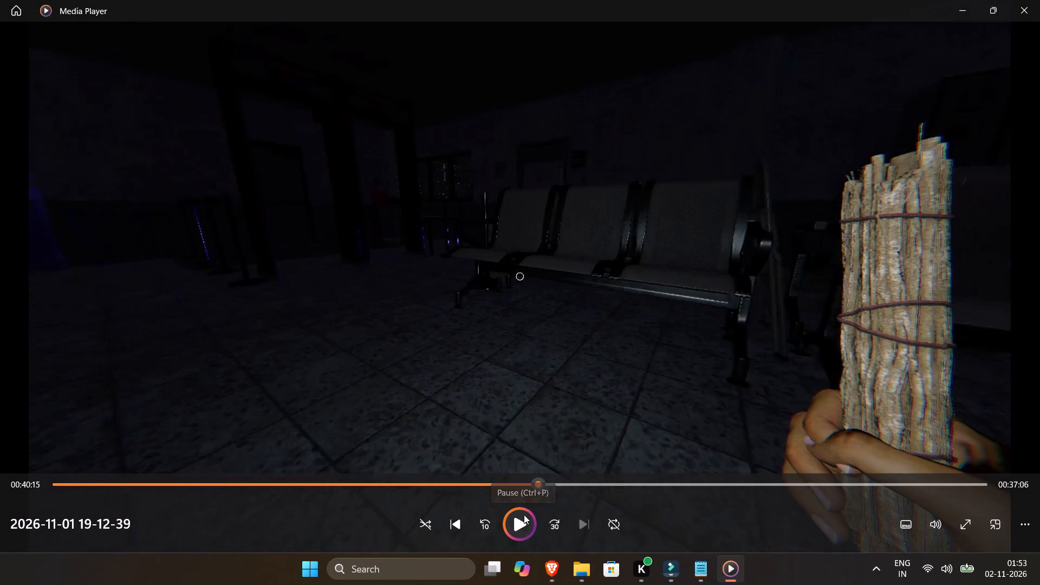
# Consult the timestamp list in Notepad and review the 19-12-39 recording from about 41:45 to the 44:50 mark.
pyautogui.click(700, 565)
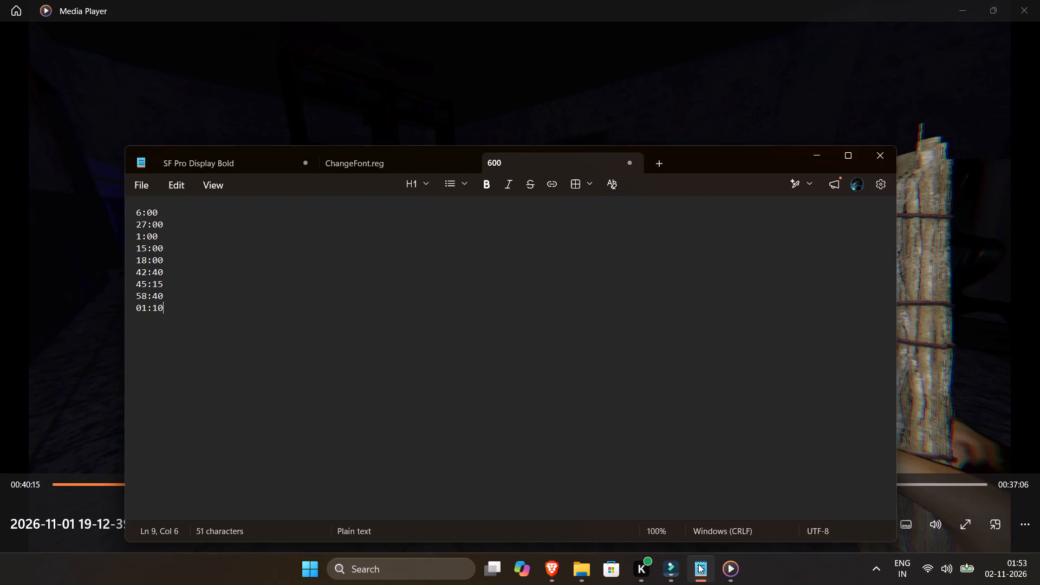
pyautogui.click(698, 564)
pyautogui.moveTo(538, 490); pyautogui.dragTo(559, 493)
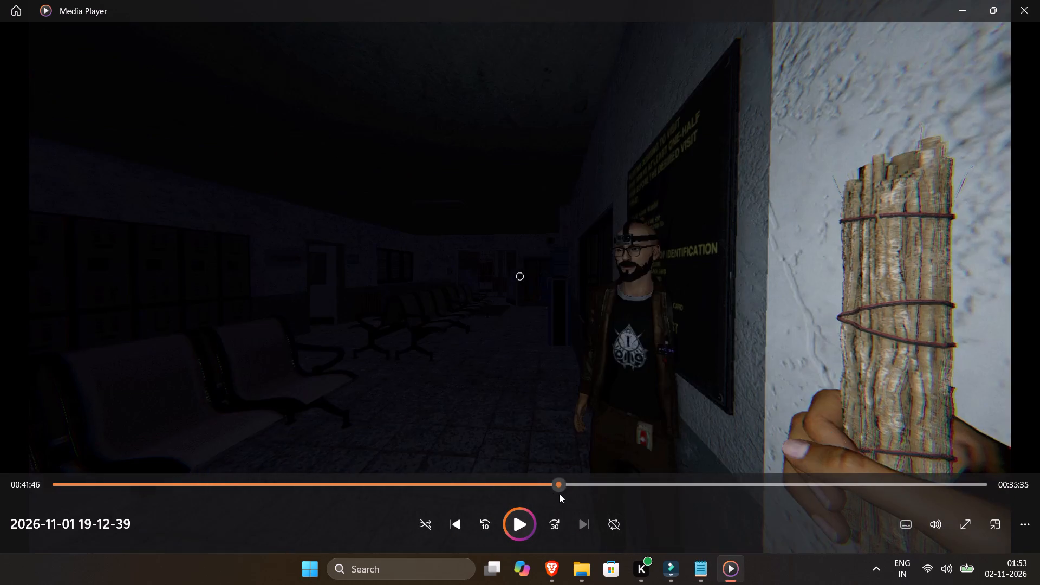
pyautogui.moveTo(559, 493); pyautogui.dragTo(586, 496)
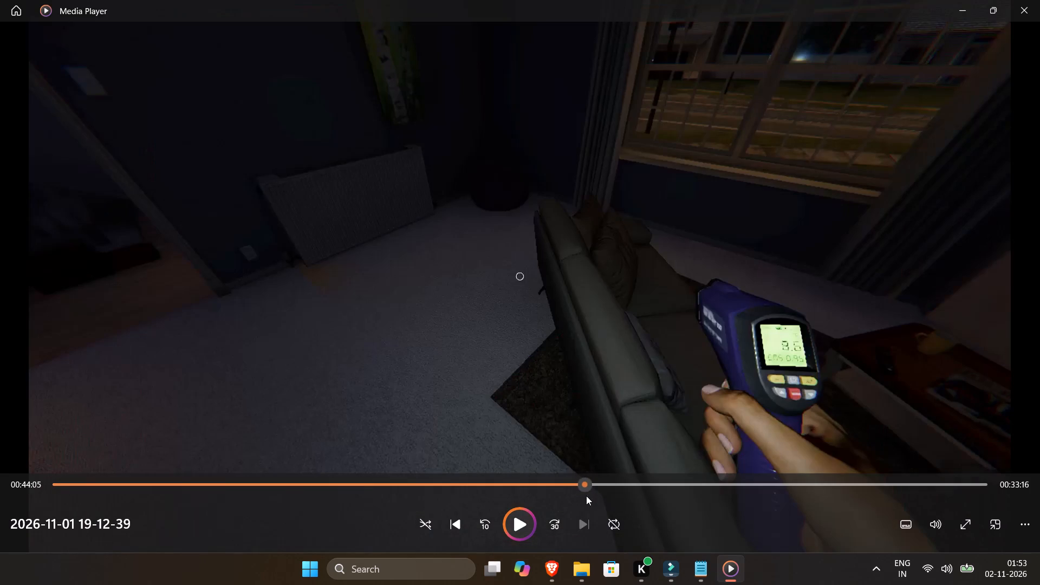
pyautogui.moveTo(586, 496); pyautogui.dragTo(593, 498)
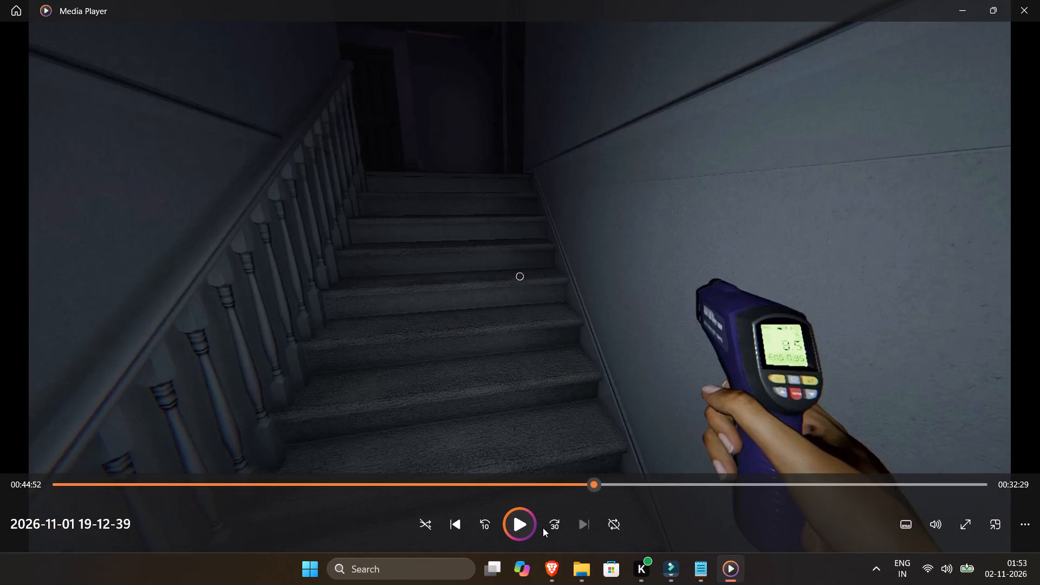
pyautogui.click(514, 526)
pyautogui.click(530, 522)
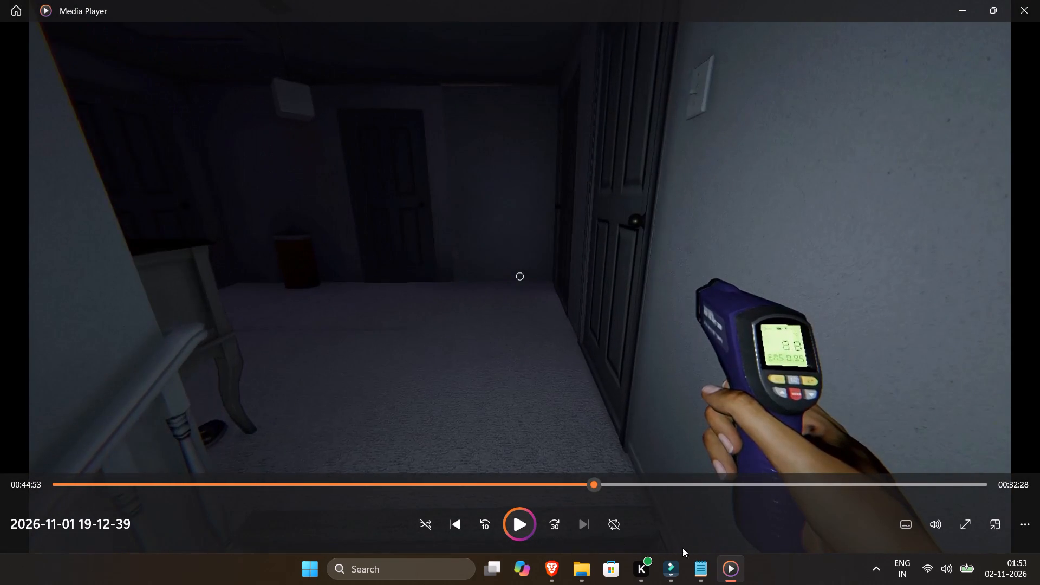
# Consult the timestamp list in Notepad and skim the 19-12-39 recording forward to about the 58:00 mark.
pyautogui.click(705, 571)
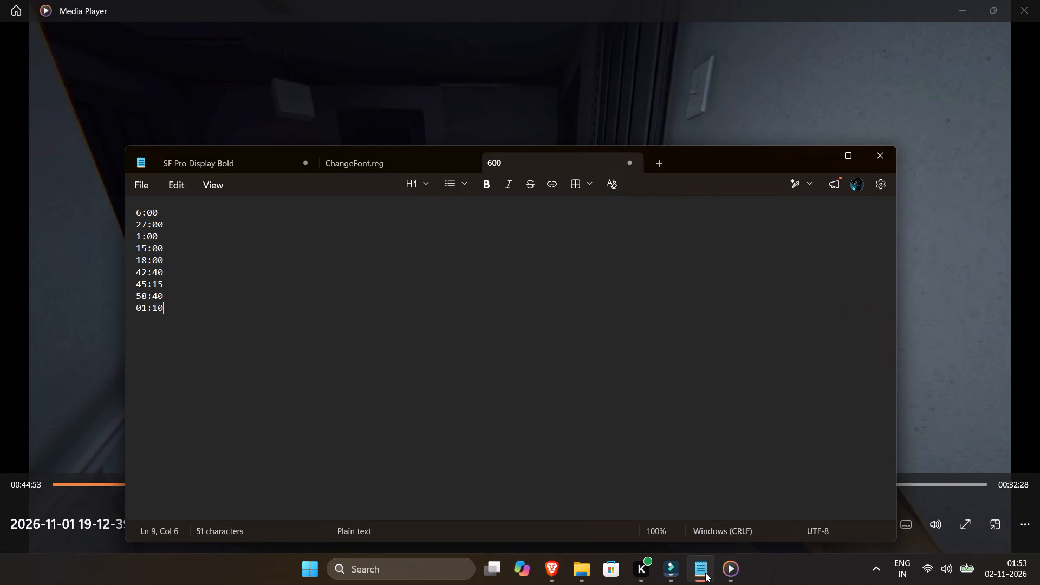
pyautogui.click(705, 573)
pyautogui.moveTo(615, 486); pyautogui.dragTo(662, 487)
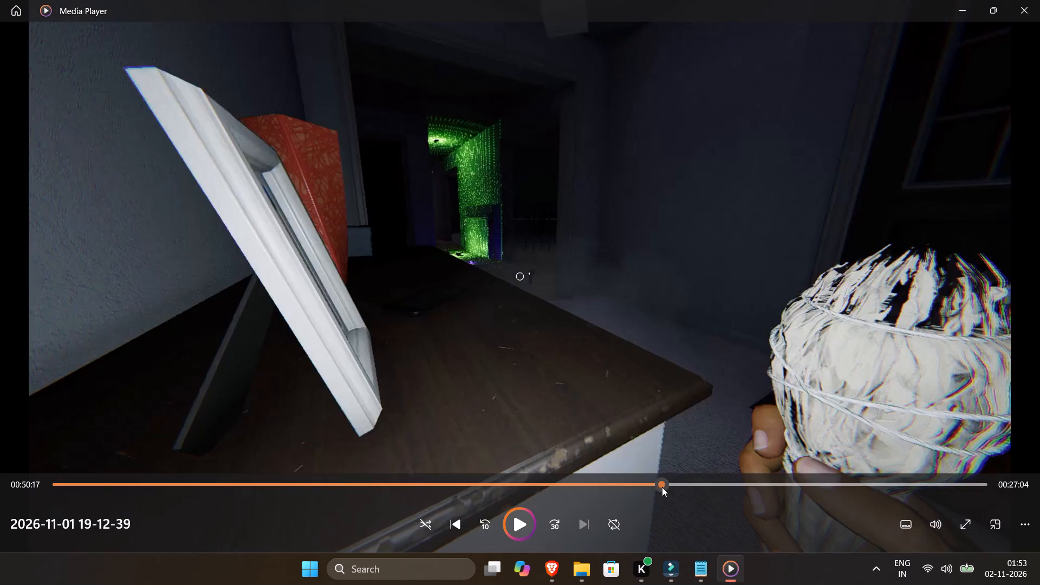
pyautogui.moveTo(662, 487); pyautogui.dragTo(741, 491)
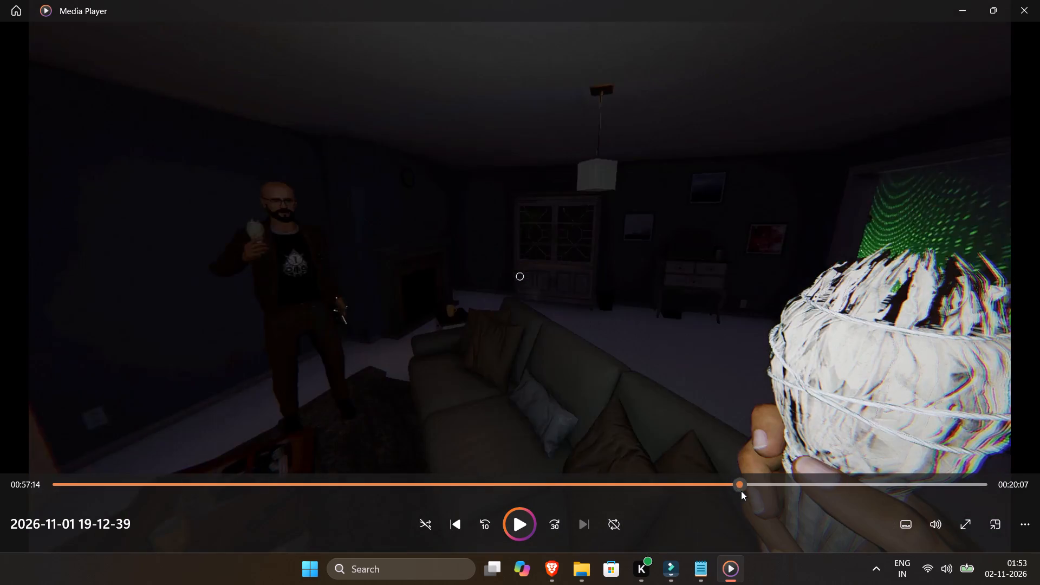
pyautogui.moveTo(741, 491); pyautogui.dragTo(755, 501)
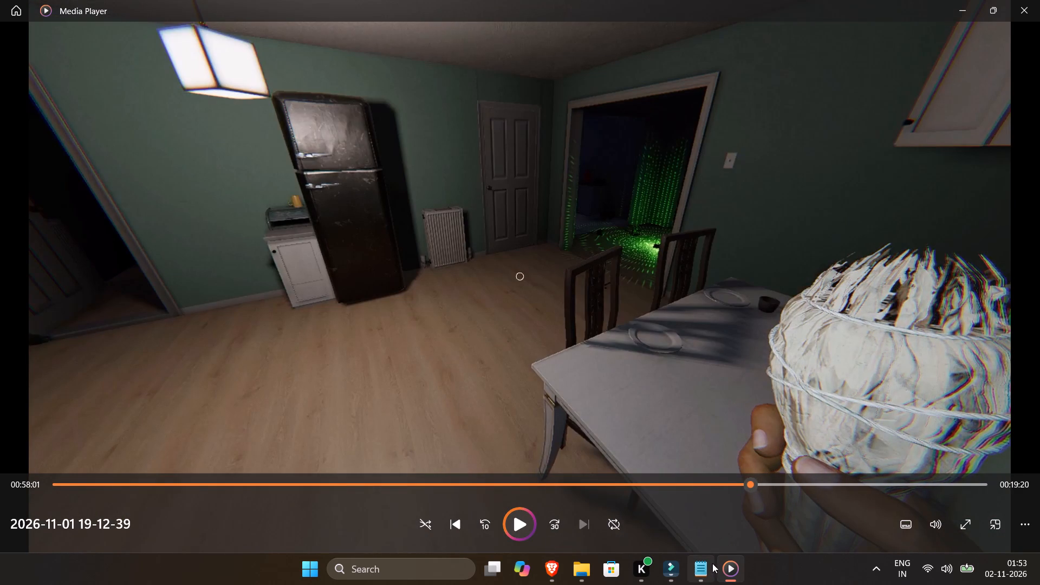
# Consult the timestamp list in Notepad and play the 19-12-39 recording around the 1:01:10 mark.
pyautogui.click(712, 568)
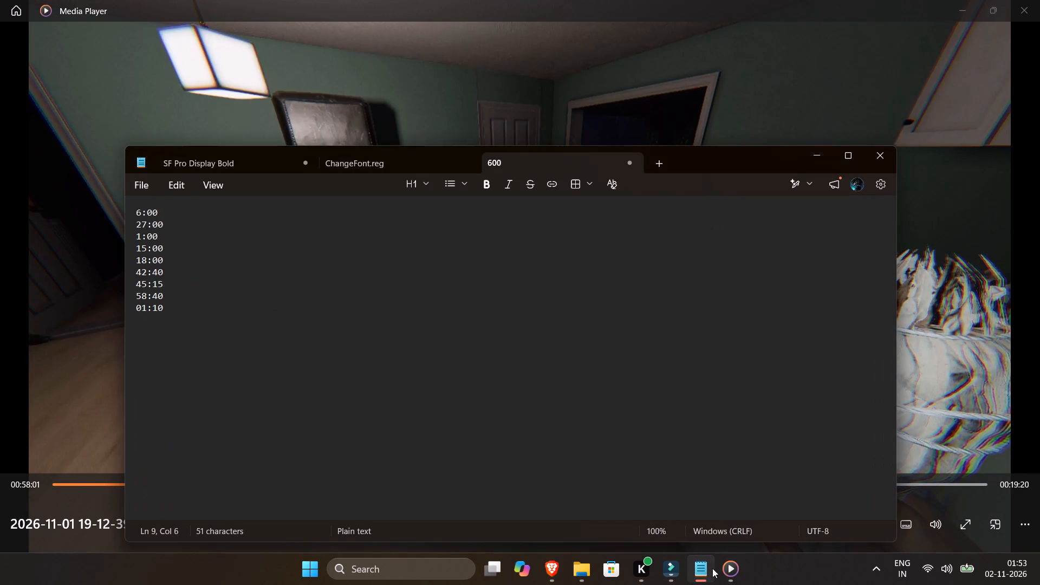
pyautogui.click(712, 568)
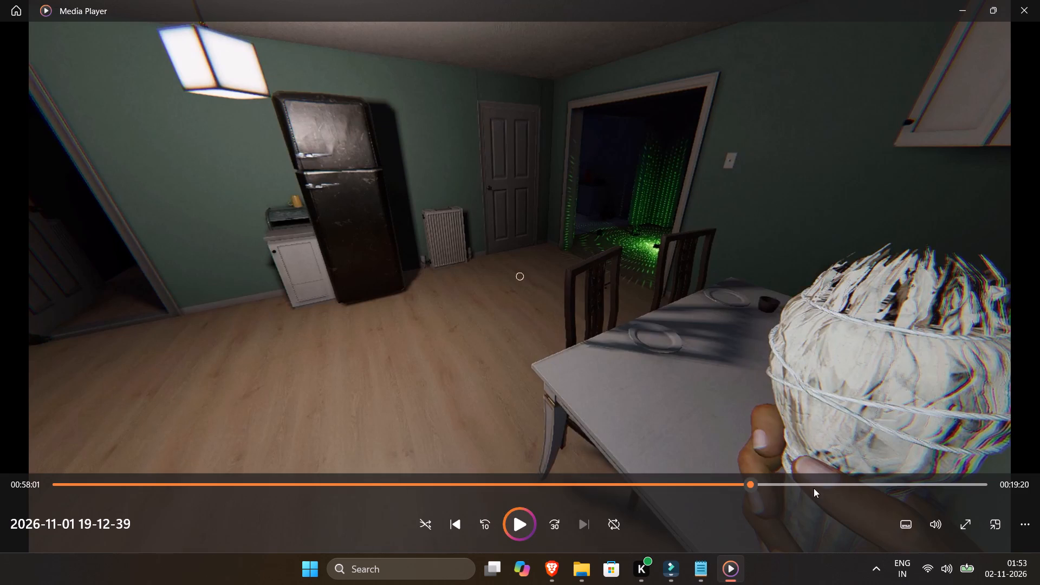
pyautogui.moveTo(812, 486); pyautogui.dragTo(786, 490)
pyautogui.click(530, 516)
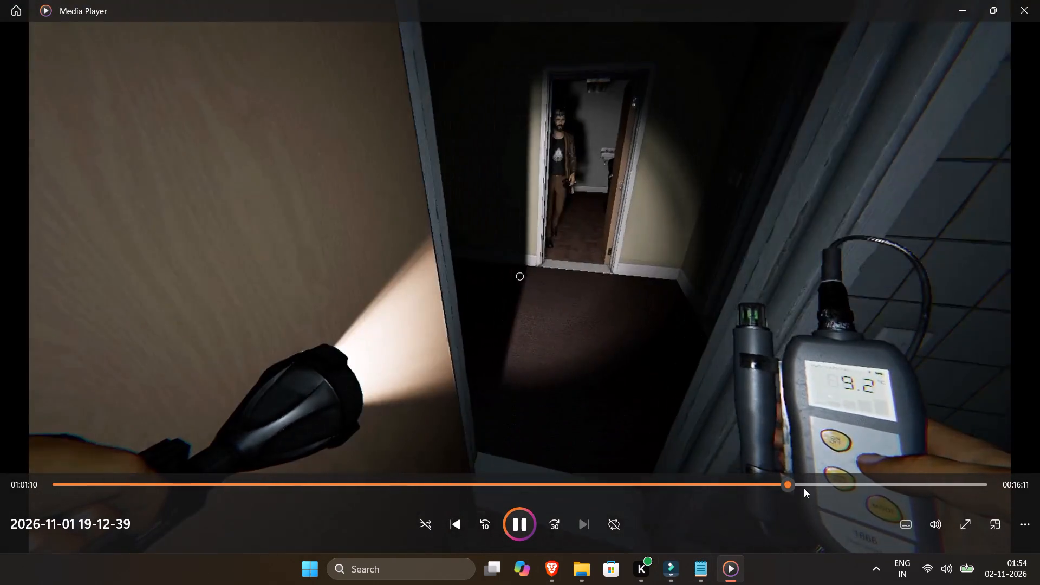
pyautogui.click(516, 524)
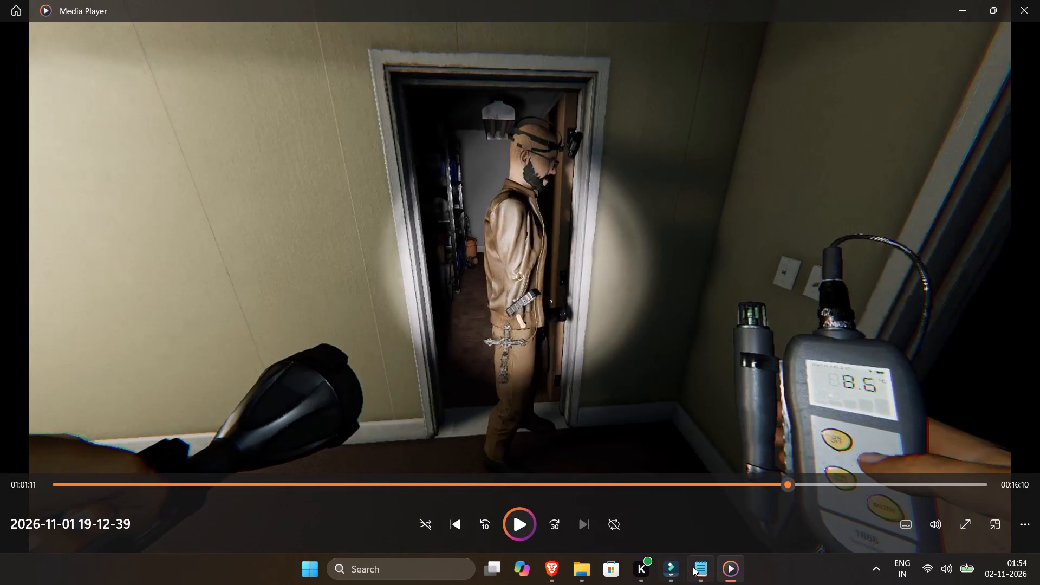
# Switch to Filmora and delete the 16-11-13 clip from the Video 1 track.
pyautogui.click(678, 567)
pyautogui.click(445, 445)
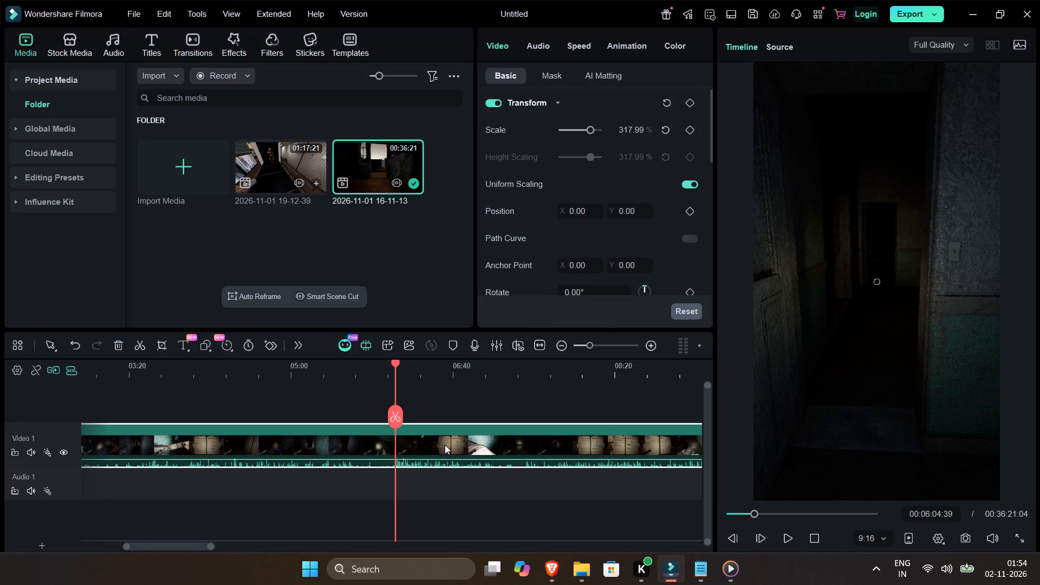
pyautogui.press('Delete')
pyautogui.moveTo(297, 163); pyautogui.dragTo(301, 443)
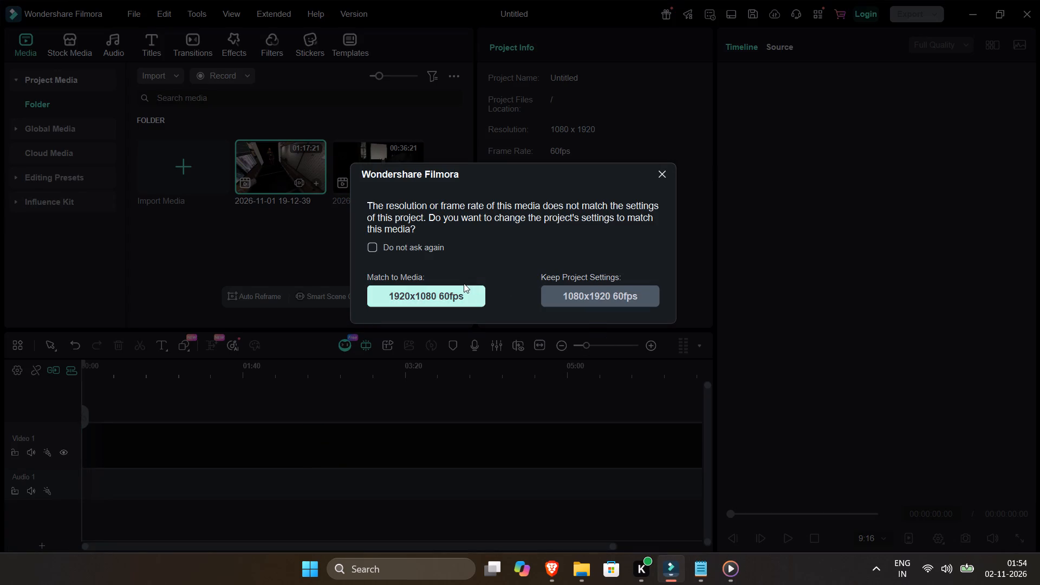
pyautogui.click(595, 298)
# Scale the 19-12-39 clip uniformly to about 316% so it fills the vertical frame.
pyautogui.doubleClick(559, 346)
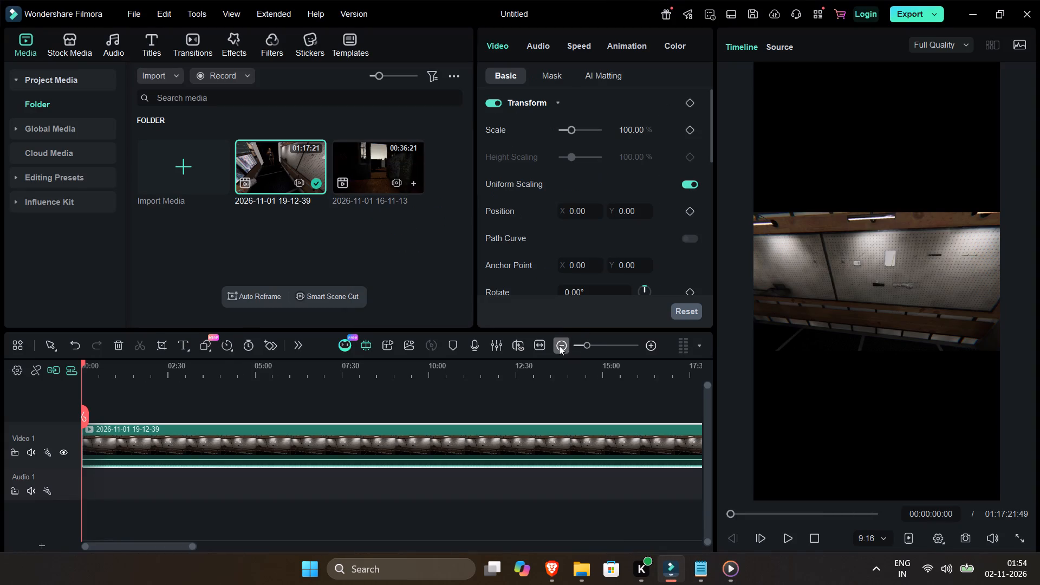
pyautogui.click(796, 261)
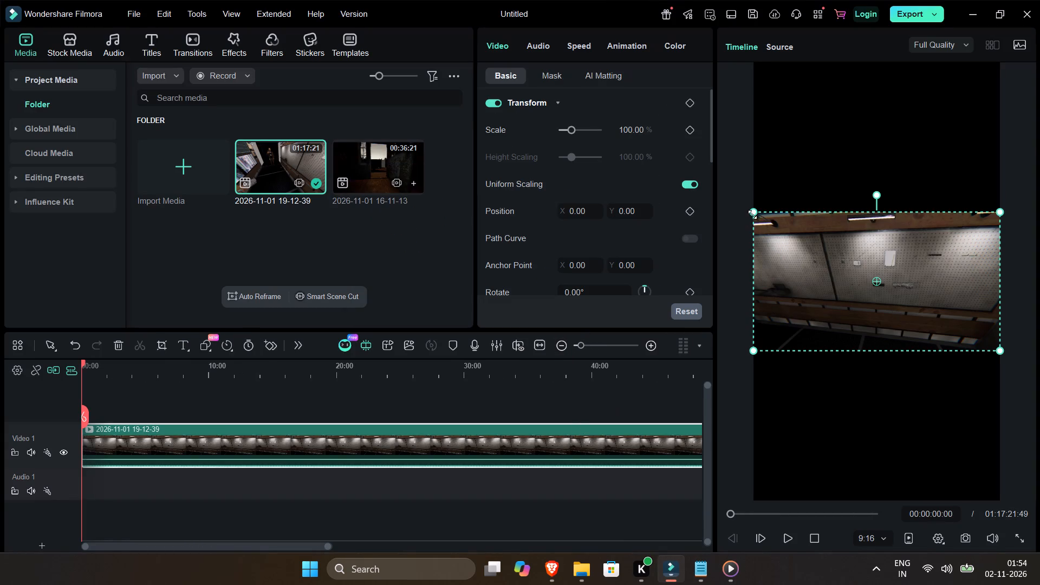
pyautogui.moveTo(752, 213); pyautogui.dragTo(702, 70)
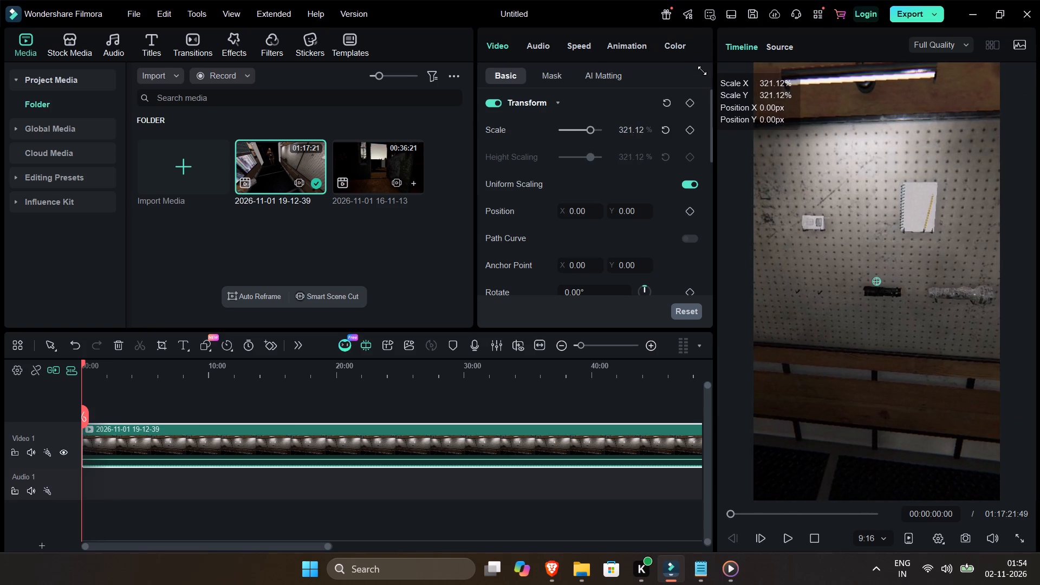
pyautogui.moveTo(702, 70); pyautogui.dragTo(704, 63)
pyautogui.click(585, 409)
pyautogui.click(582, 407)
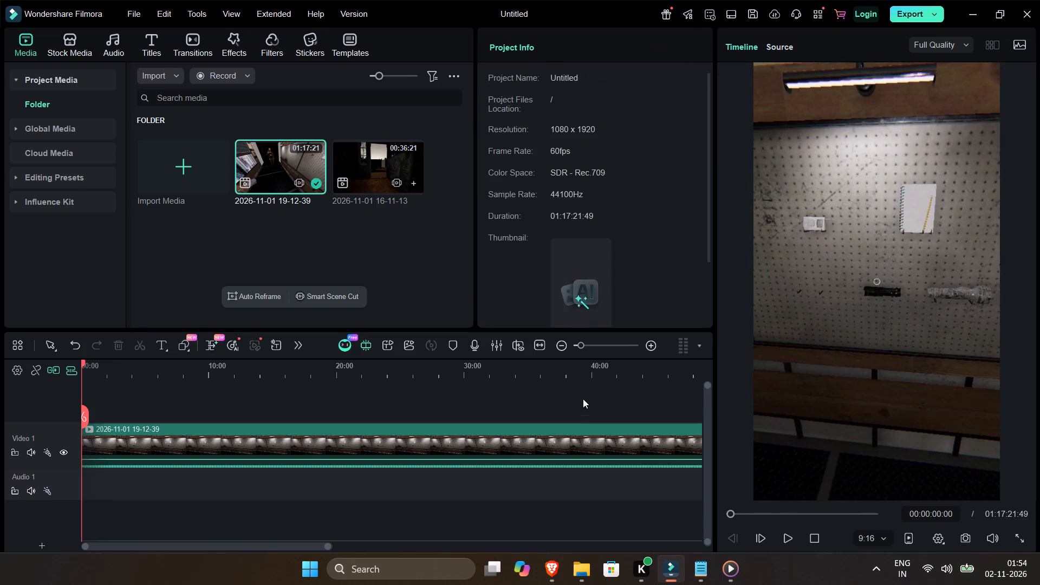
# Split the 19-12-39 clip at about 58:29 and delete the part before the cut.
pyautogui.click(560, 338)
pyautogui.click(428, 369)
pyautogui.moveTo(428, 370); pyautogui.dragTo(438, 373)
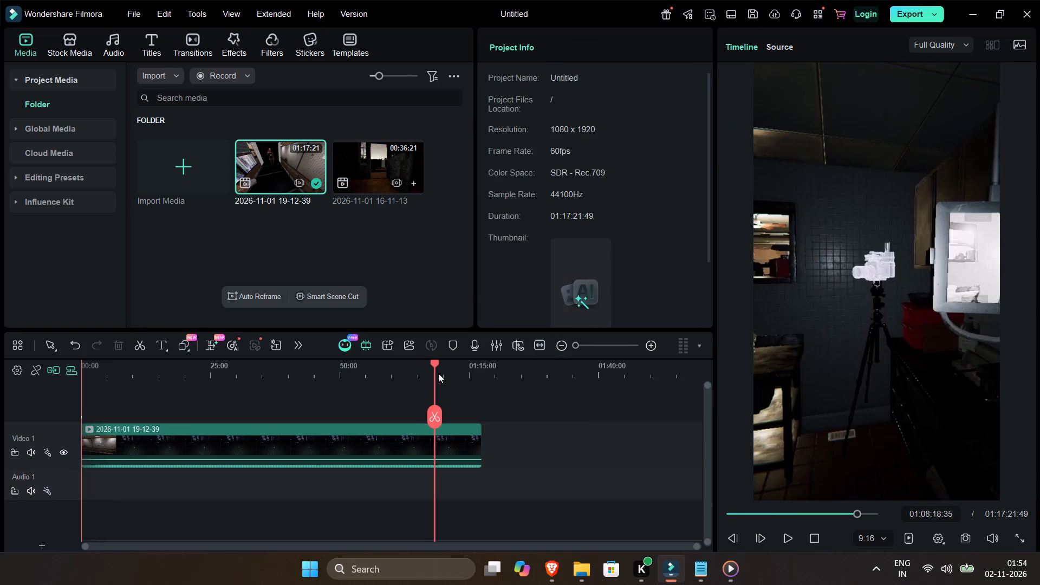
pyautogui.moveTo(438, 373); pyautogui.dragTo(378, 398)
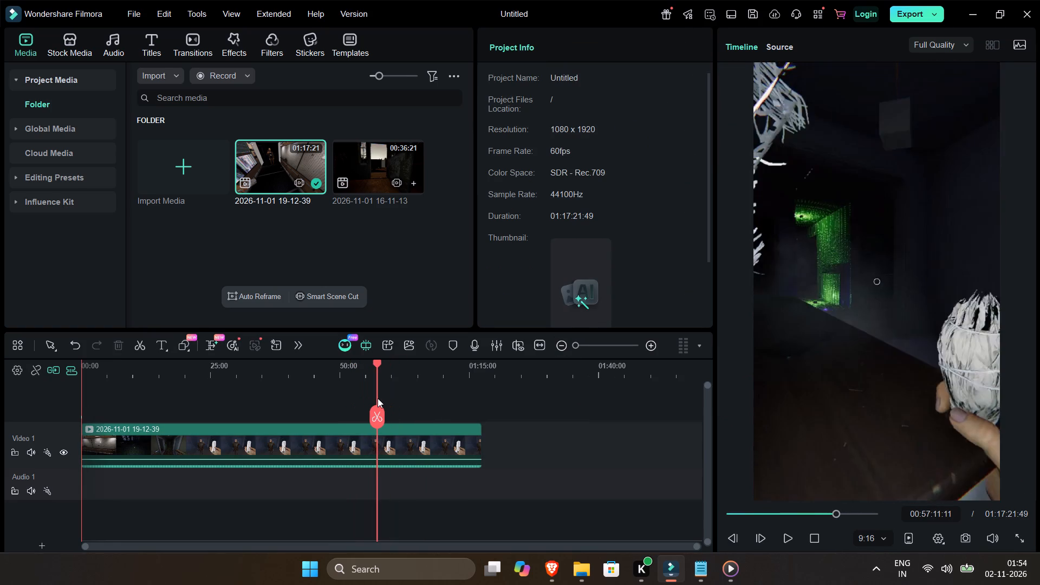
pyautogui.moveTo(378, 398); pyautogui.dragTo(384, 400)
pyautogui.hotkey('ctrl', 'b')
pyautogui.click(341, 448)
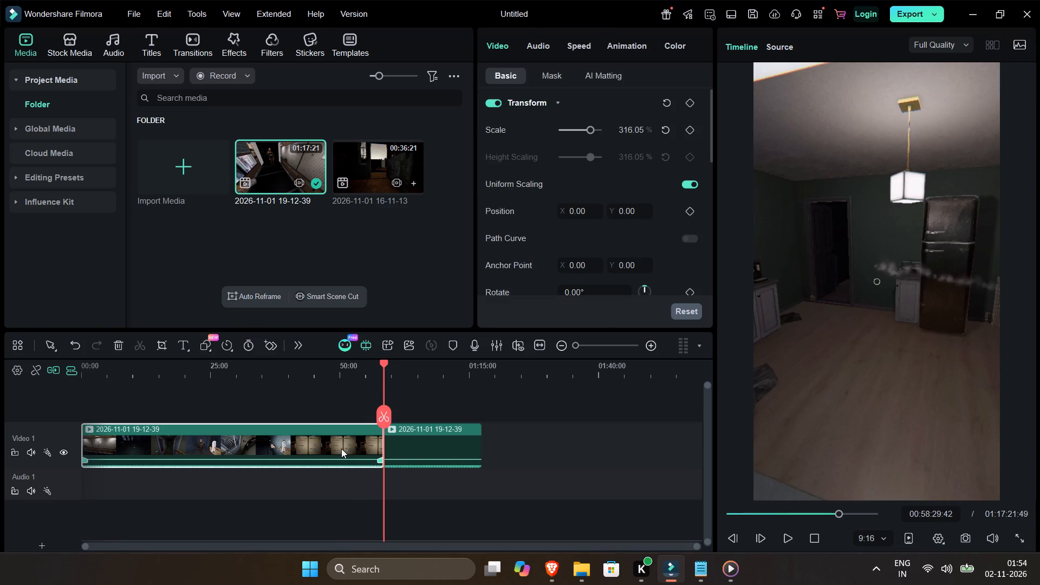
pyautogui.press('Delete')
pyautogui.press('Delete')
# Play the remaining clip from its start, split it at about 6 seconds and delete the opening piece.
pyautogui.press('Up')
pyautogui.press('space')
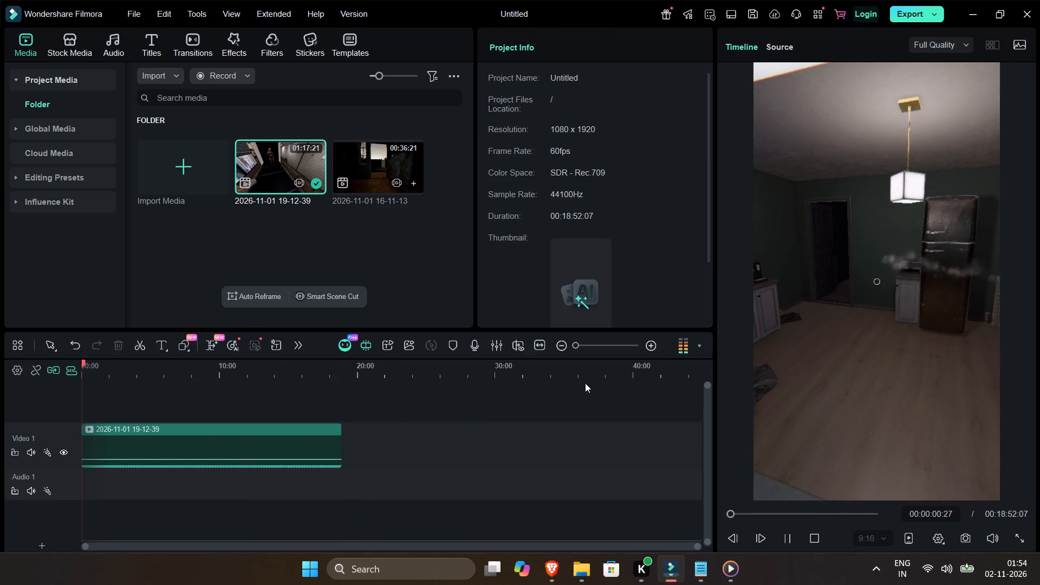
pyautogui.click(657, 356)
pyautogui.doubleClick(654, 353)
pyautogui.click(650, 352)
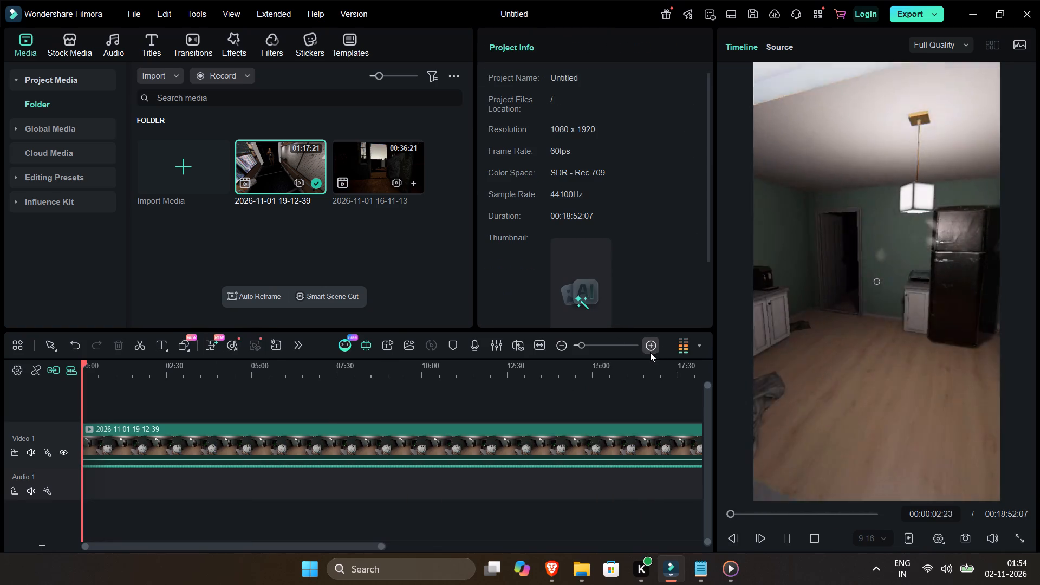
pyautogui.click(133, 400)
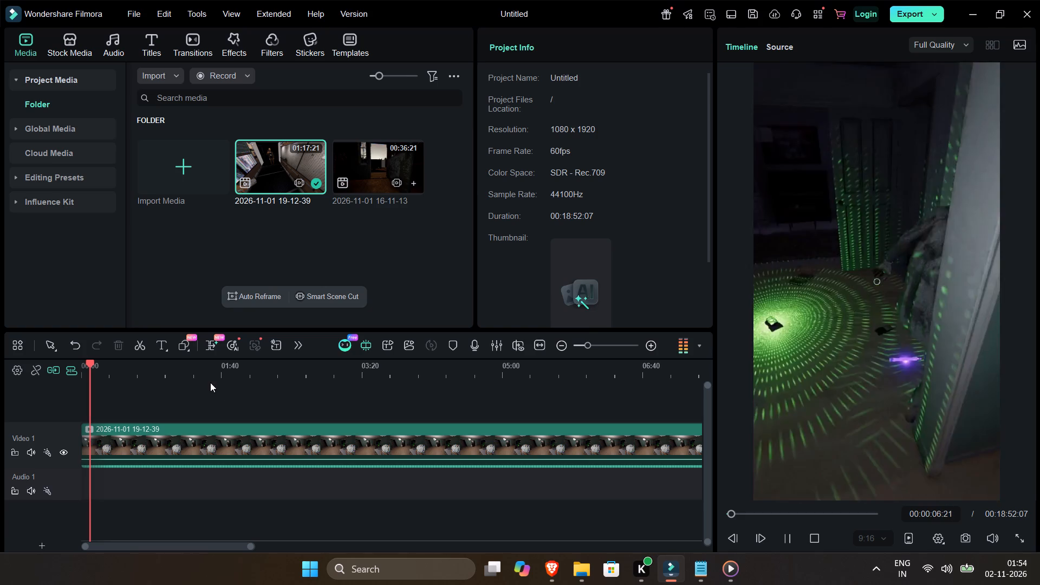
pyautogui.press('space')
pyautogui.click(651, 350)
pyautogui.click(99, 368)
pyautogui.press('space')
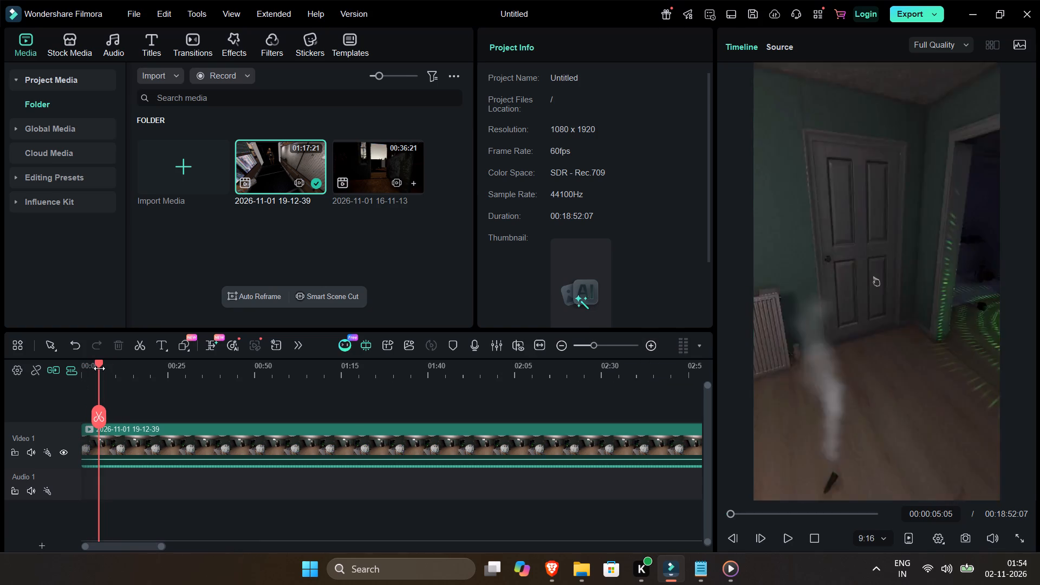
pyautogui.press('space')
pyautogui.hotkey('ctrl', 'b')
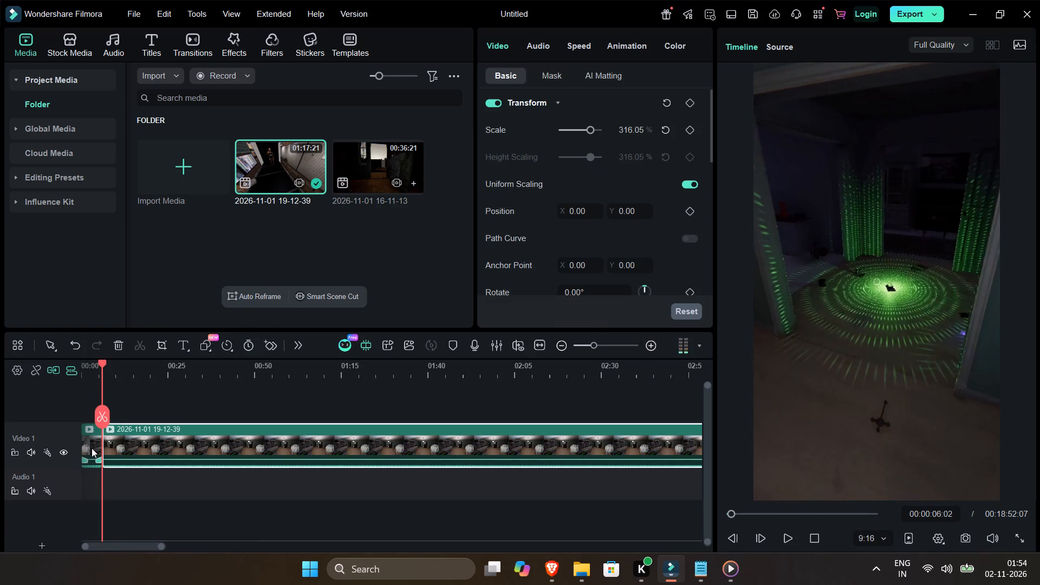
pyautogui.click(92, 448)
pyautogui.press('Delete')
# Play back the trimmed clip from its beginning, stopping at about 3 seconds.
pyautogui.press('space')
pyautogui.press('space')
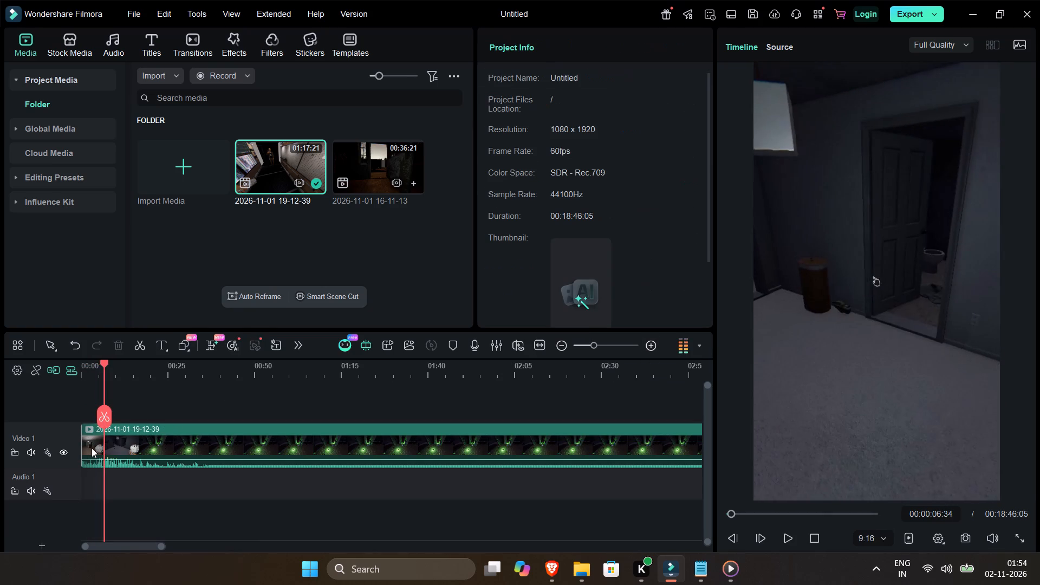
pyautogui.press('Up')
pyautogui.press('space')
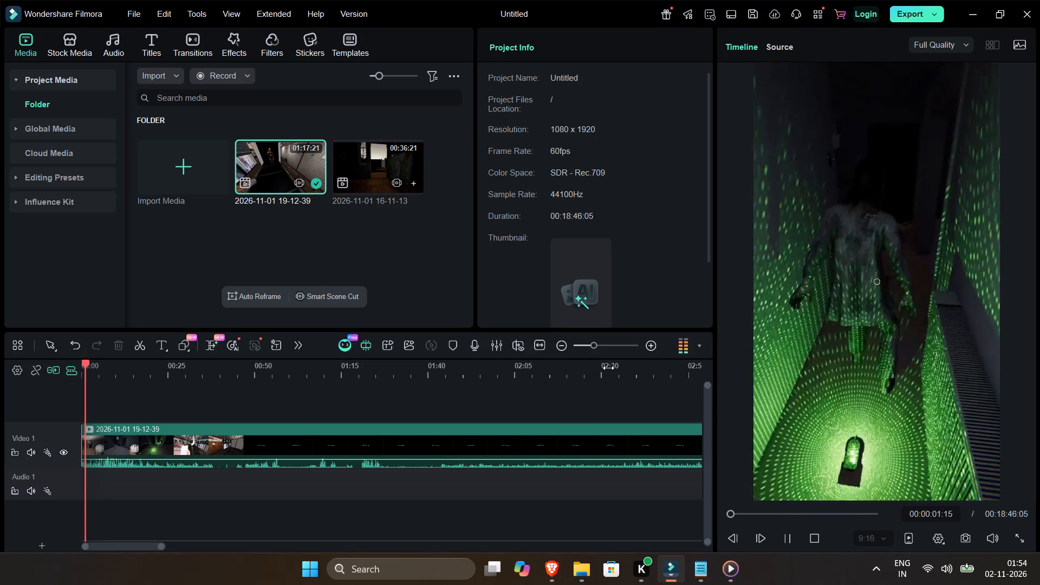
pyautogui.press('space')
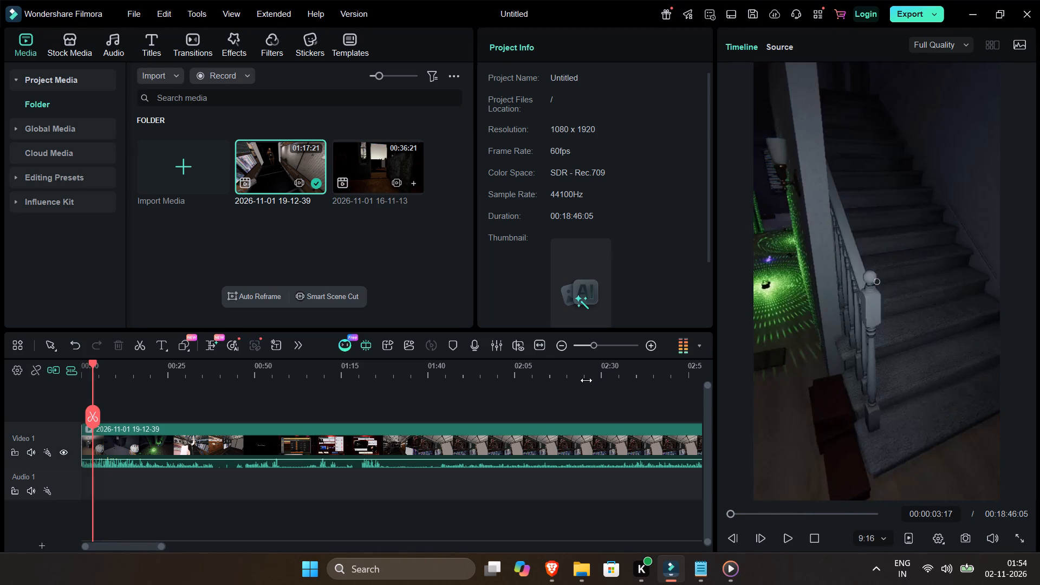
# Split the 19-12-39 clip at 00:00:03:17 and delete everything after the cut.
pyautogui.hotkey('ctrl', 'b')
pyautogui.press('Delete')
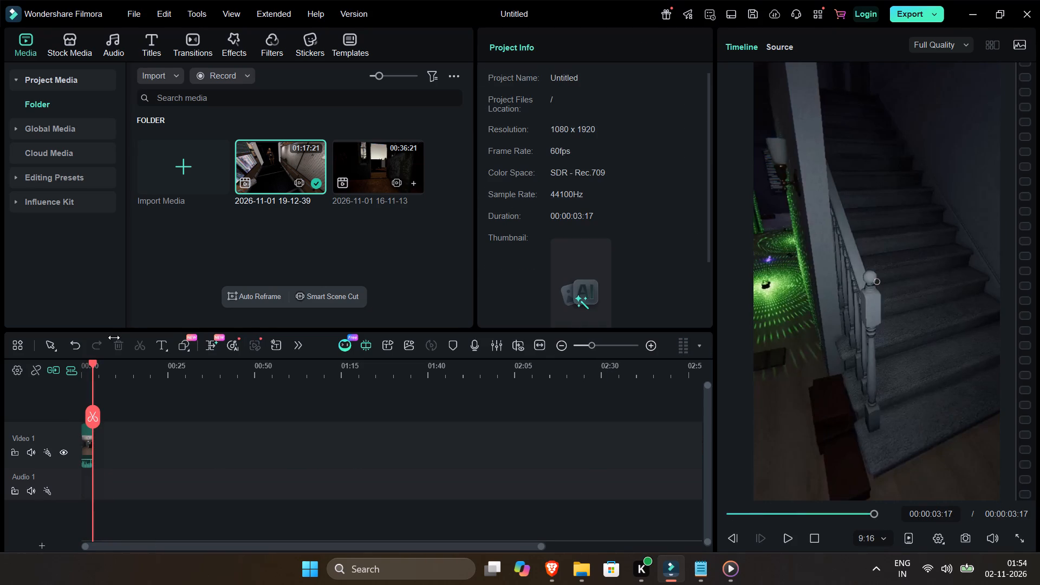
# Place the 16-11-13 recording directly after the 19-12-39 clip on Video 1, keeping the 1080x1920 60fps project settings.
pyautogui.click(324, 267)
pyautogui.moveTo(370, 178); pyautogui.dragTo(202, 444)
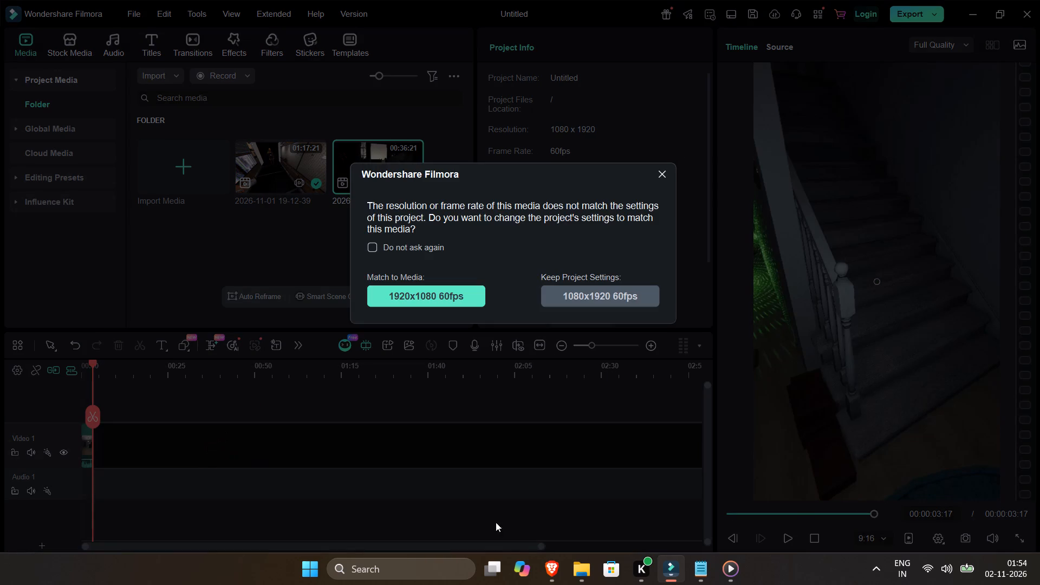
pyautogui.click(586, 285)
# Consult the timestamp notes and scale the 16-11-13 clip uniformly to about 316% so it fills the vertical frame.
pyautogui.click(691, 571)
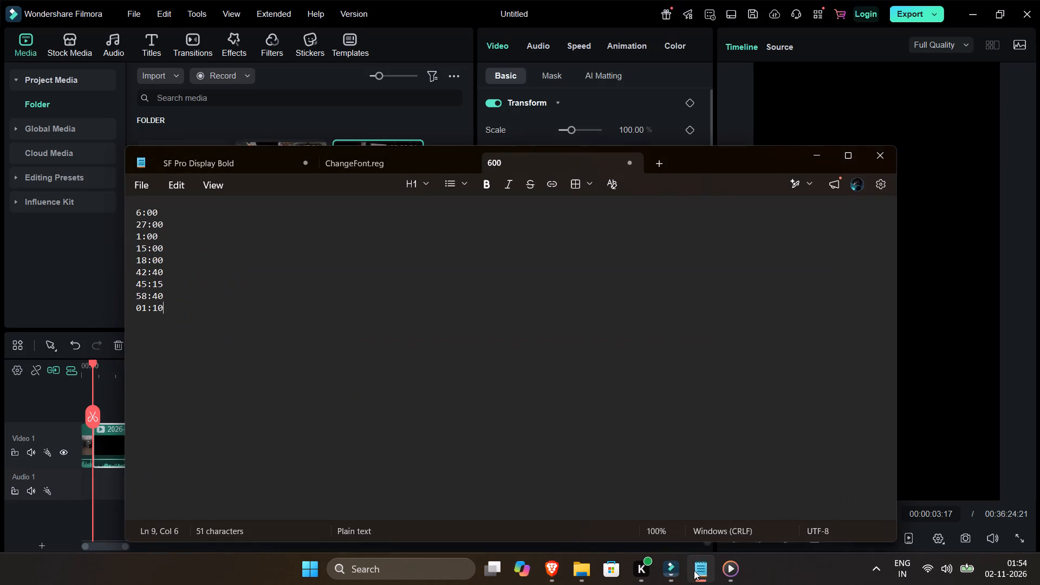
pyautogui.click(694, 570)
pyautogui.press('space')
pyautogui.press('space')
pyautogui.moveTo(91, 370); pyautogui.dragTo(148, 391)
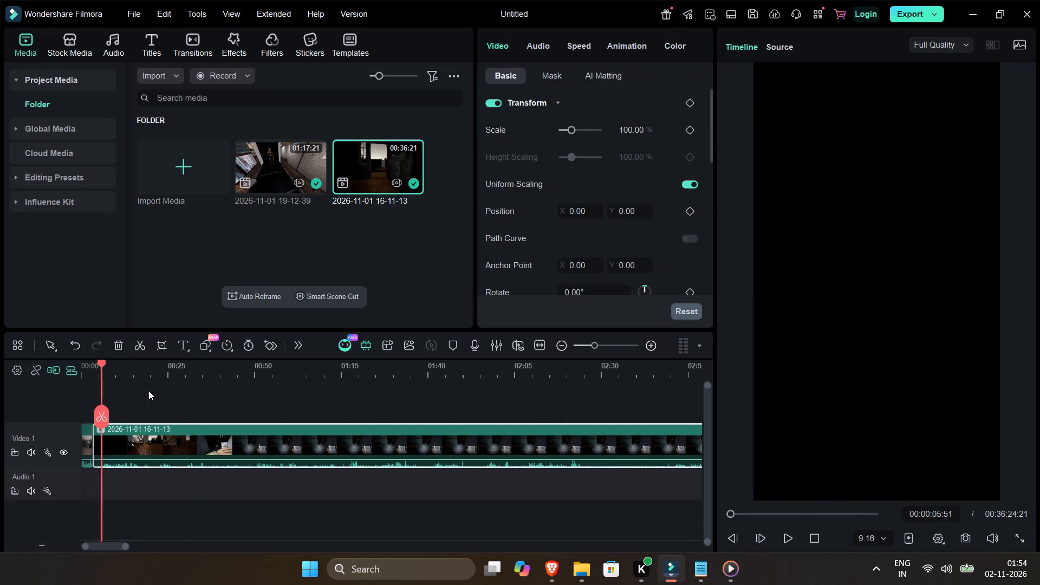
pyautogui.moveTo(148, 391); pyautogui.dragTo(230, 412)
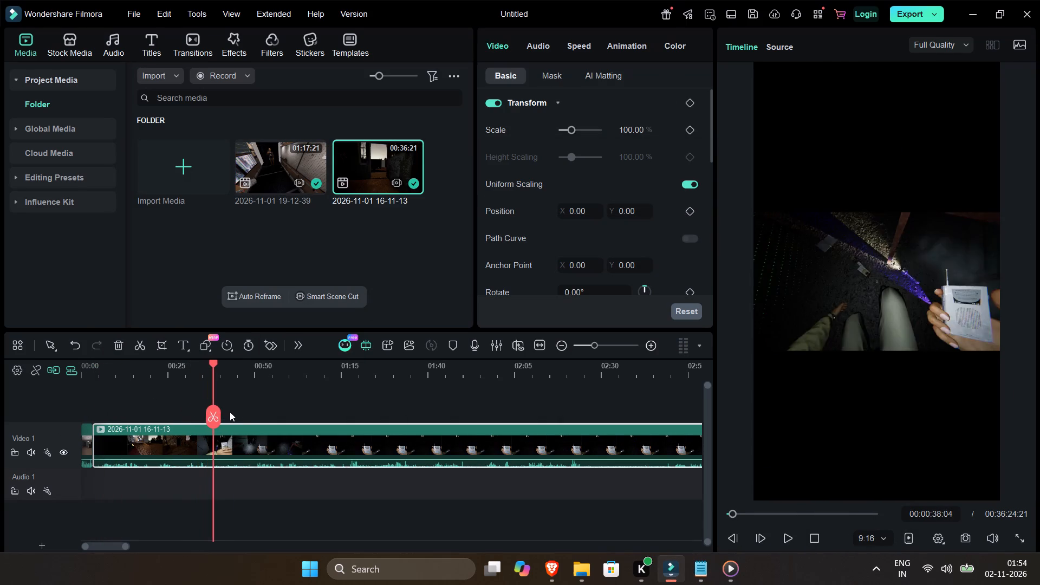
pyautogui.moveTo(230, 412); pyautogui.dragTo(244, 415)
pyautogui.click(805, 259)
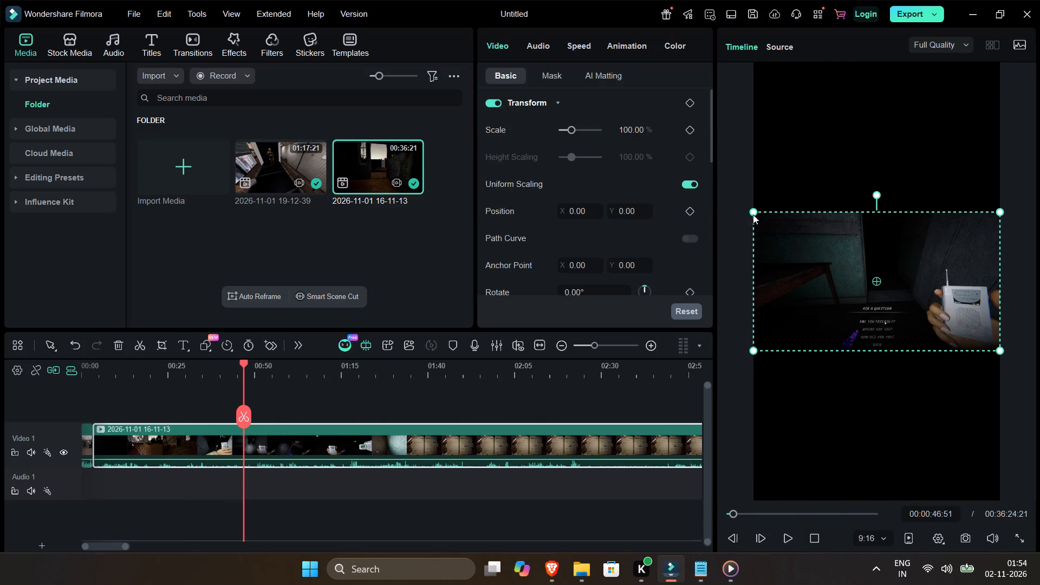
pyautogui.moveTo(751, 214); pyautogui.dragTo(705, 67)
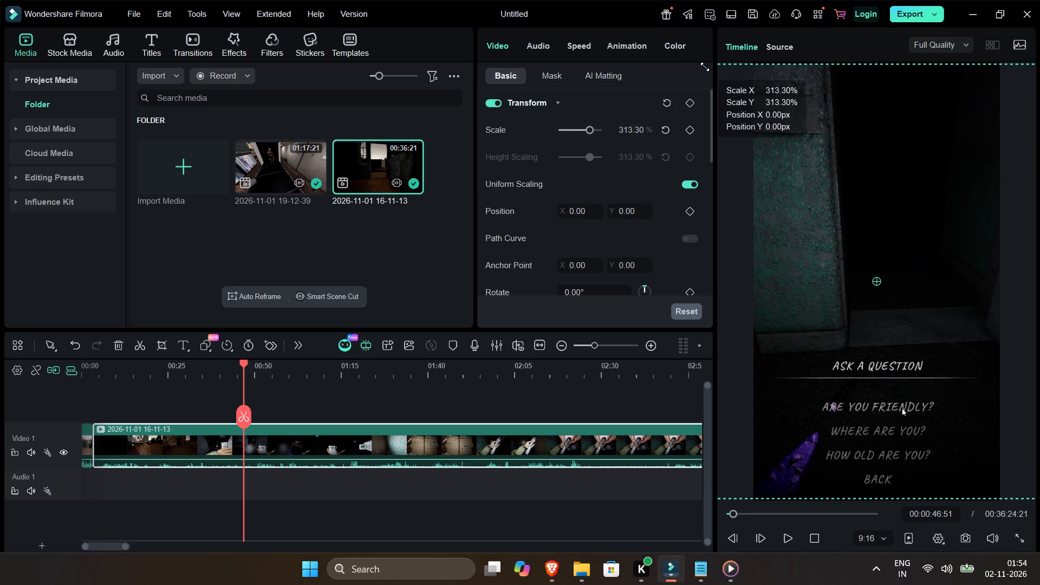
pyautogui.moveTo(705, 67); pyautogui.dragTo(705, 65)
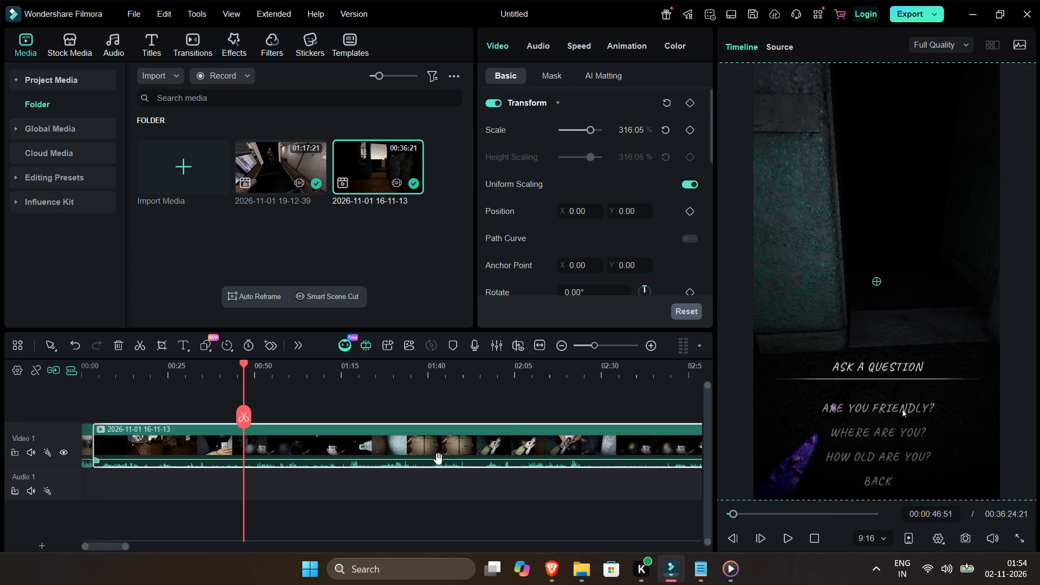
# Skim the 16-11-13 footage up to the noted 6:00 mark and play the passage around it to find the cut point.
pyautogui.click(374, 401)
pyautogui.press('space')
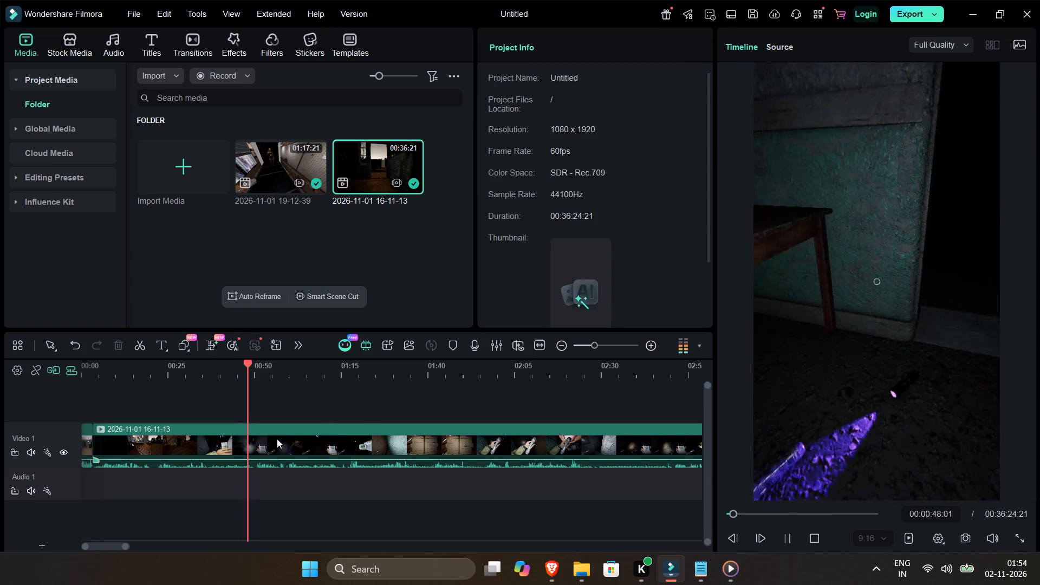
pyautogui.click(271, 372)
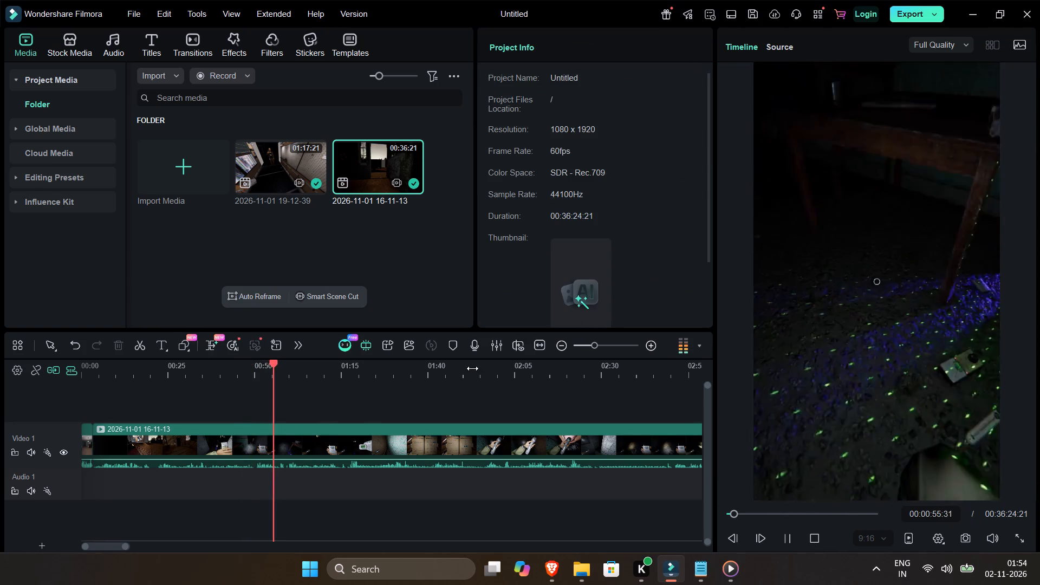
pyautogui.click(595, 370)
pyautogui.click(558, 348)
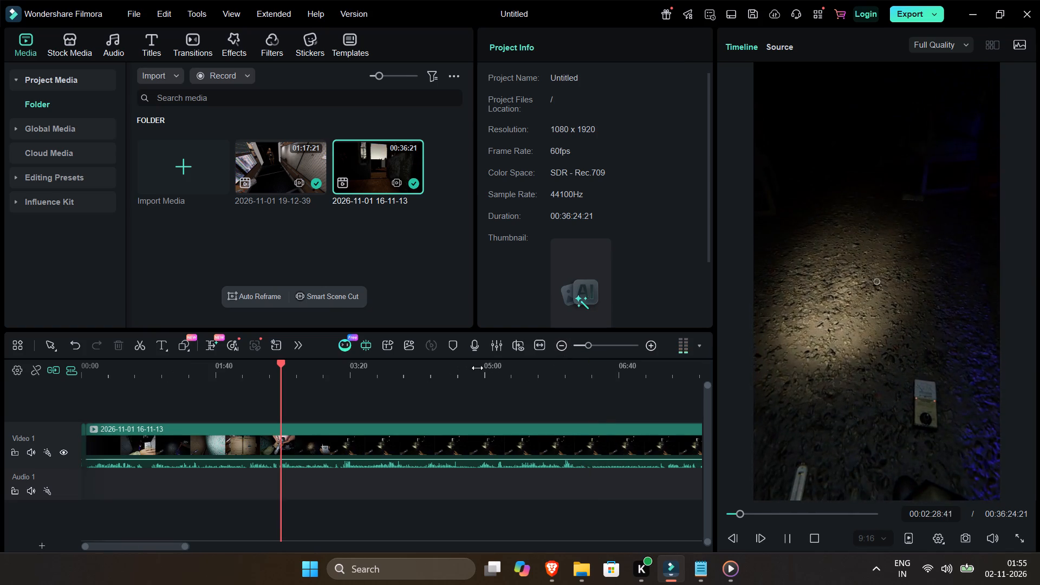
pyautogui.click(503, 372)
pyautogui.click(651, 349)
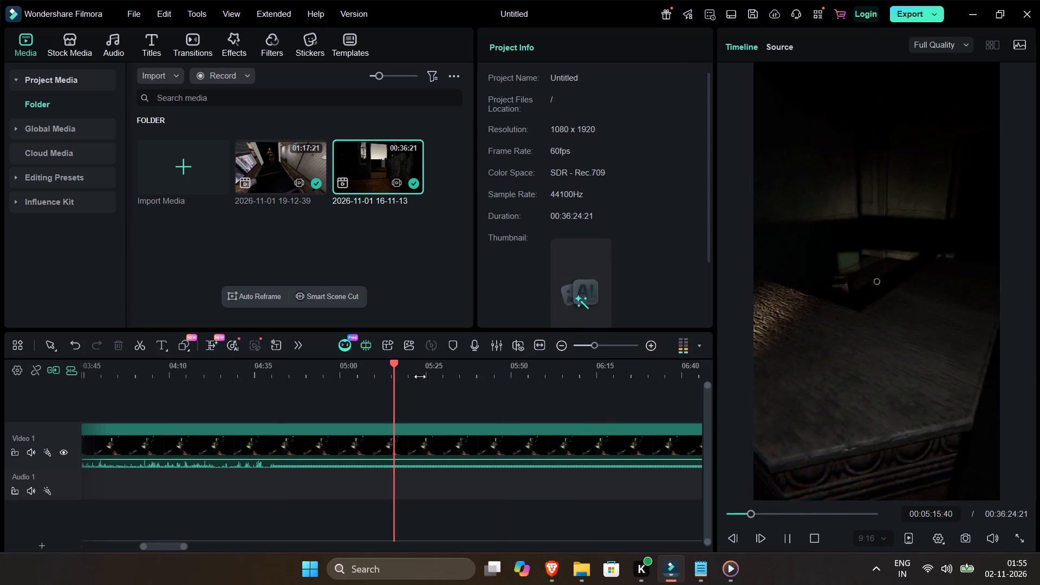
pyautogui.click(431, 367)
pyautogui.click(476, 366)
pyautogui.click(522, 365)
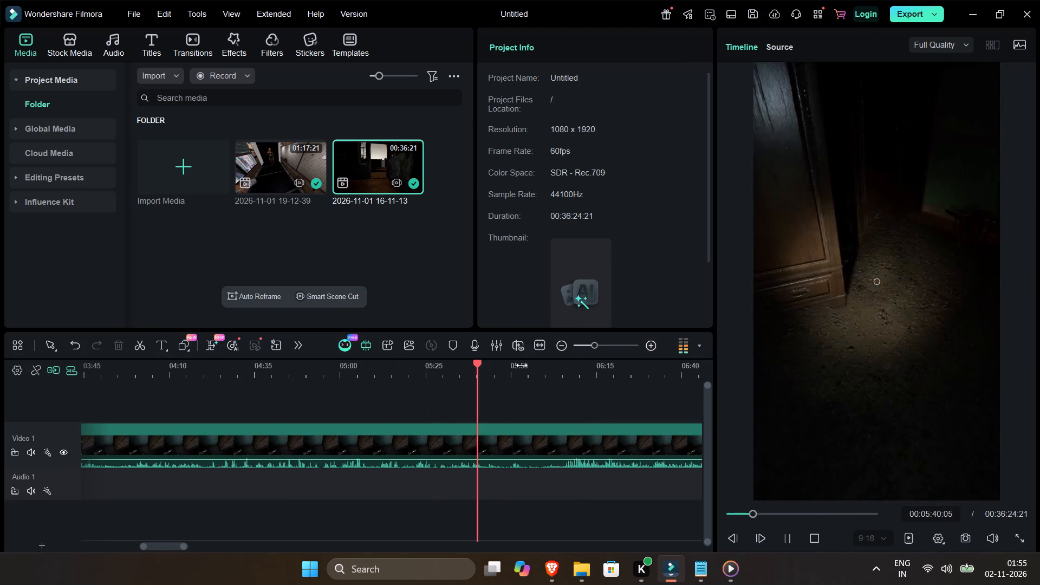
pyautogui.click(532, 370)
pyautogui.press('space')
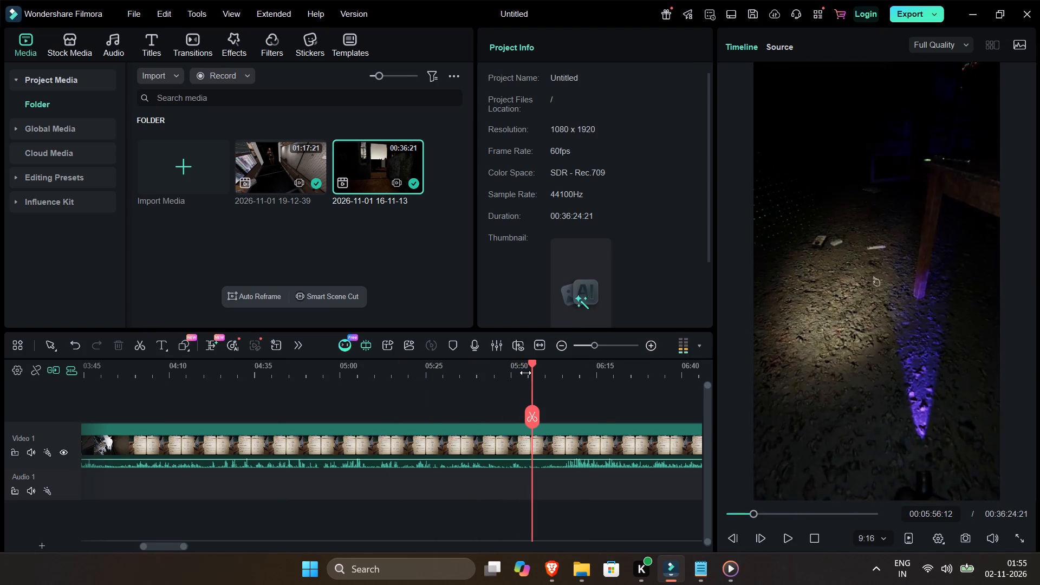
pyautogui.press('space')
pyautogui.click(535, 375)
pyautogui.click(545, 373)
pyautogui.click(555, 373)
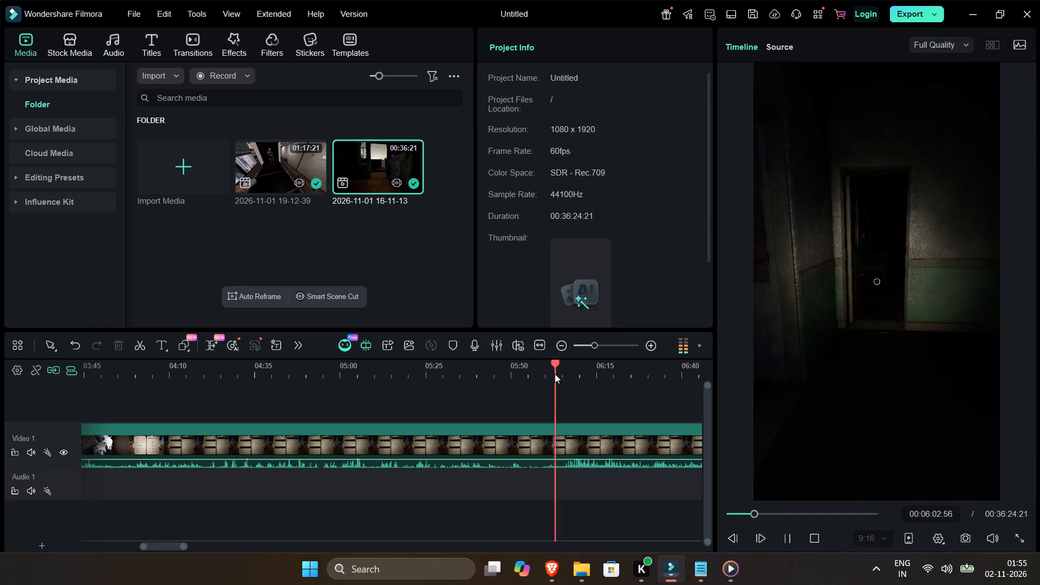
pyautogui.press('space')
pyautogui.press('space')
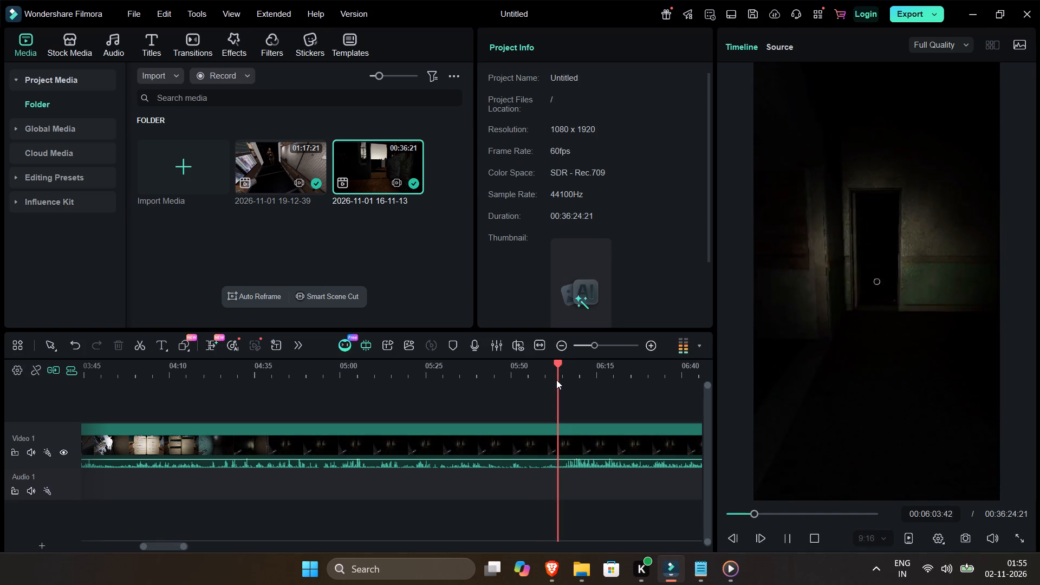
pyautogui.press('space')
pyautogui.press('space')
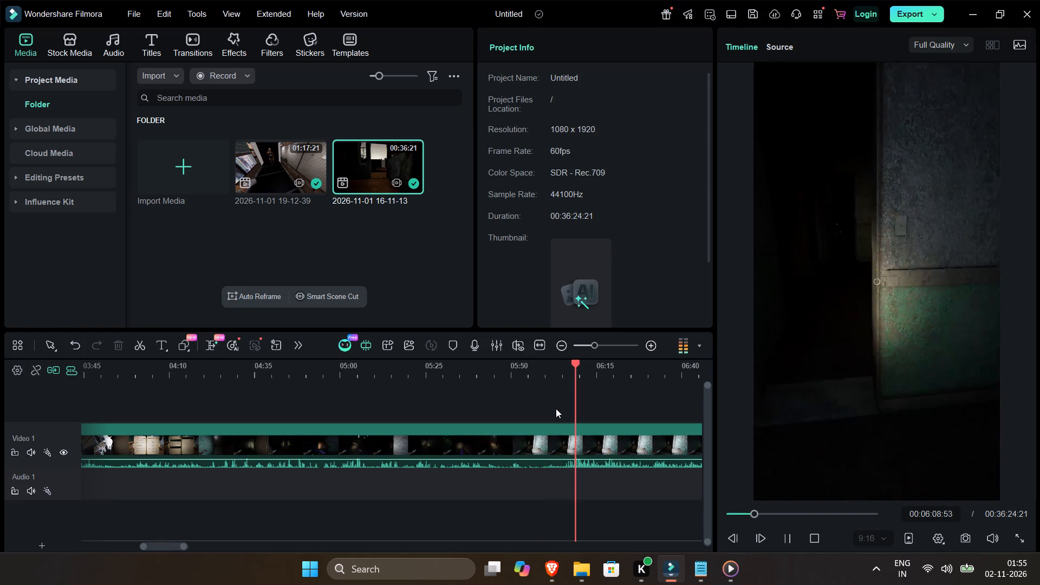
pyautogui.press('space')
# Split the 16-11-13 clip at about 00:06:05:17 and delete the part before the cut.
pyautogui.click(564, 371)
pyautogui.hotkey('ctrl', 'b')
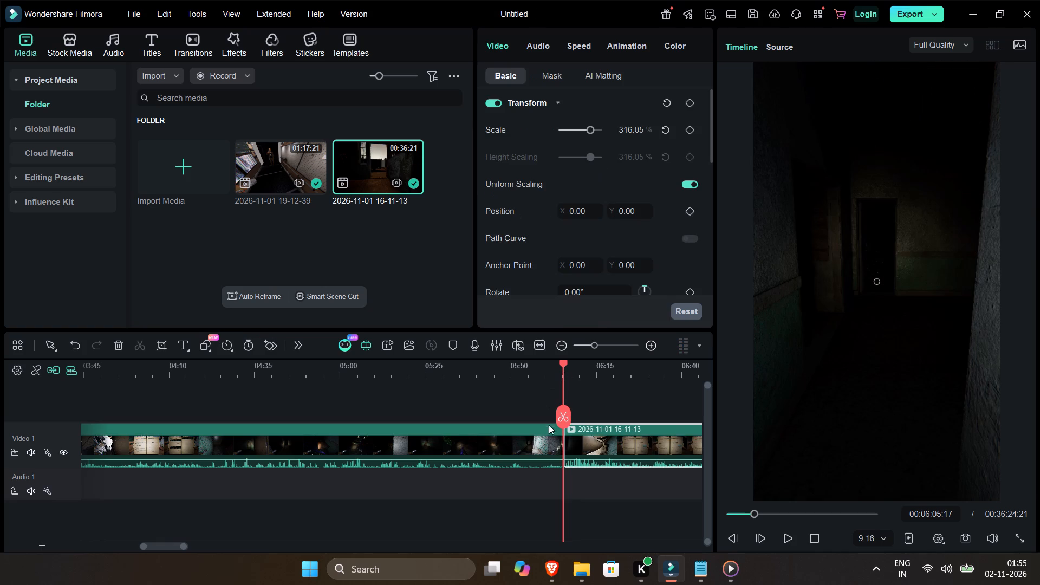
pyautogui.press('space')
pyautogui.press('space')
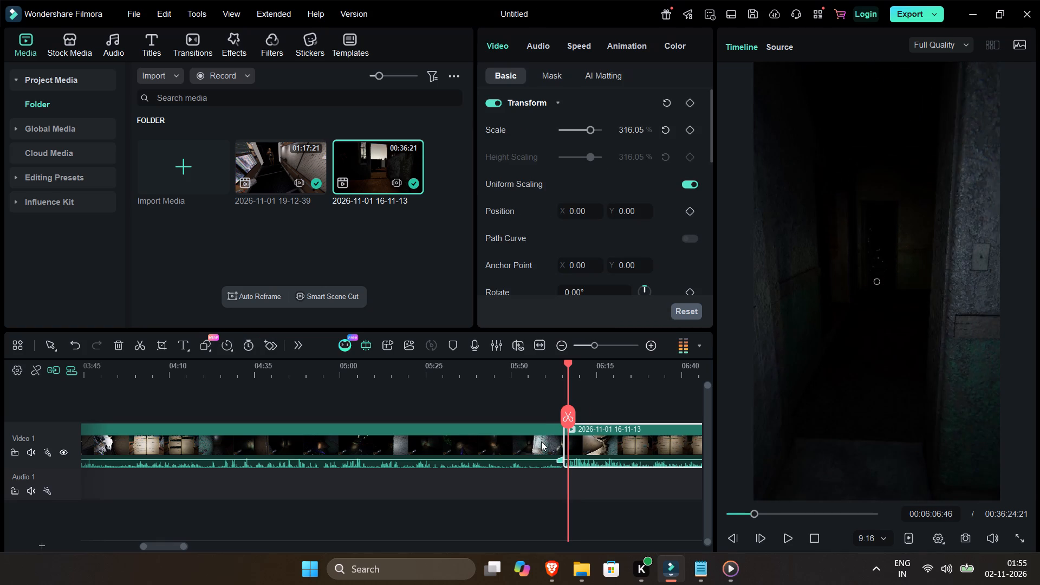
pyautogui.click(526, 438)
pyautogui.press('Delete')
# Play the 16-11-13 clip from where it joins the first clip, split it at about 00:00:04:26 and delete the short opening piece.
pyautogui.press('Up')
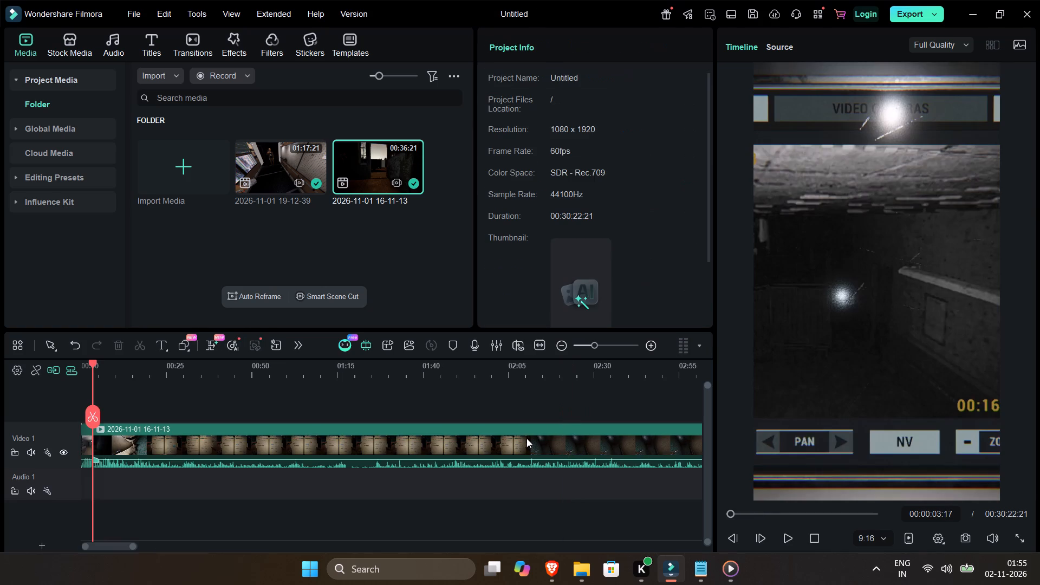
pyautogui.hotkey('ctrl', 'alt', 'space')
pyautogui.click(506, 393)
pyautogui.press('space')
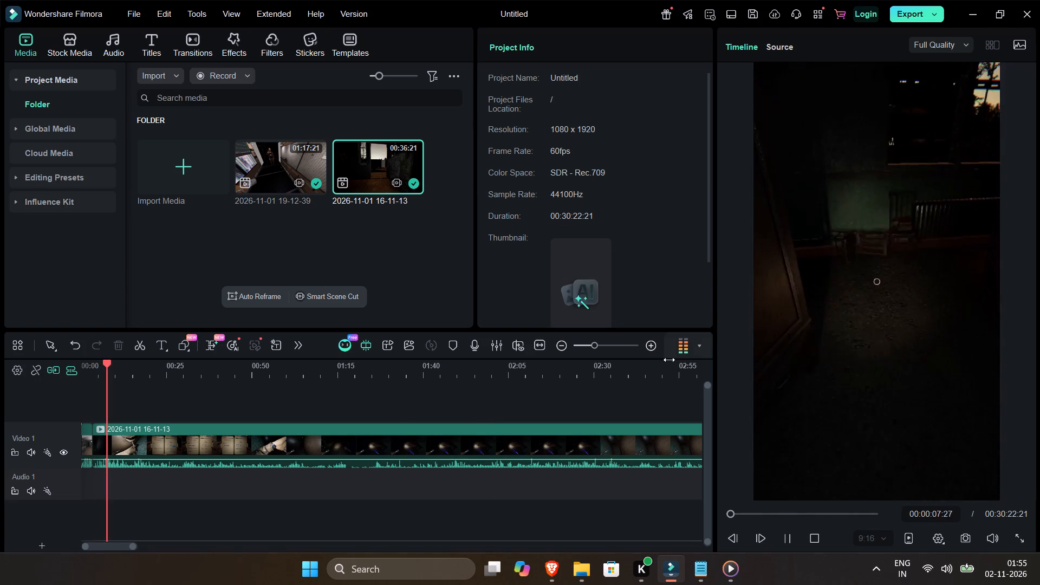
pyautogui.click(655, 346)
pyautogui.click(655, 346)
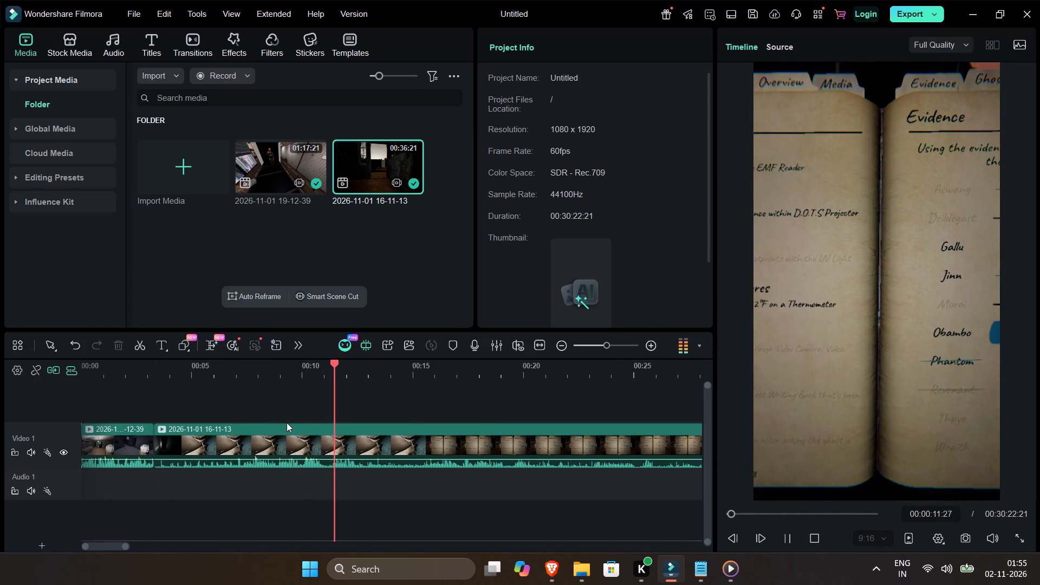
pyautogui.press('space')
pyautogui.click(161, 364)
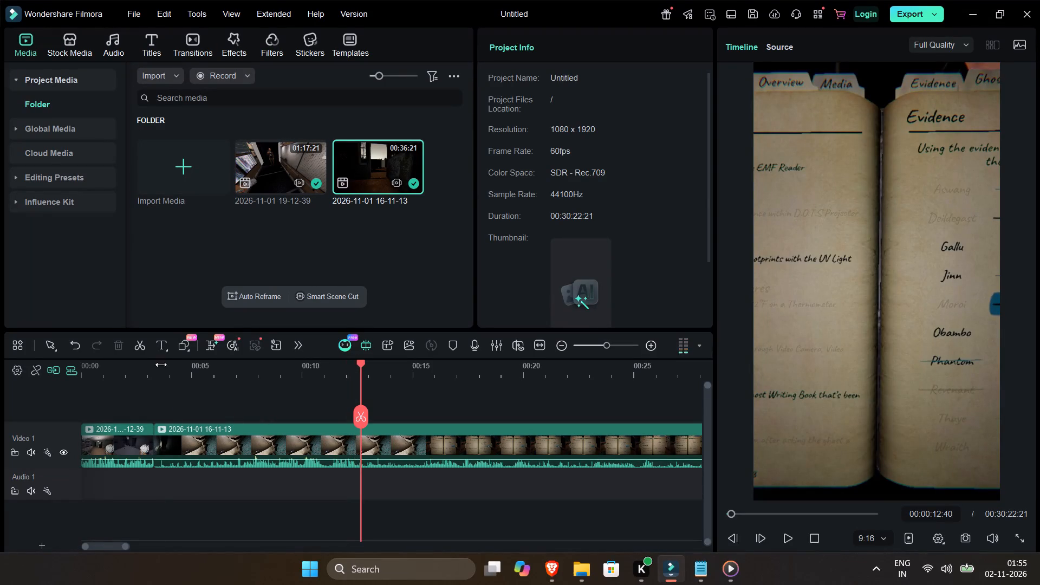
pyautogui.press('space')
pyautogui.press('space')
pyautogui.hotkey('ctrl', 'b')
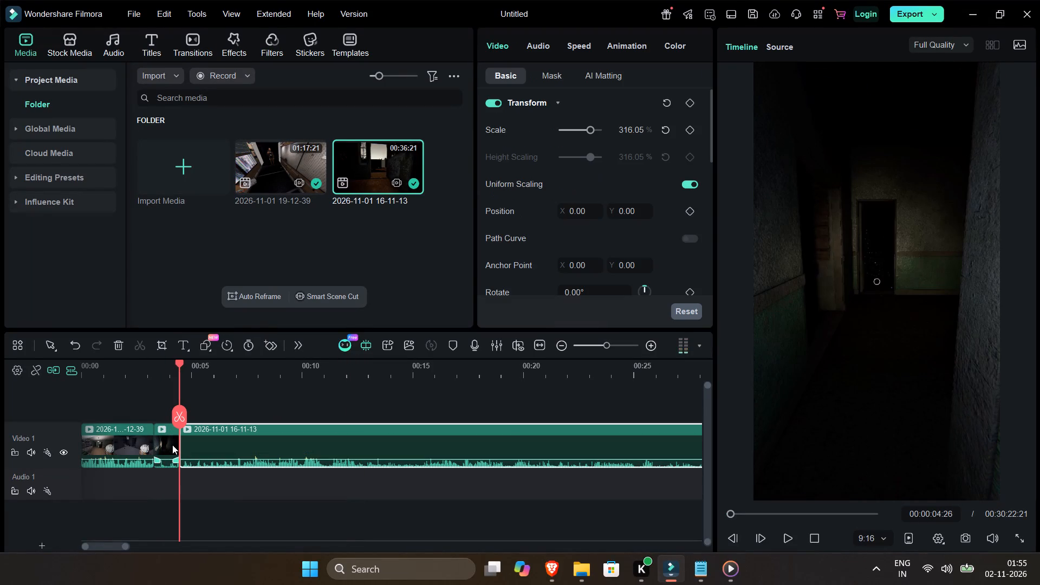
pyautogui.click(171, 443)
pyautogui.press('Delete')
# Play on to about 00:00:08:53, where the journal page shows, and add a Default Title there on a track above the video.
pyautogui.press('space')
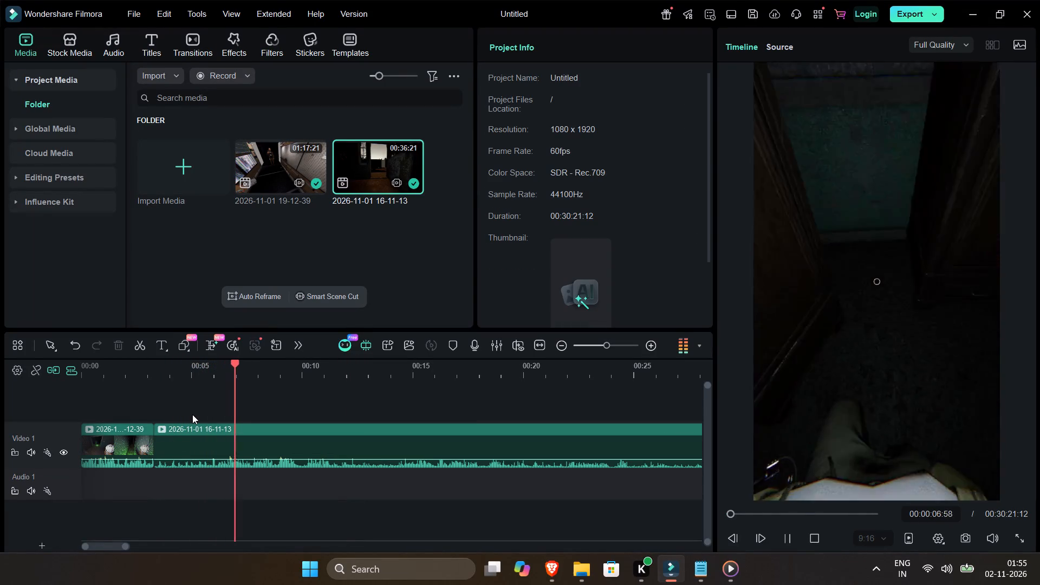
pyautogui.press('space')
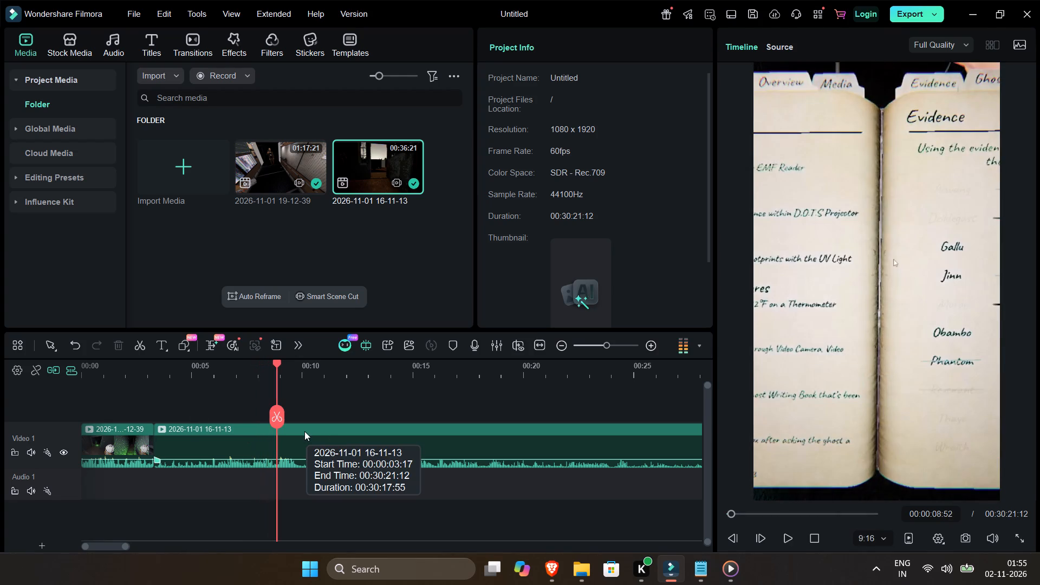
pyautogui.press('space')
pyautogui.press('space')
pyautogui.click(278, 368)
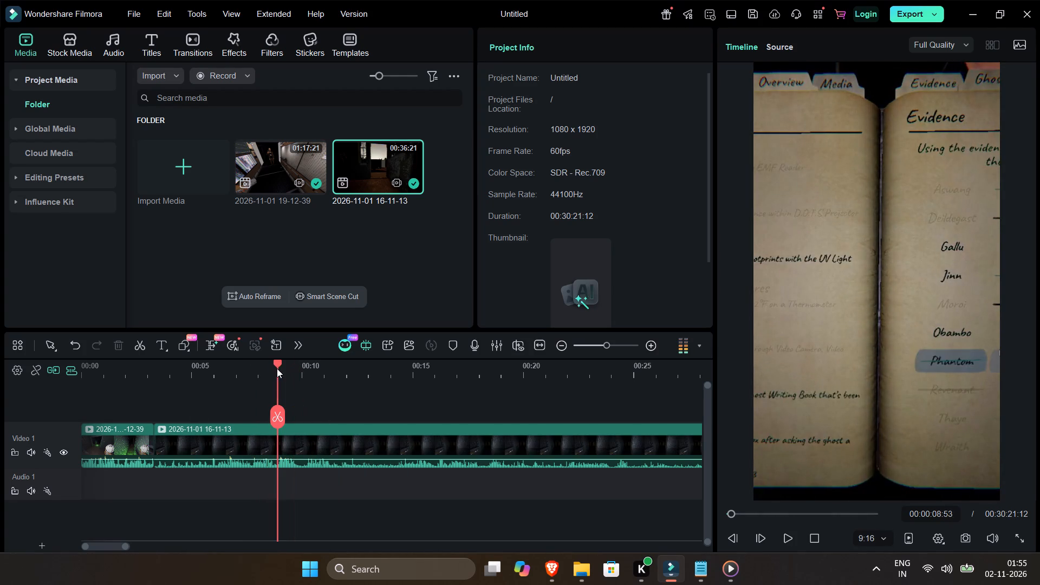
pyautogui.click(155, 40)
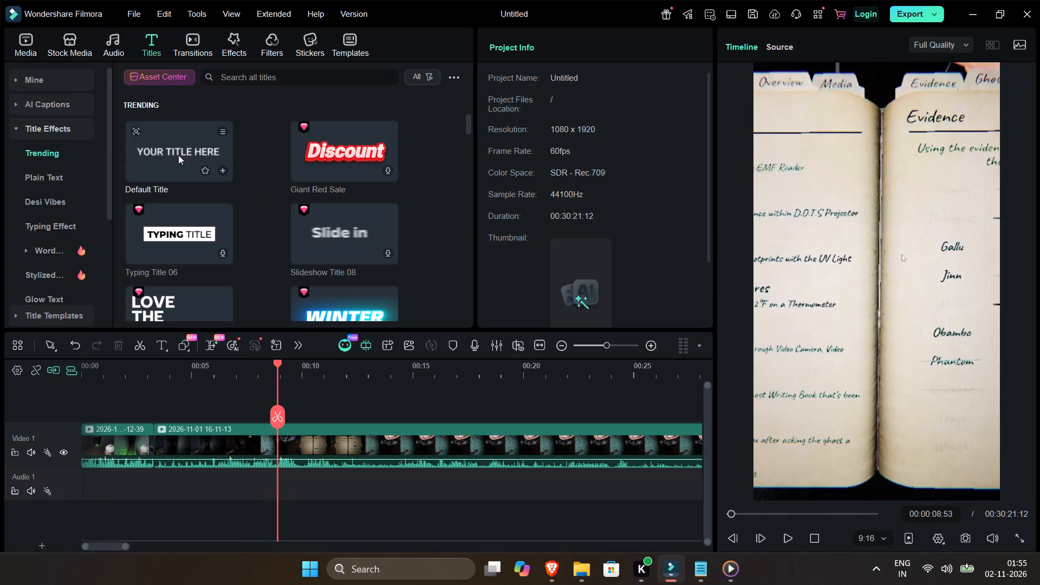
pyautogui.scroll(-3, 266, 234)
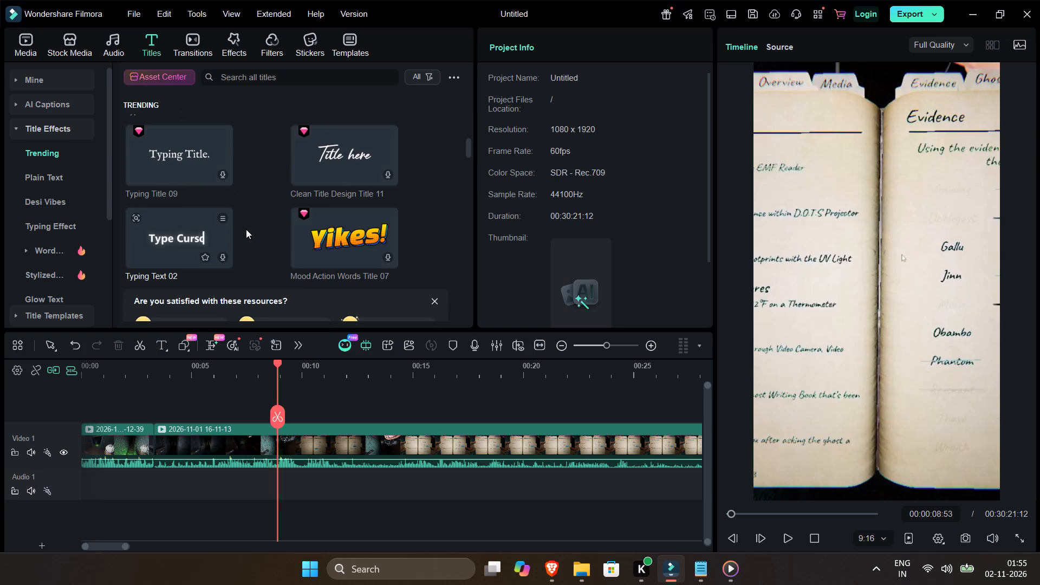
pyautogui.scroll(-1, 352, 231)
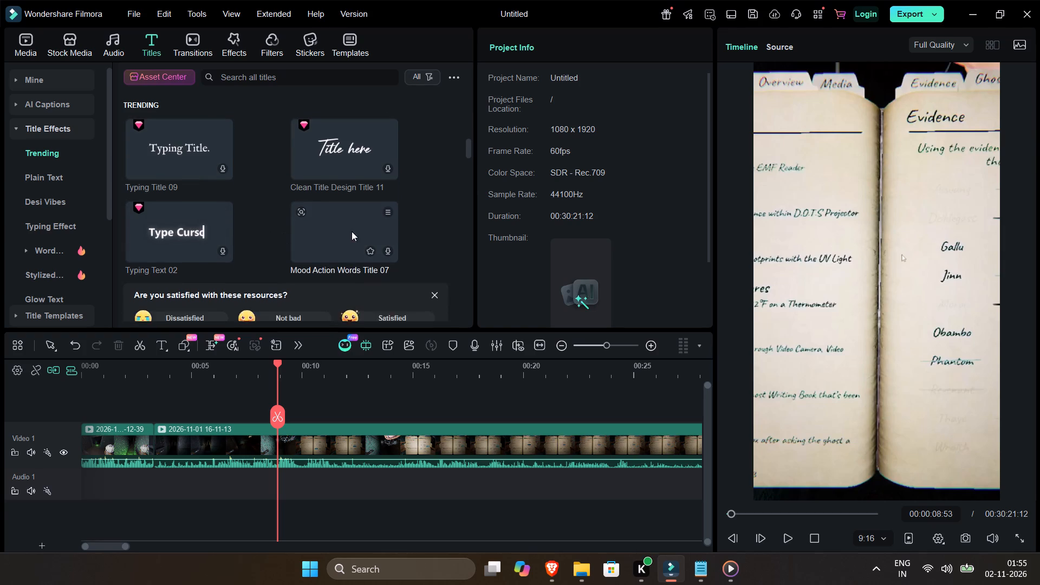
pyautogui.scroll(-2, 352, 231)
pyautogui.scroll(9, 203, 181)
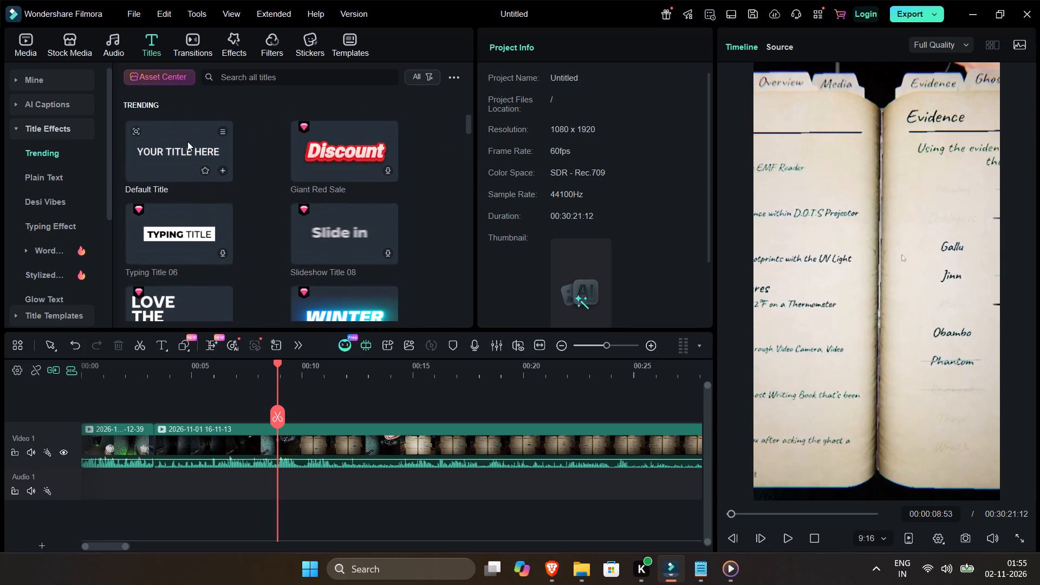
pyautogui.moveTo(186, 142); pyautogui.dragTo(288, 407)
pyautogui.moveTo(320, 416); pyautogui.dragTo(308, 419)
# Replace the title's placeholder text with "IDHAR".
pyautogui.doubleClick(847, 284)
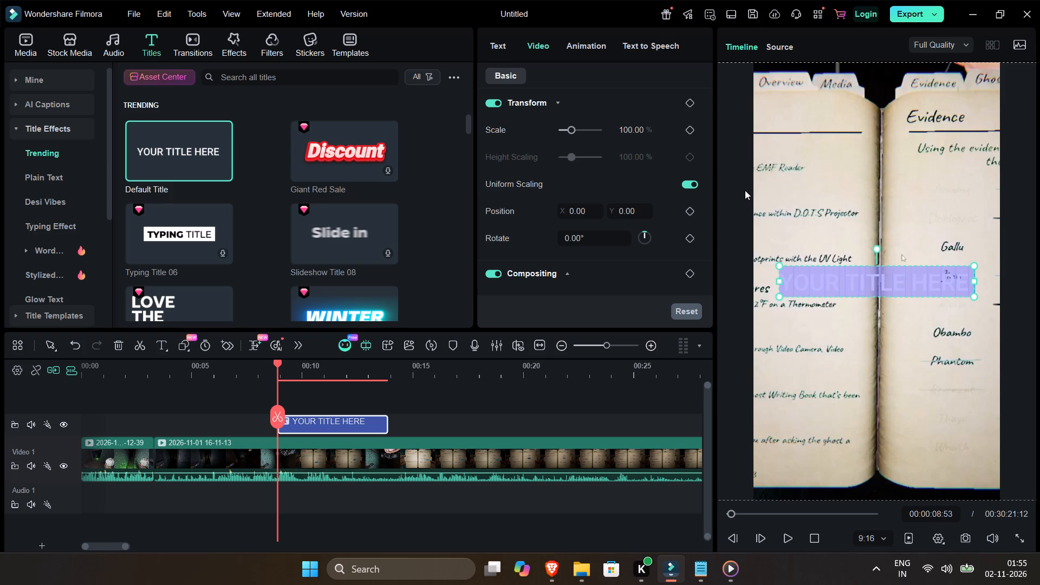
pyautogui.write('IDHAR')
pyautogui.press('space')
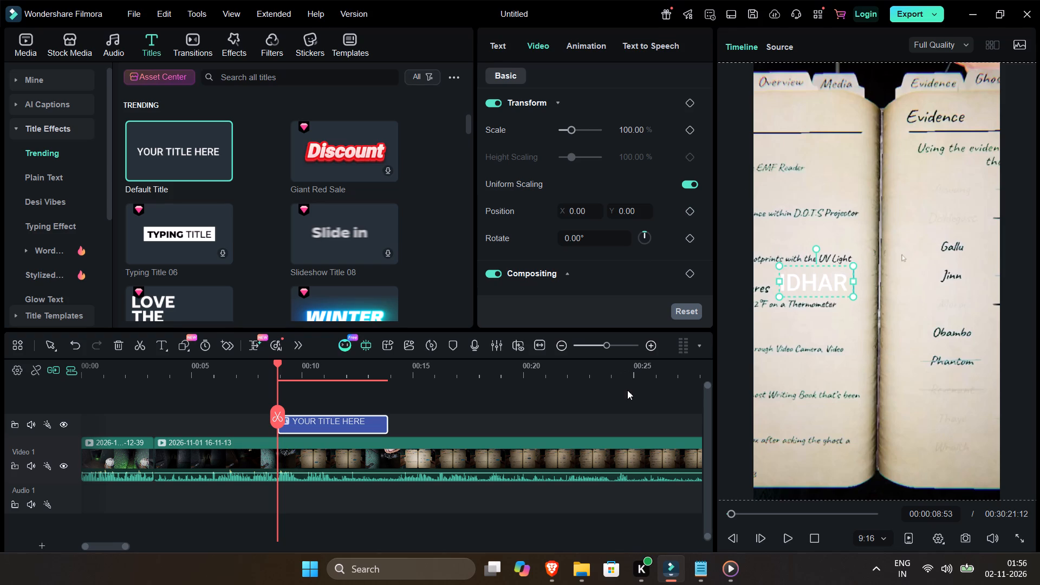
pyautogui.click(627, 390)
# Move the IDHAR title to the horizontal centre of the lower part of the video frame.
pyautogui.moveTo(824, 276); pyautogui.dragTo(890, 455)
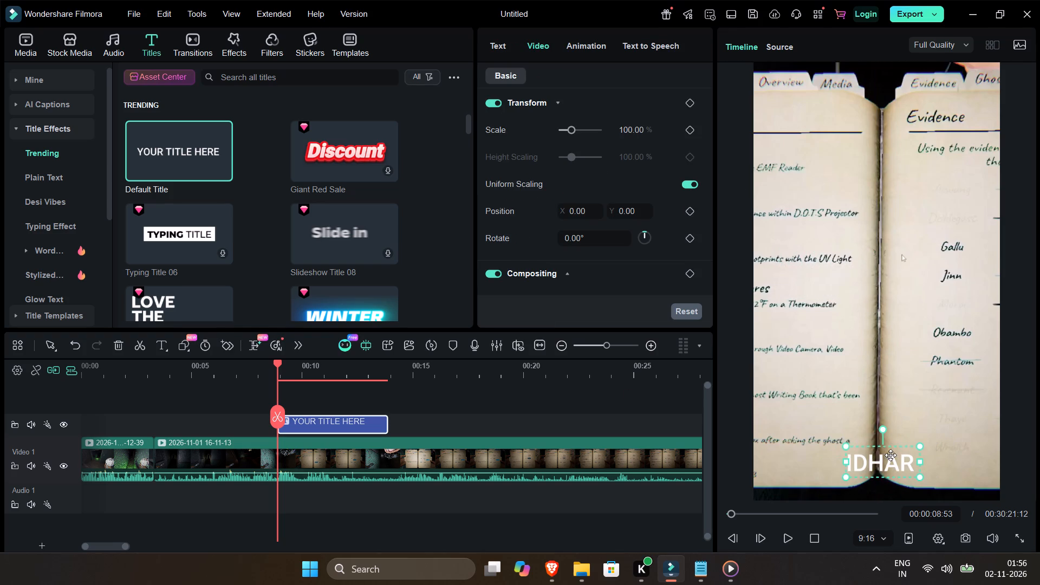
pyautogui.moveTo(890, 455); pyautogui.dragTo(888, 419)
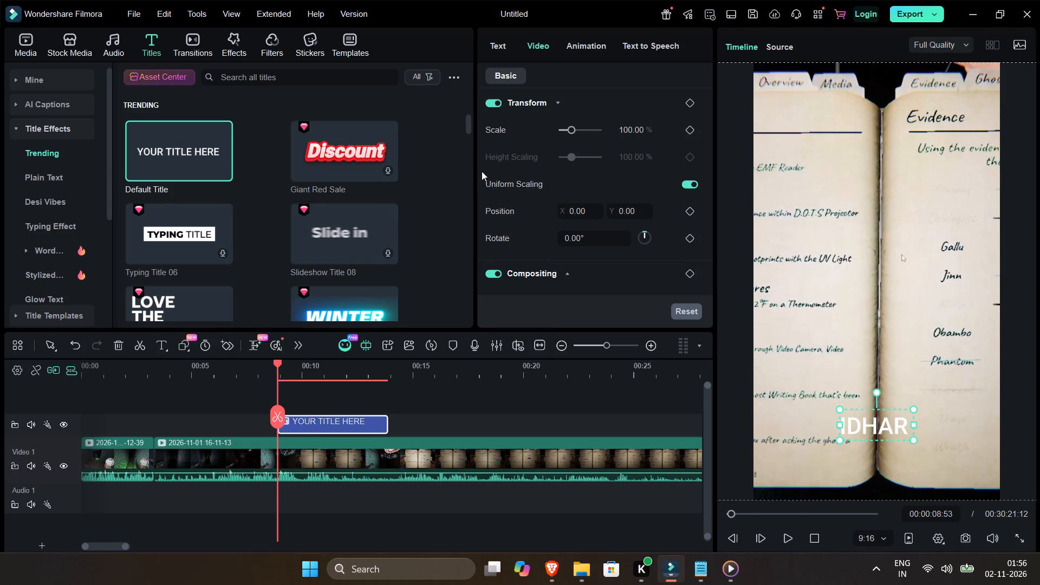
# Play the IDHAR title to about 00:00:09:04, split it there and delete the remaining part.
pyautogui.tripleClick(658, 343)
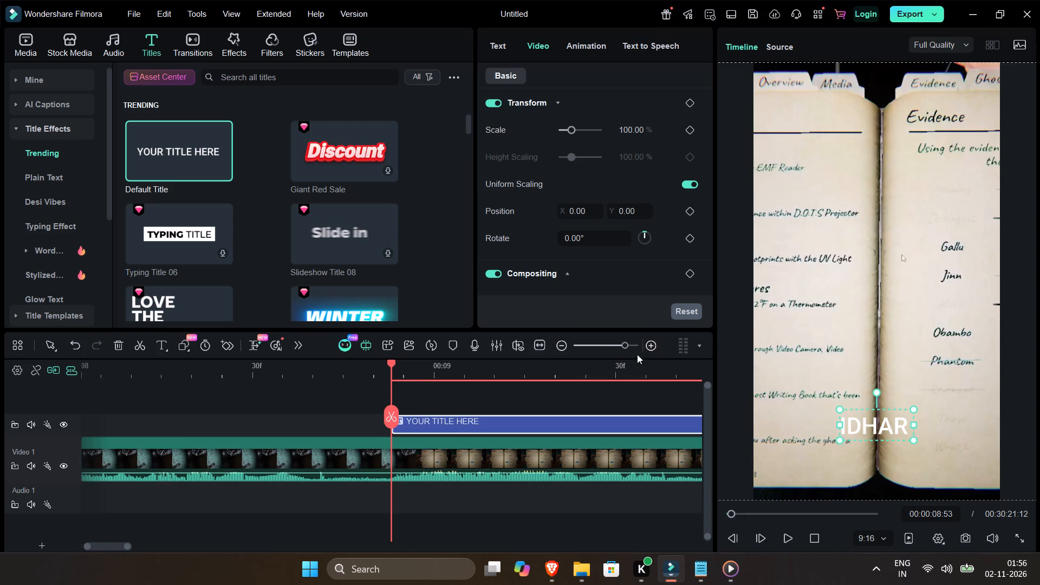
pyautogui.press('space')
pyautogui.press('space')
pyautogui.hotkey('ctrl', 'b')
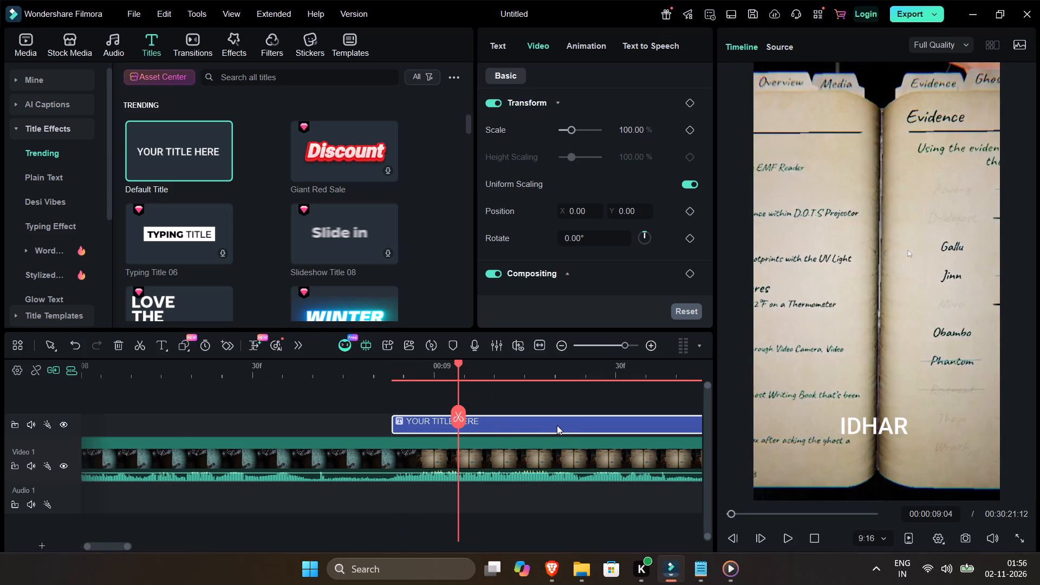
pyautogui.press('Delete')
# Replay the shortened IDHAR title and go frame by frame through the footage after it, checking where the next caption belongs.
pyautogui.click(398, 372)
pyautogui.press('space')
pyautogui.press('space')
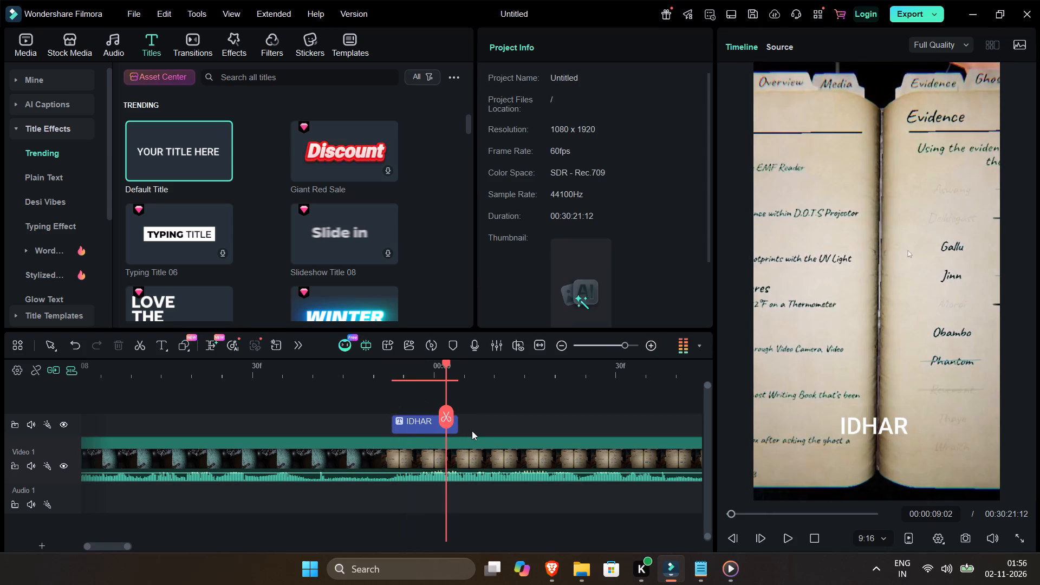
pyautogui.press('space')
pyautogui.press('space')
pyautogui.moveTo(444, 370); pyautogui.dragTo(458, 376)
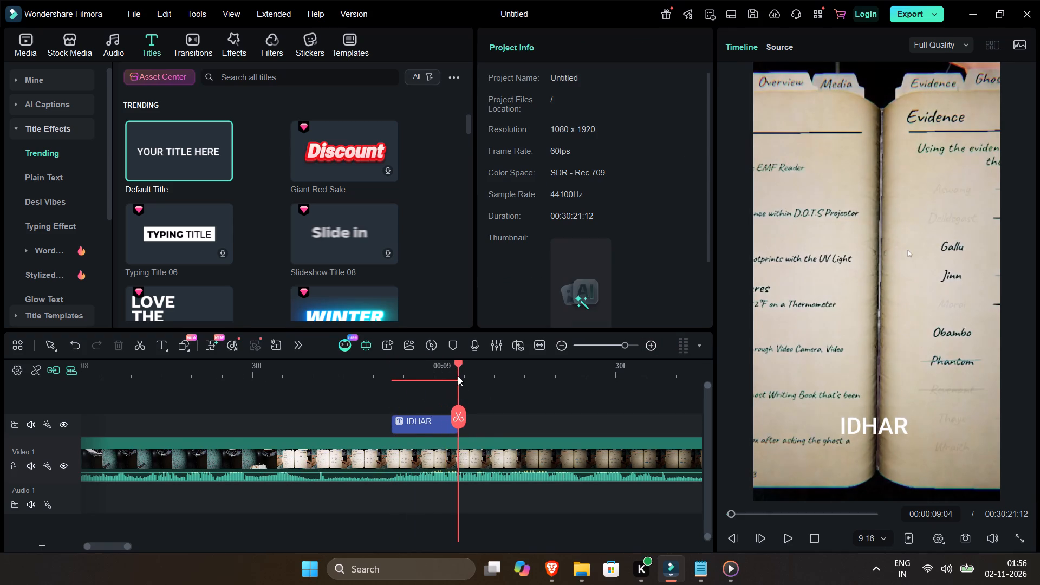
pyautogui.moveTo(458, 376); pyautogui.dragTo(456, 380)
pyautogui.press('Right')
pyautogui.press('Right')
pyautogui.press('Right')
pyautogui.press('Right')
pyautogui.press('Right')
pyautogui.press('Right')
pyautogui.press('Right')
pyautogui.press('Right')
pyautogui.press('Right')
pyautogui.press('Right')
pyautogui.press('Right')
pyautogui.press('Right')
pyautogui.press('Right')
pyautogui.press('Right')
pyautogui.press('Right')
pyautogui.press('Right')
pyautogui.press('Right')
pyautogui.press('Right')
pyautogui.press('Right')
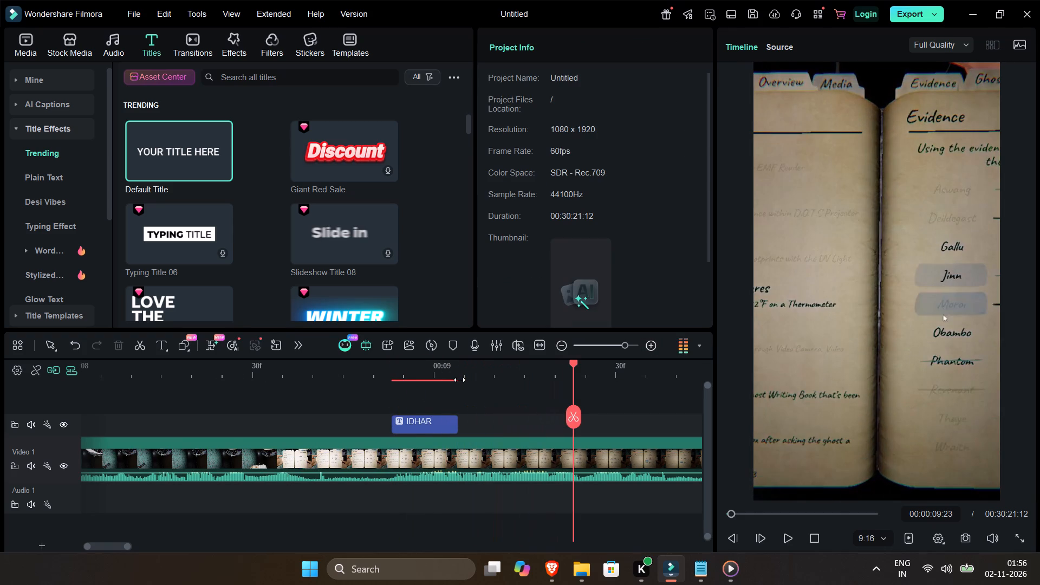
pyautogui.press('Left')
pyautogui.press('Left')
pyautogui.press('Left')
pyautogui.press('Left')
pyautogui.press('Left')
pyautogui.press('Left')
pyautogui.press('Left')
pyautogui.press('Left')
pyautogui.press('Left')
pyautogui.press('Left')
pyautogui.press('Left')
pyautogui.press('Left')
pyautogui.press('Left')
pyautogui.press('Left')
pyautogui.press('Left')
pyautogui.press('Left')
pyautogui.press('Left')
pyautogui.press('Left')
pyautogui.press('Left')
pyautogui.press('Left')
pyautogui.press('Right')
pyautogui.press('Right')
pyautogui.press('Right')
pyautogui.press('Right')
pyautogui.press('Right')
pyautogui.press('Right')
pyautogui.press('Right')
pyautogui.press('Right')
pyautogui.press('Right')
pyautogui.press('Right')
pyautogui.press('Right')
pyautogui.press('Right')
pyautogui.press('Right')
pyautogui.press('Right')
pyautogui.press('Right')
pyautogui.press('Right')
pyautogui.press('Right')
pyautogui.press('Right')
pyautogui.press('Right')
pyautogui.press('Right')
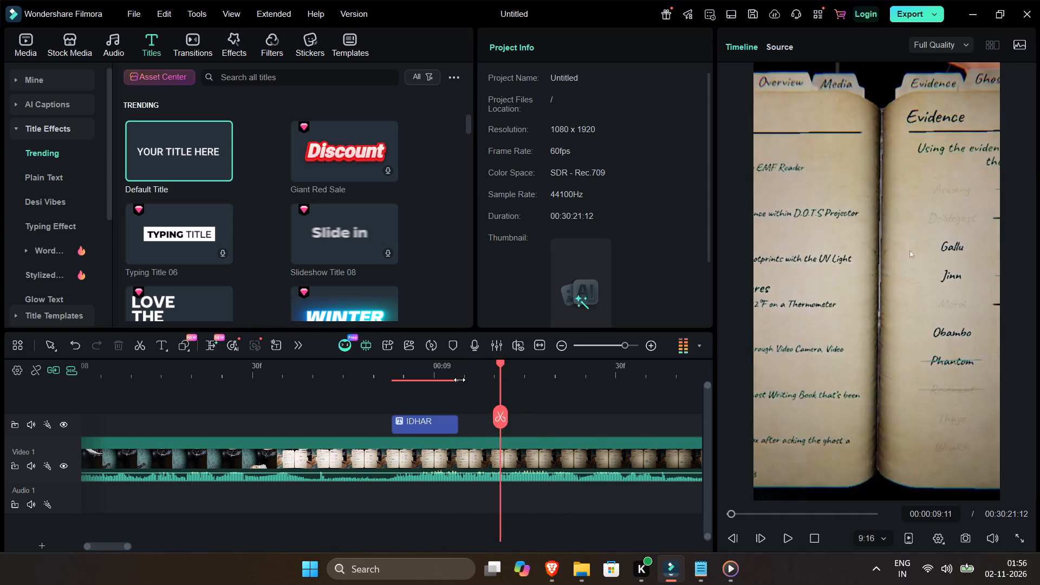
pyautogui.press('Left')
pyautogui.press('Left')
pyautogui.press('Left')
pyautogui.press('Left')
pyautogui.press('Left')
pyautogui.press('Left')
pyautogui.press('Left')
pyautogui.press('Left')
pyautogui.press('Left')
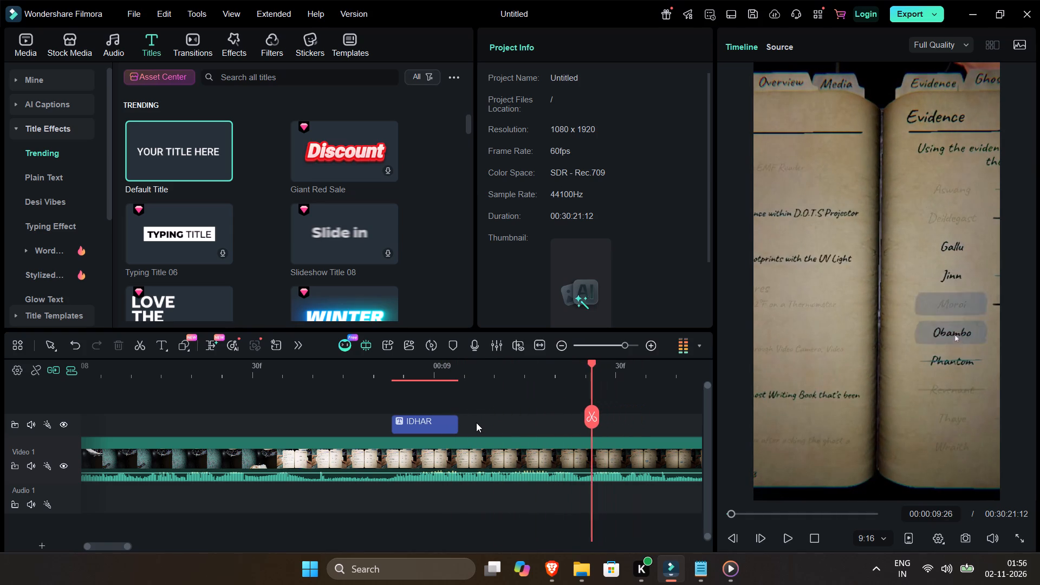
pyautogui.press('Left')
pyautogui.press('Left')
pyautogui.press('Left')
# Change the IDHAR title's text colour to the recently used yellow.
pyautogui.click(428, 423)
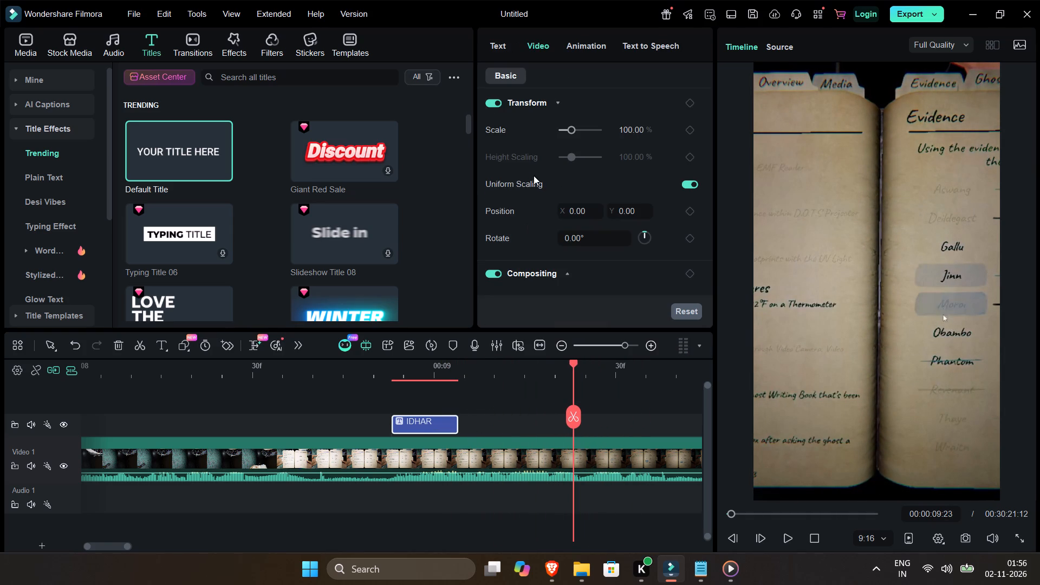
pyautogui.click(408, 364)
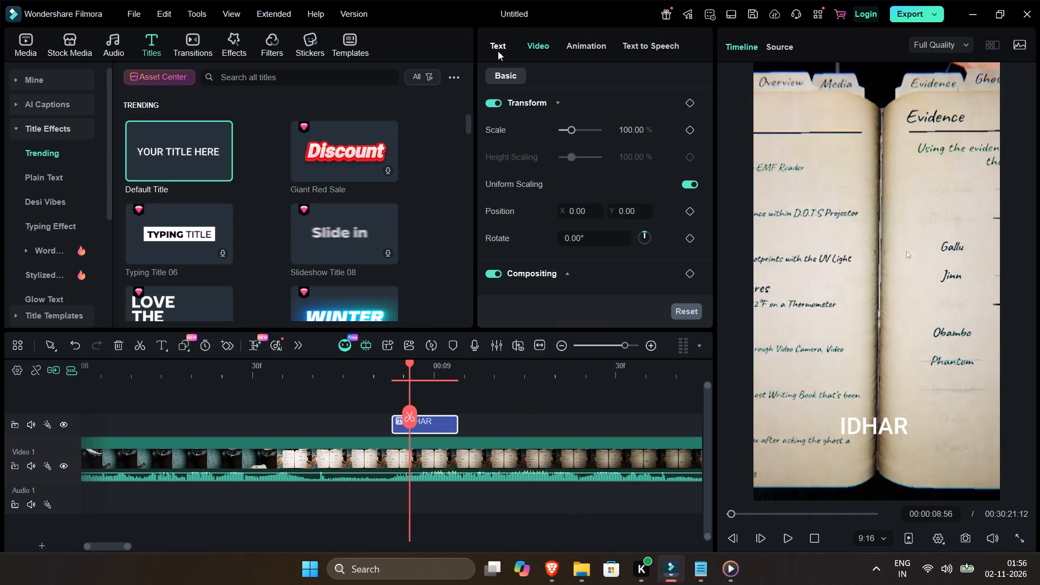
pyautogui.click(498, 51)
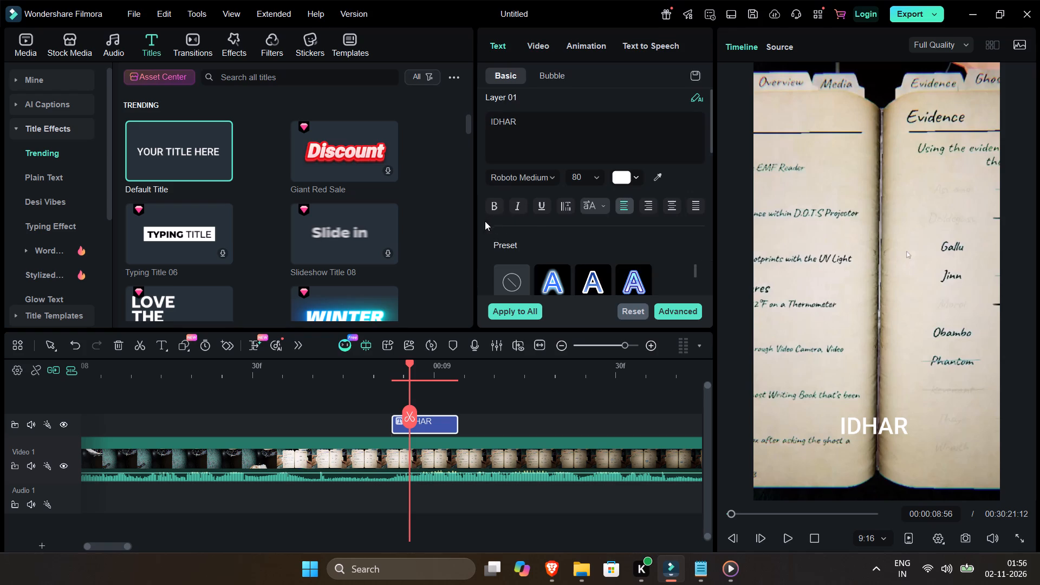
pyautogui.click(616, 178)
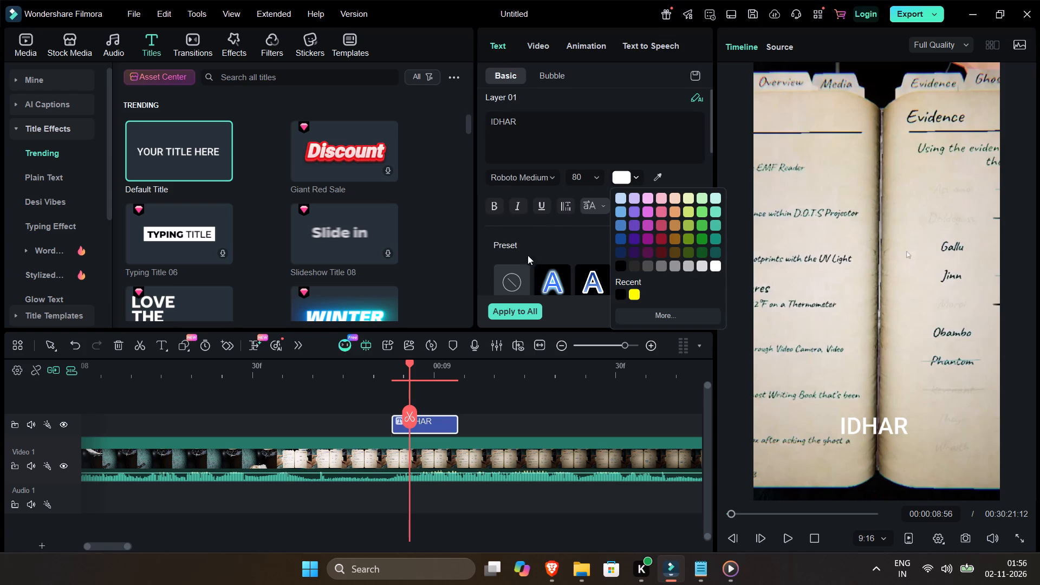
pyautogui.click(635, 296)
# Set the IDHAR title's font to Impact.
pyautogui.click(532, 183)
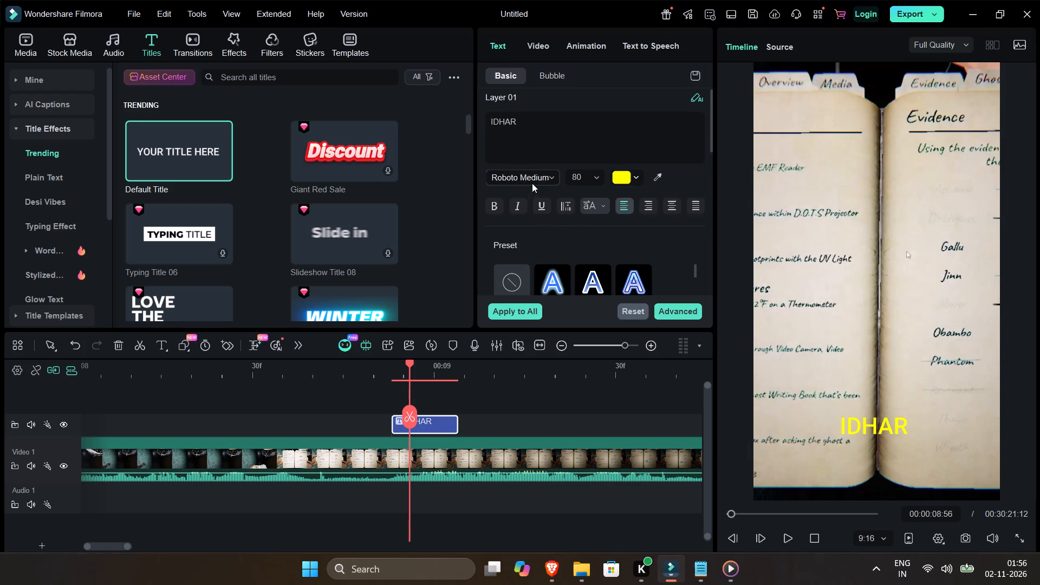
pyautogui.write('imp')
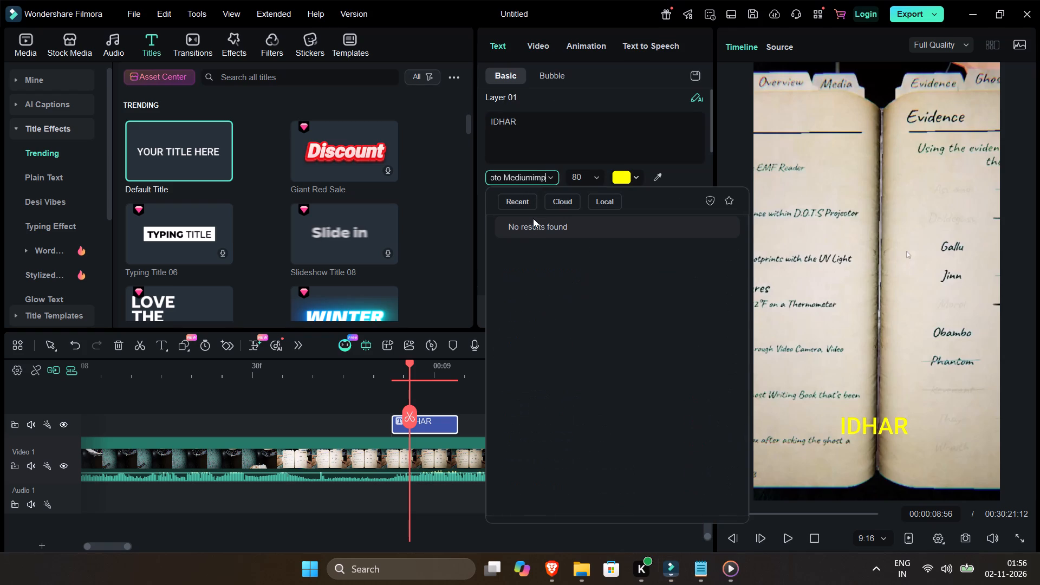
pyautogui.hotkey('ctrl', 'a')
pyautogui.write('im')
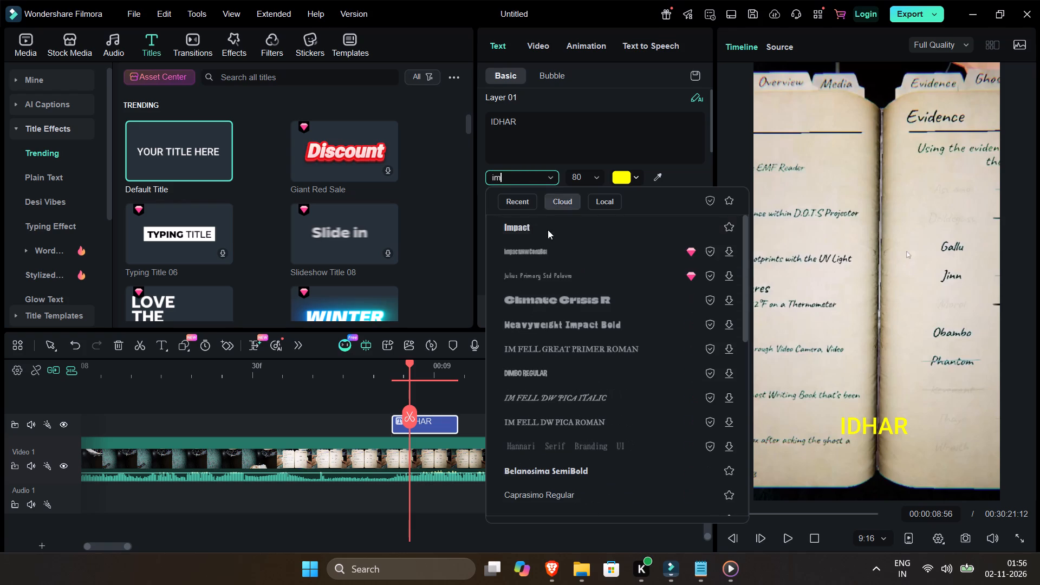
pyautogui.click(539, 231)
pyautogui.click(867, 422)
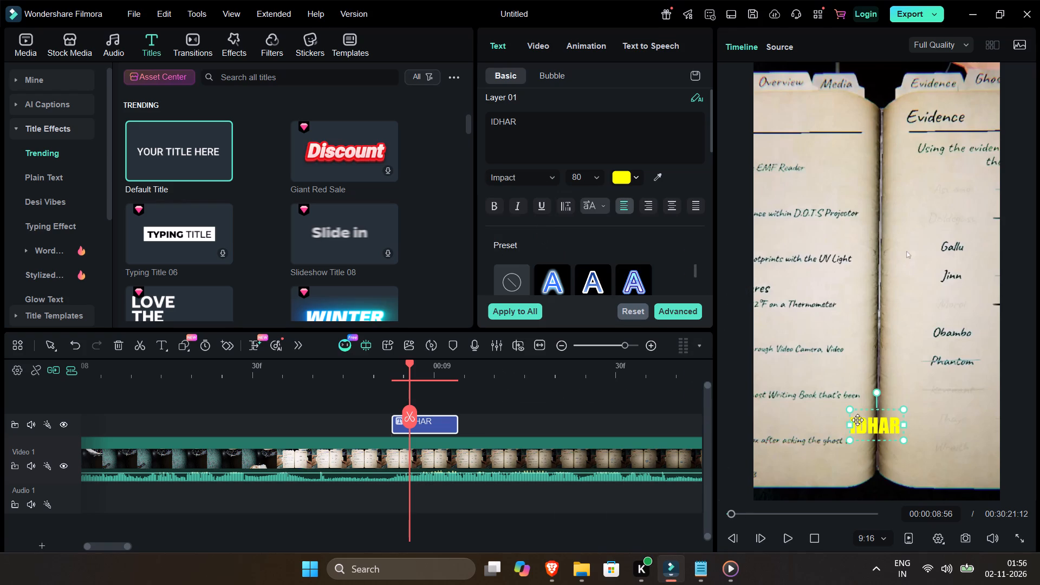
# Turn on an outline for the IDHAR title and make it black.
pyautogui.scroll(-7, 640, 243)
pyautogui.click(524, 282)
pyautogui.scroll(-4, 546, 272)
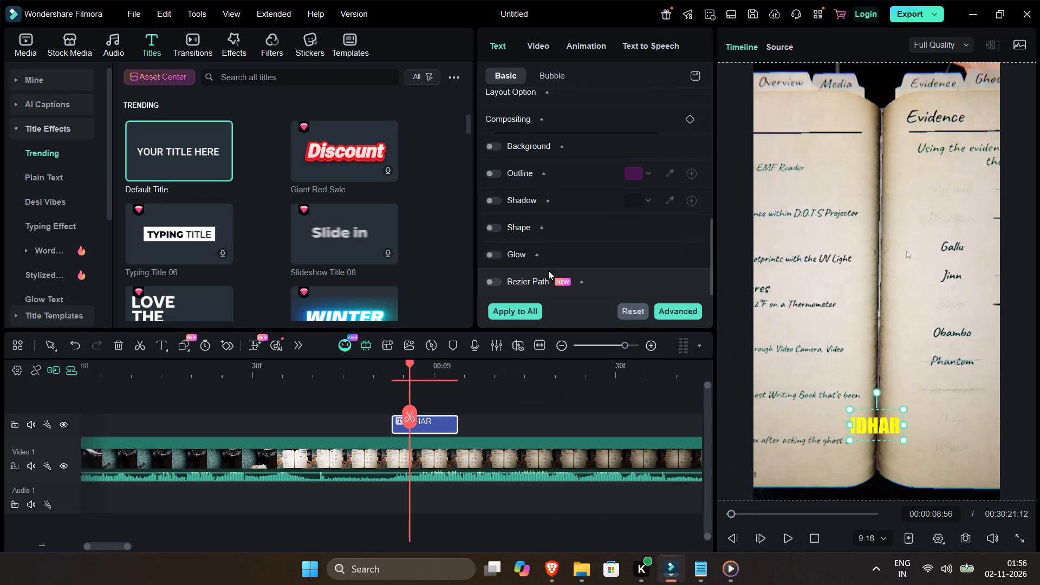
pyautogui.click(493, 181)
pyautogui.click(628, 170)
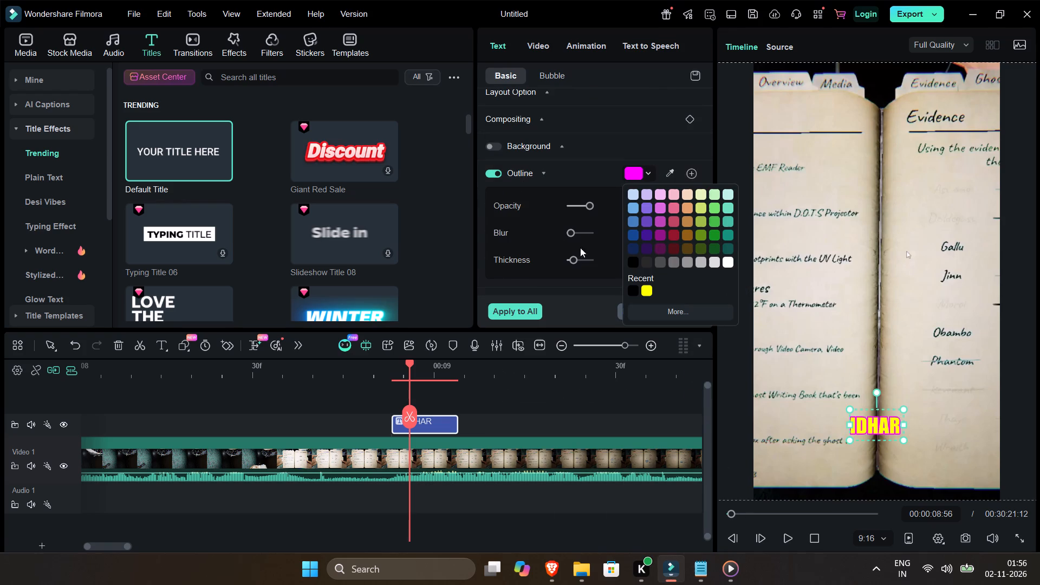
pyautogui.click(635, 264)
pyautogui.click(663, 142)
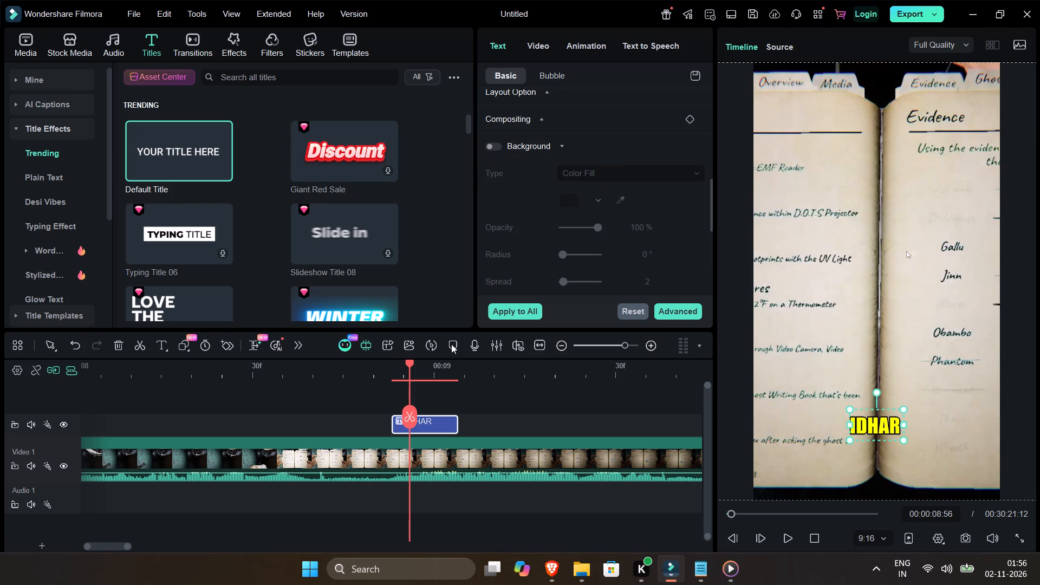
# Duplicate the IDHAR title directly after itself and replace the copy's text with "MAT AANA".
pyautogui.click(446, 415)
pyautogui.keyDown('alt'); pyautogui.moveTo(436, 425); pyautogui.dragTo(505, 420); pyautogui.keyUp('alt')
pyautogui.click(461, 375)
pyautogui.press('space')
pyautogui.press('space')
pyautogui.doubleClick(859, 419)
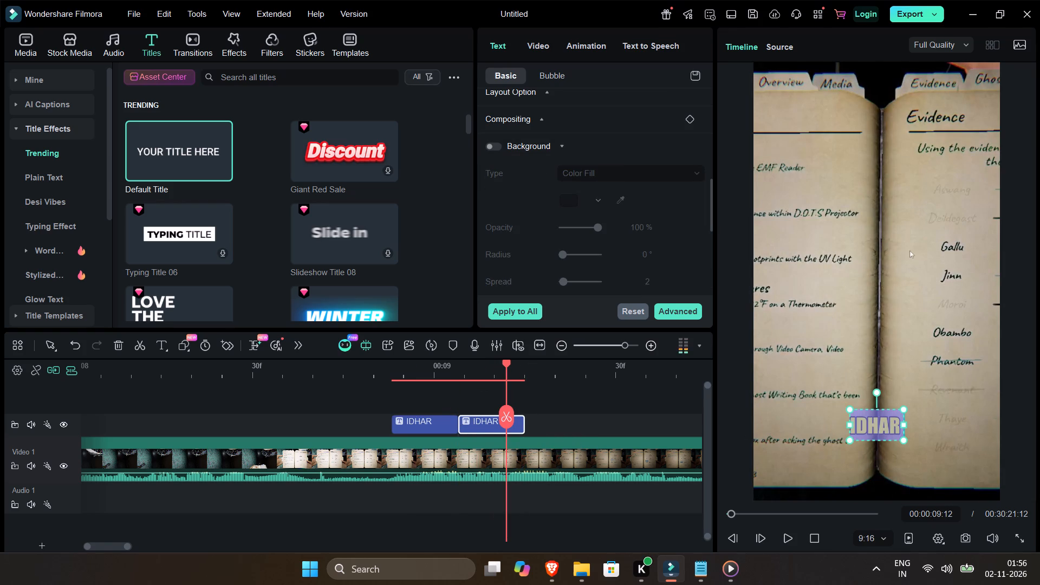
pyautogui.write('PM+')
pyautogui.hotkey('shift', 'BackSpace')
pyautogui.hotkey('shift', 'BackSpace')
pyautogui.hotkey('shift', 'BackSpace')
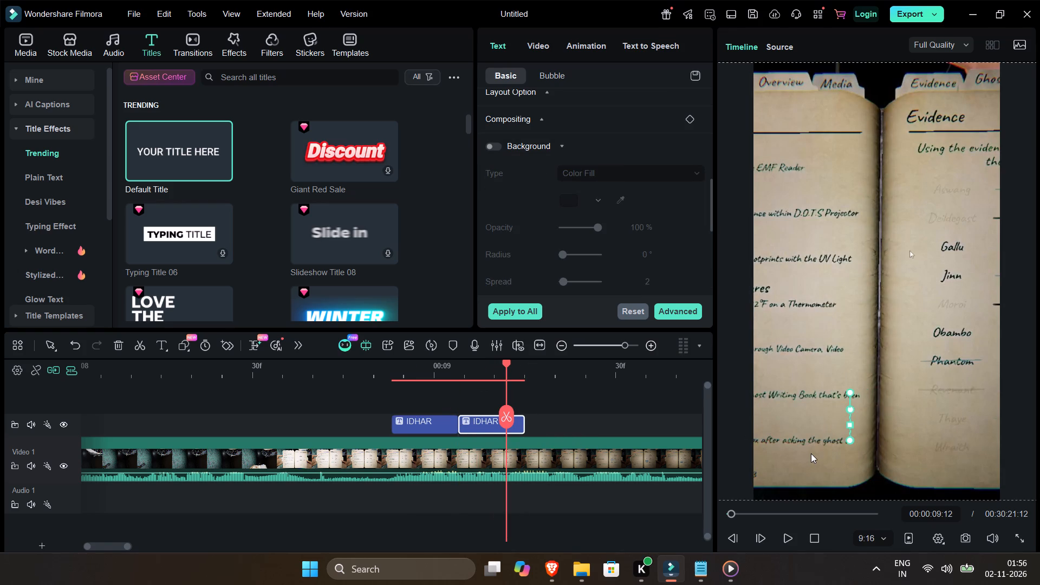
pyautogui.write('MAT AANA')
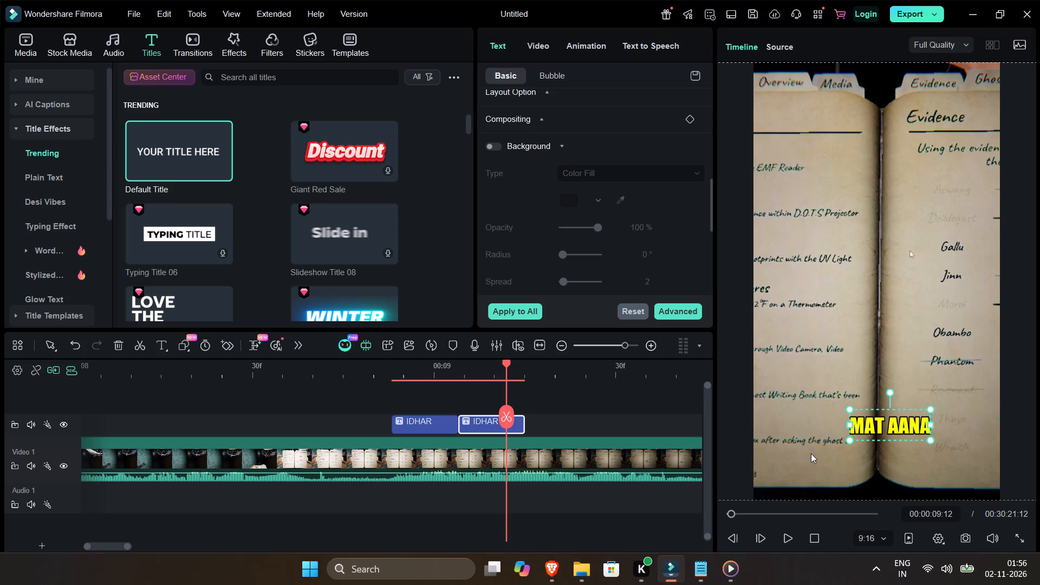
# Extend the end of the MAT AANA title to about 00:00:09:25.
pyautogui.click(560, 411)
pyautogui.moveTo(521, 427); pyautogui.dragTo(560, 444)
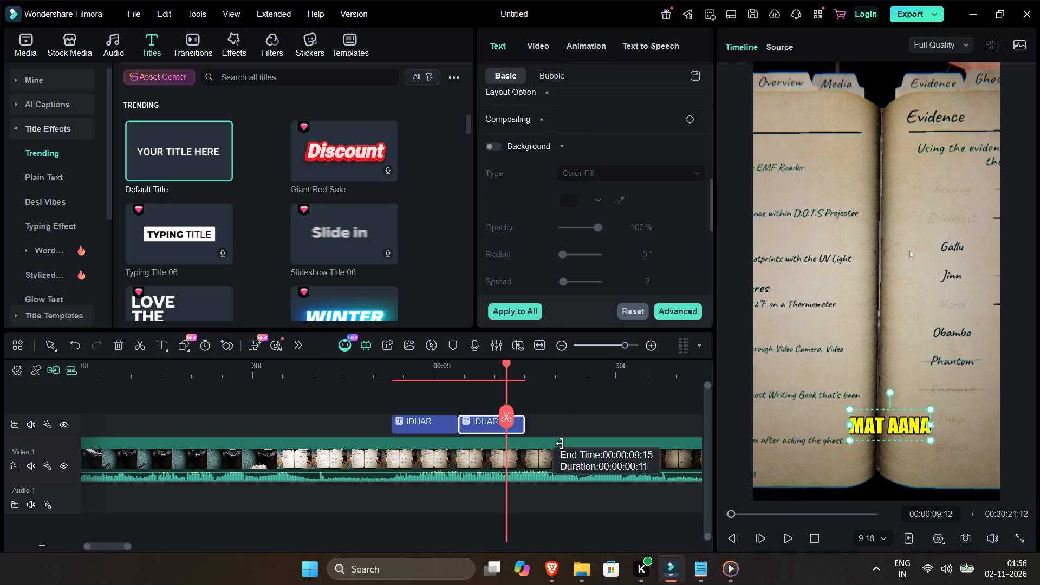
pyautogui.moveTo(560, 444); pyautogui.dragTo(581, 446)
pyautogui.click(550, 404)
# Duplicate the MAT AANA title so the copy starts where it ends, and replace the copy's text with "FIR".
pyautogui.keyDown('alt'); pyautogui.moveTo(524, 427); pyautogui.dragTo(674, 427); pyautogui.keyUp('alt')
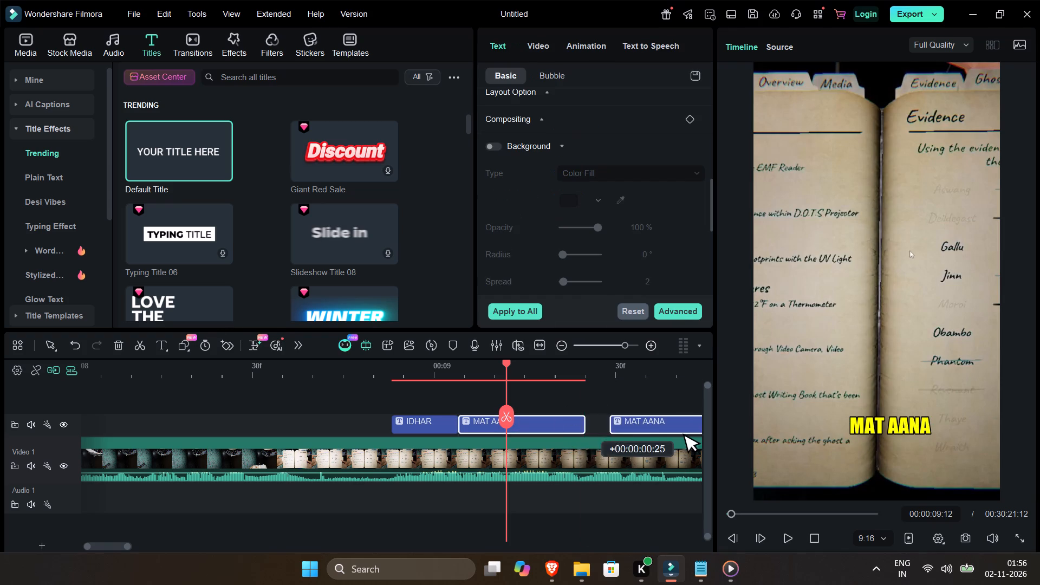
pyautogui.keyDown('alt'); pyautogui.moveTo(674, 427); pyautogui.dragTo(651, 428); pyautogui.keyUp('alt')
pyautogui.click(595, 365)
pyautogui.doubleClick(899, 424)
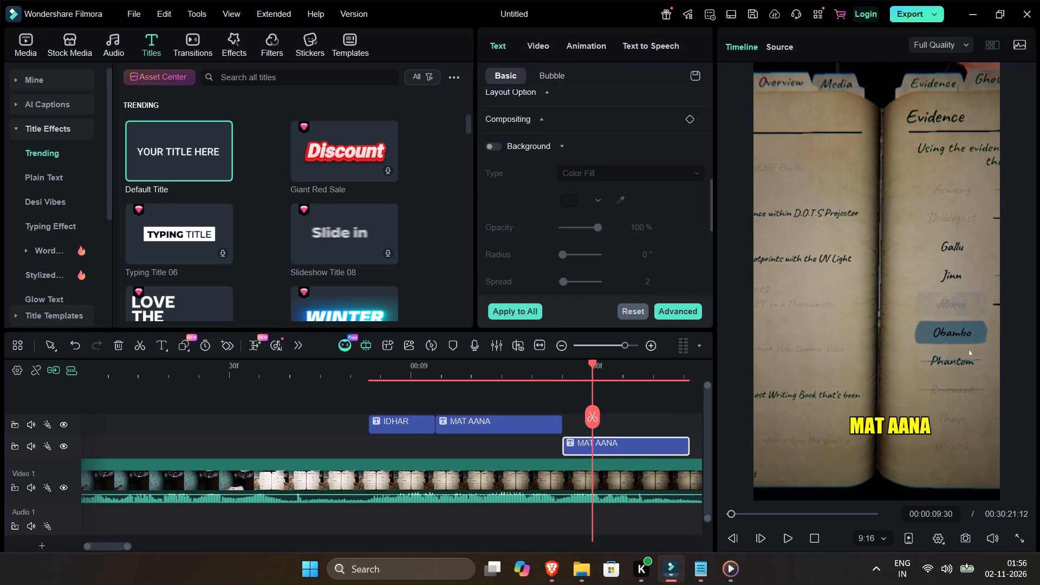
pyautogui.write('FI')
pyautogui.hotkey('shift', 'r')
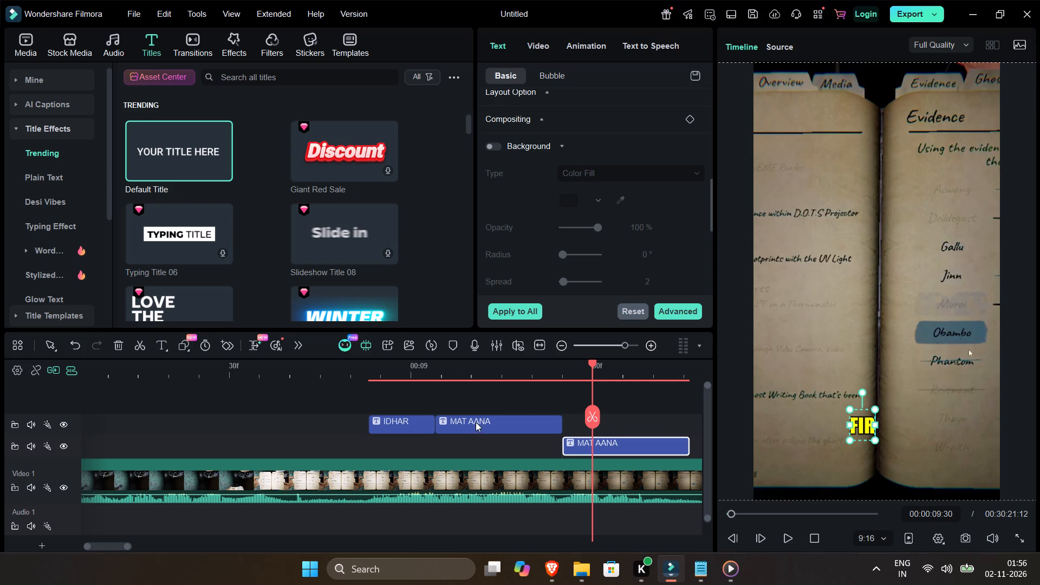
# Replay the captions, split the MAT AANA title at 00:00:09:22 and delete the piece after the cut.
pyautogui.click(387, 392)
pyautogui.click(359, 379)
pyautogui.press('space')
pyautogui.press('space')
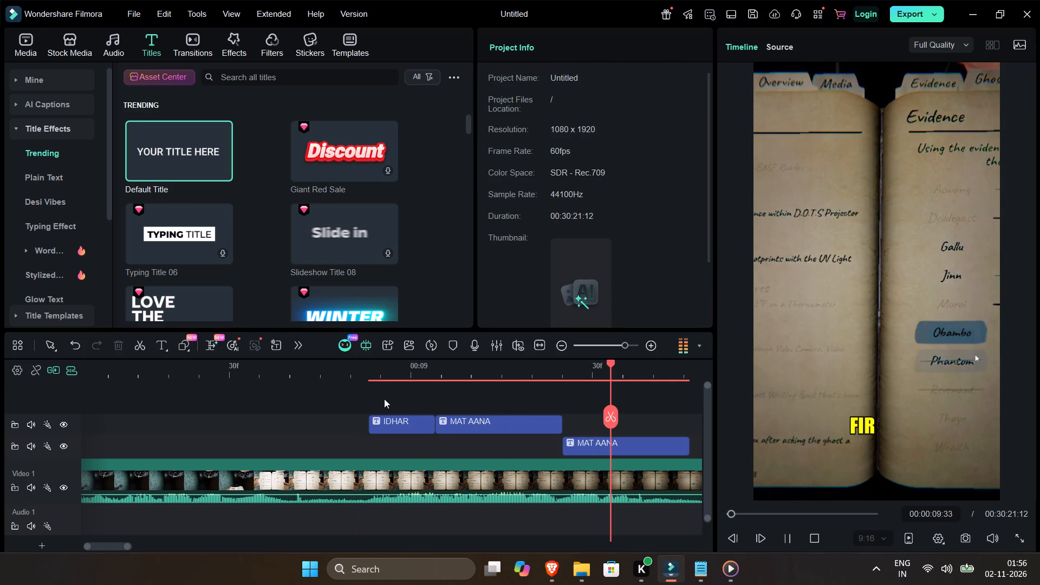
pyautogui.click(420, 380)
pyautogui.press('space')
pyautogui.press('space')
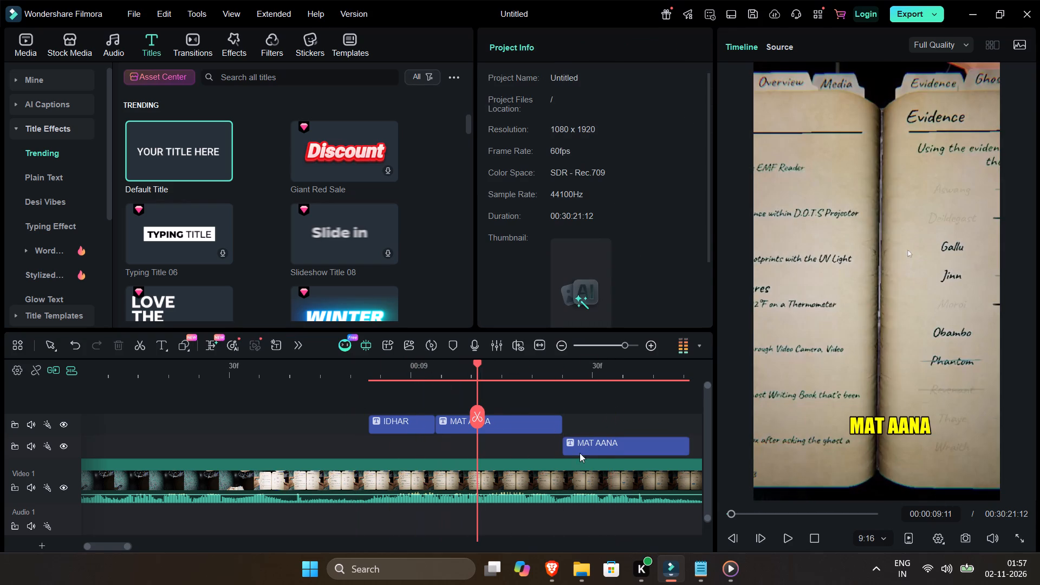
pyautogui.press('space')
pyautogui.press('space')
pyautogui.moveTo(566, 369); pyautogui.dragTo(553, 373)
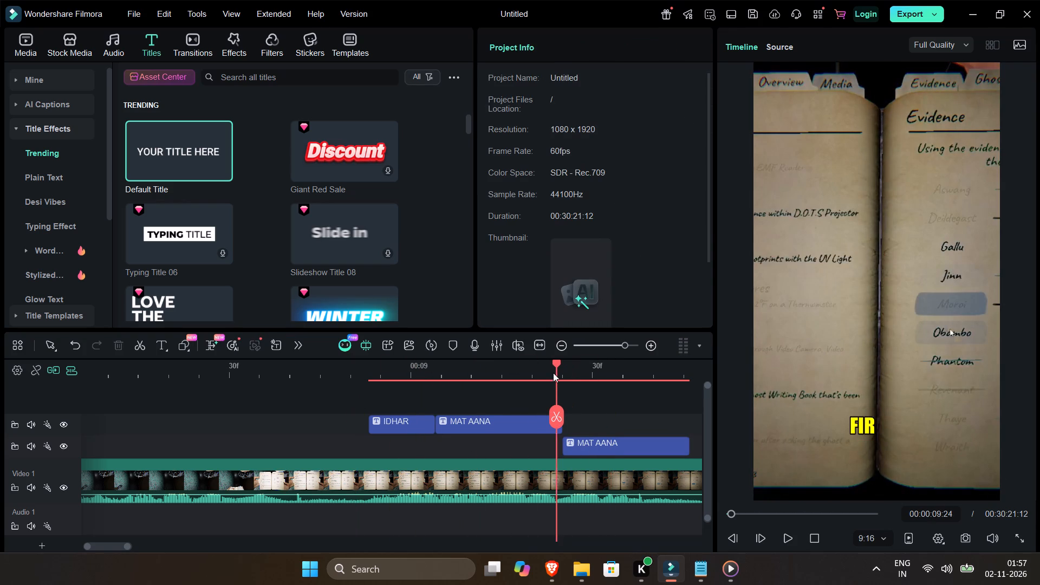
pyautogui.moveTo(553, 373); pyautogui.dragTo(544, 376)
pyautogui.click(557, 422)
pyautogui.hotkey('ctrl', 'b')
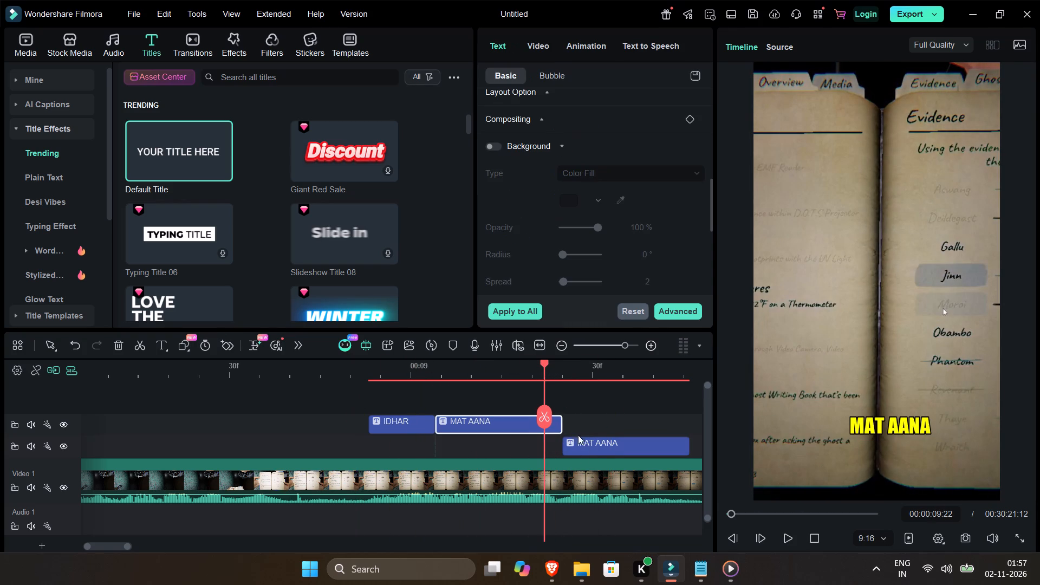
pyautogui.press('Delete')
# Move the FIR title to 00:00:09:22, directly after MAT AANA on the same track.
pyautogui.moveTo(593, 450); pyautogui.dragTo(573, 442)
pyautogui.click(573, 442)
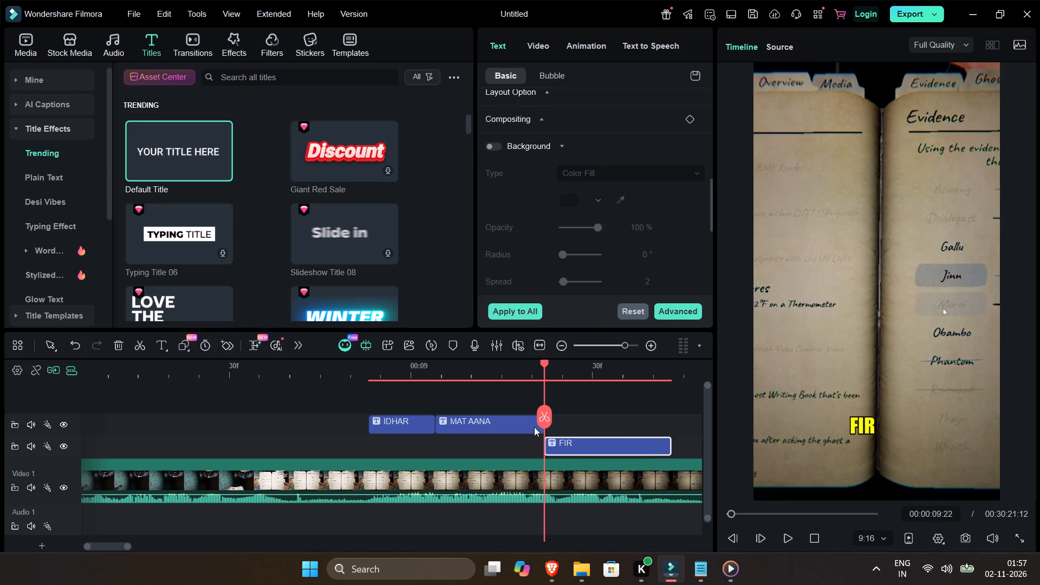
pyautogui.moveTo(573, 447); pyautogui.dragTo(572, 425)
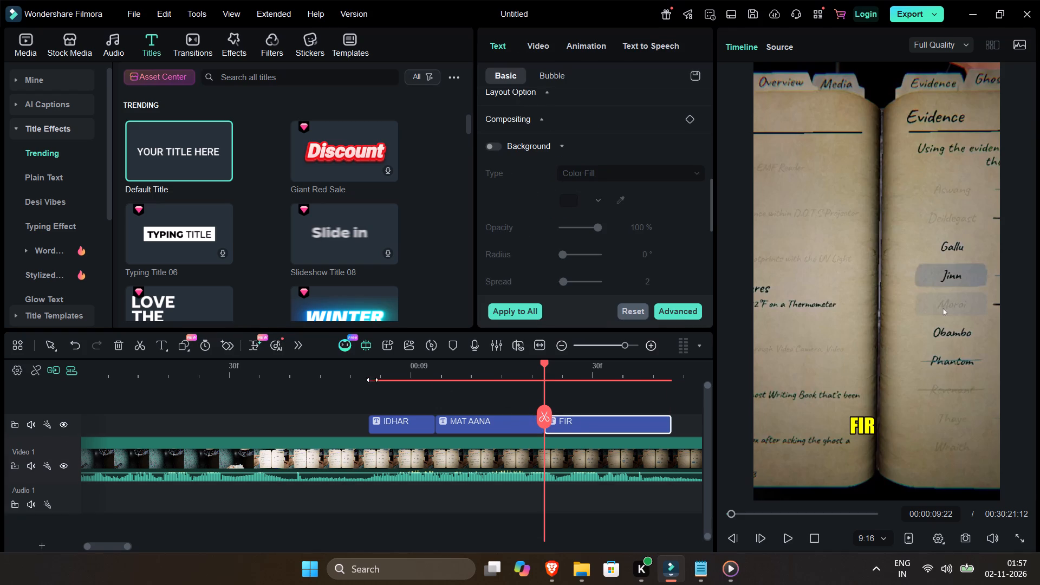
# Replay the caption sequence from the IDHAR title to check its timing against the footage.
pyautogui.click(363, 375)
pyautogui.press('space')
pyautogui.click(409, 400)
pyautogui.press('space')
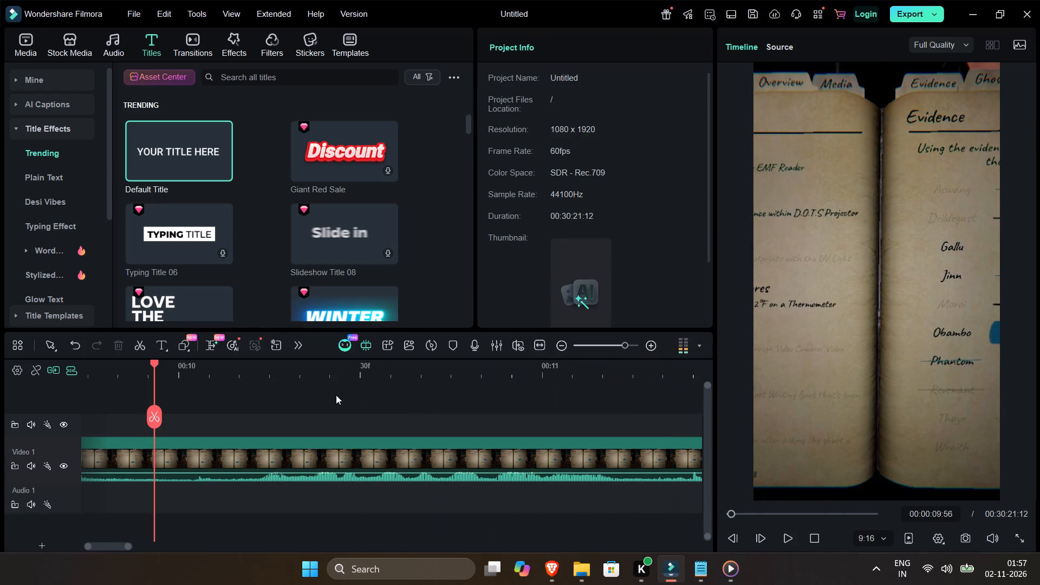
pyautogui.press('Up')
pyautogui.press('Up')
pyautogui.press('Up')
pyautogui.press('Up')
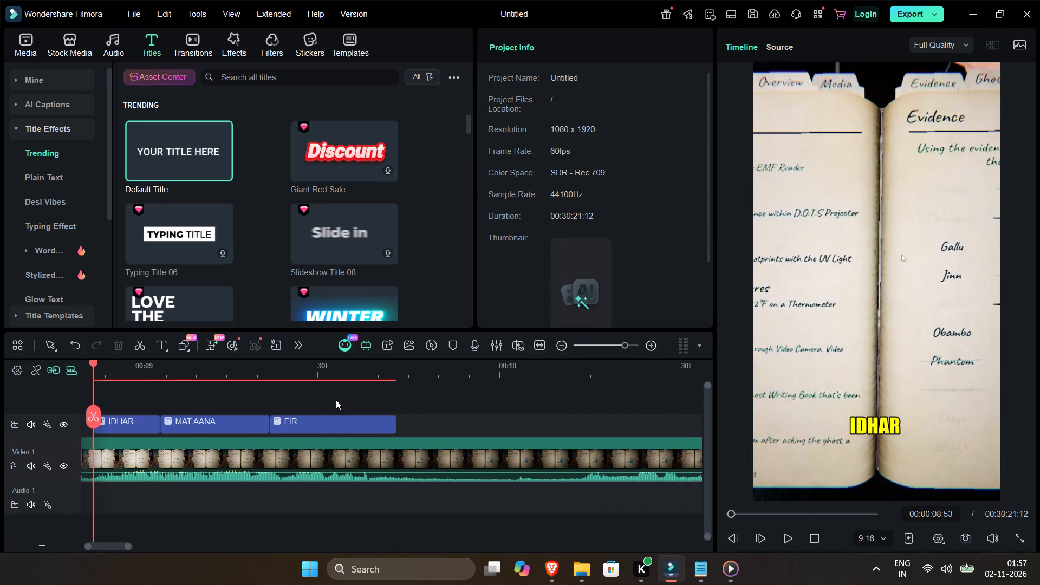
pyautogui.press('space')
pyautogui.press('space')
pyautogui.press('space')
pyautogui.press('space')
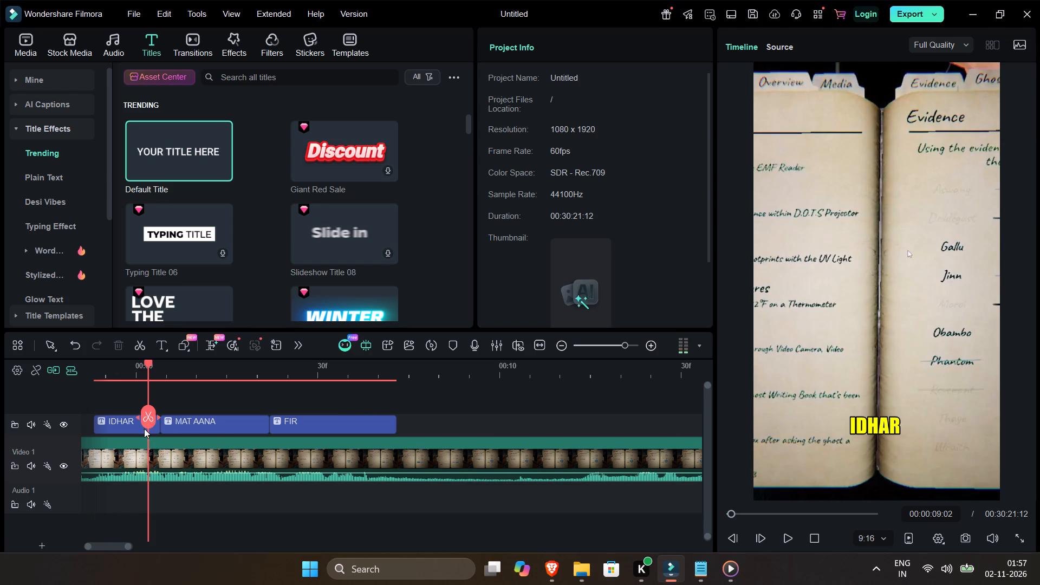
# Centre-align the text of the IDHAR title after looking through its video and text settings.
pyautogui.click(126, 428)
pyautogui.scroll(6, 517, 229)
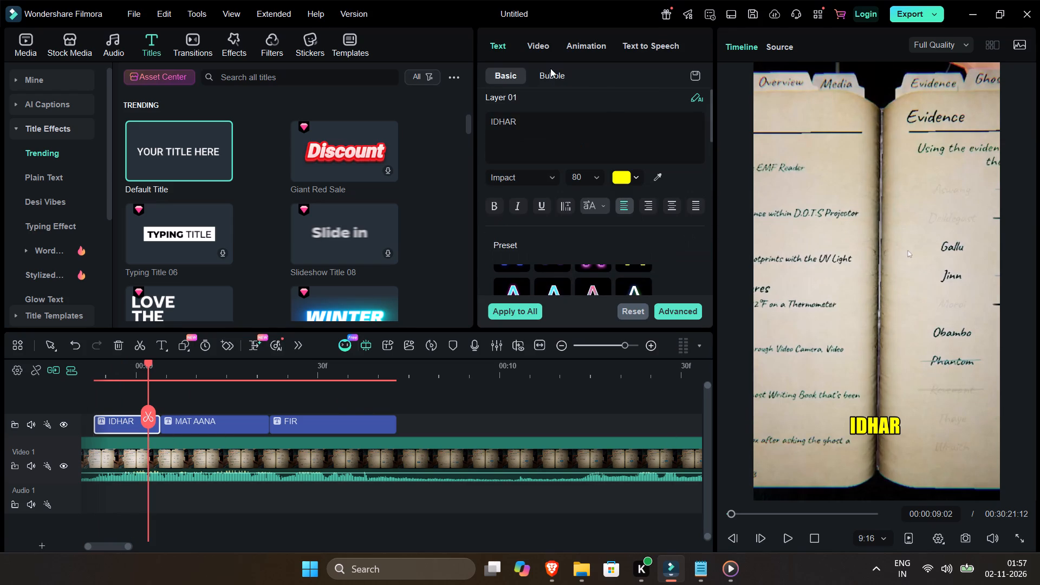
pyautogui.click(547, 44)
pyautogui.scroll(-3, 521, 174)
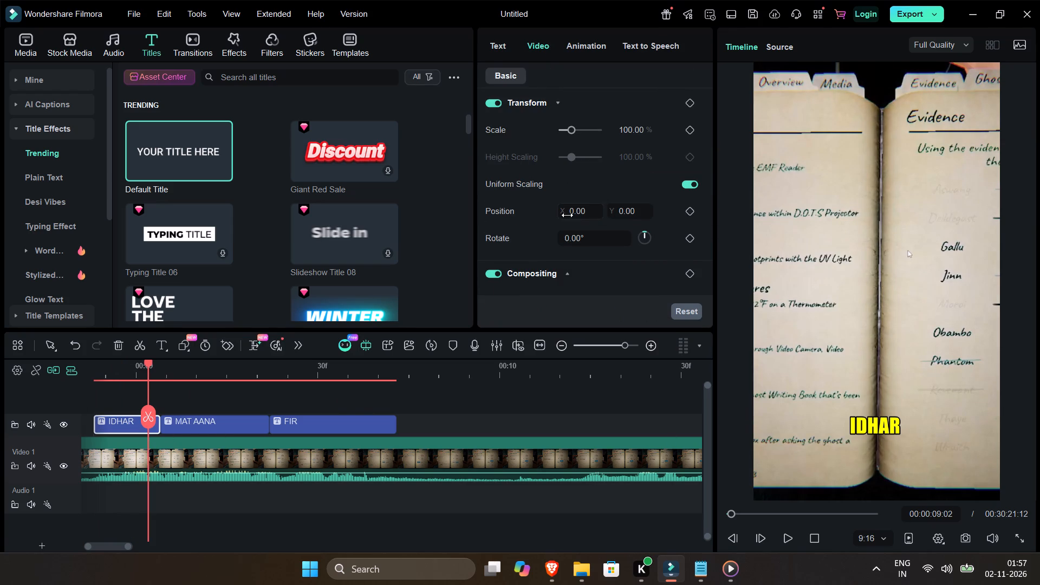
pyautogui.scroll(-4, 565, 217)
pyautogui.click(538, 267)
pyautogui.scroll(-5, 562, 261)
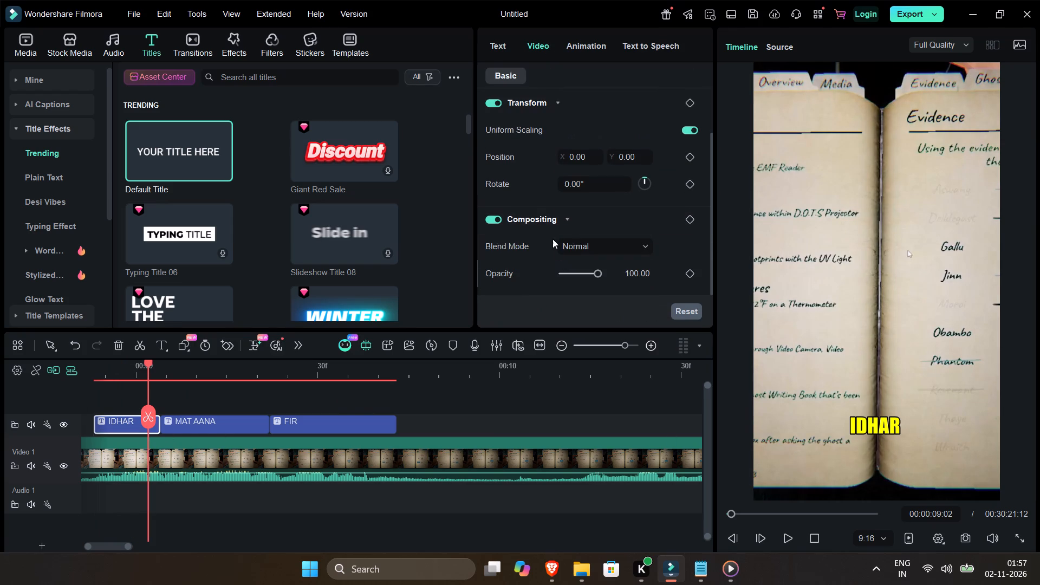
pyautogui.click(505, 43)
pyautogui.scroll(-8, 547, 171)
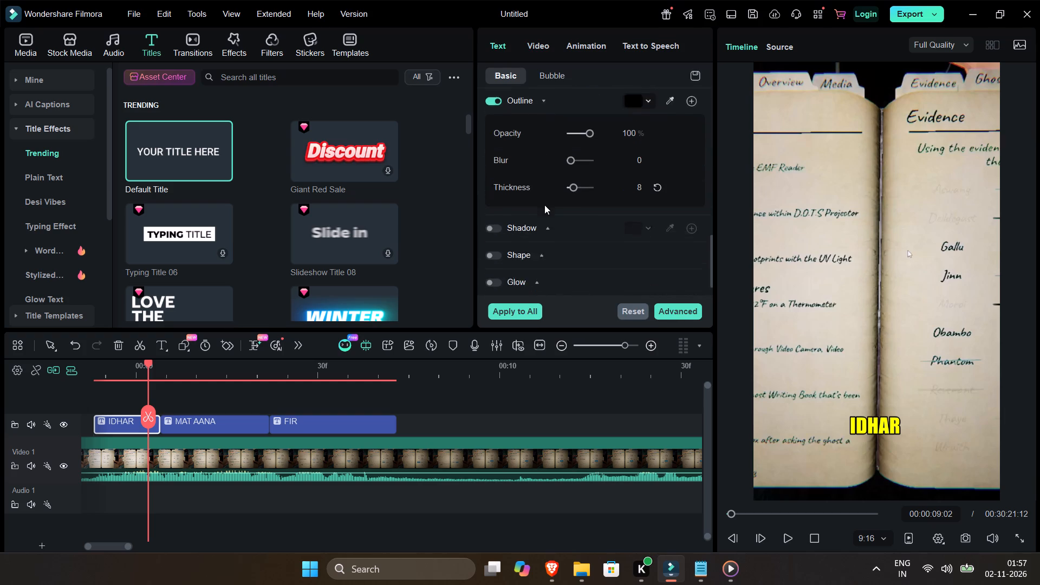
pyautogui.scroll(-5, 544, 205)
pyautogui.scroll(5, 542, 213)
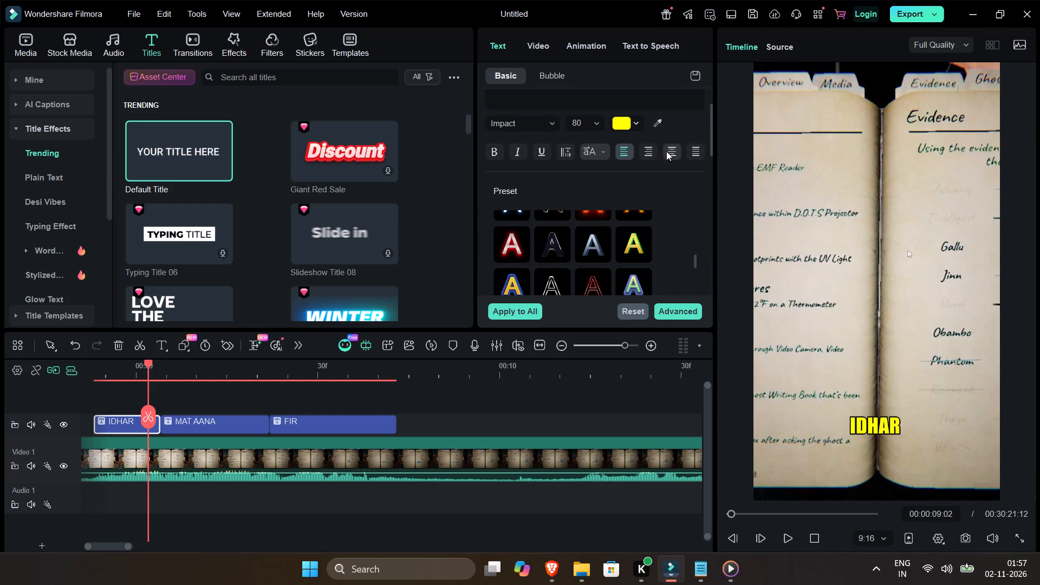
pyautogui.click(639, 152)
pyautogui.click(652, 155)
pyautogui.click(673, 155)
pyautogui.click(651, 152)
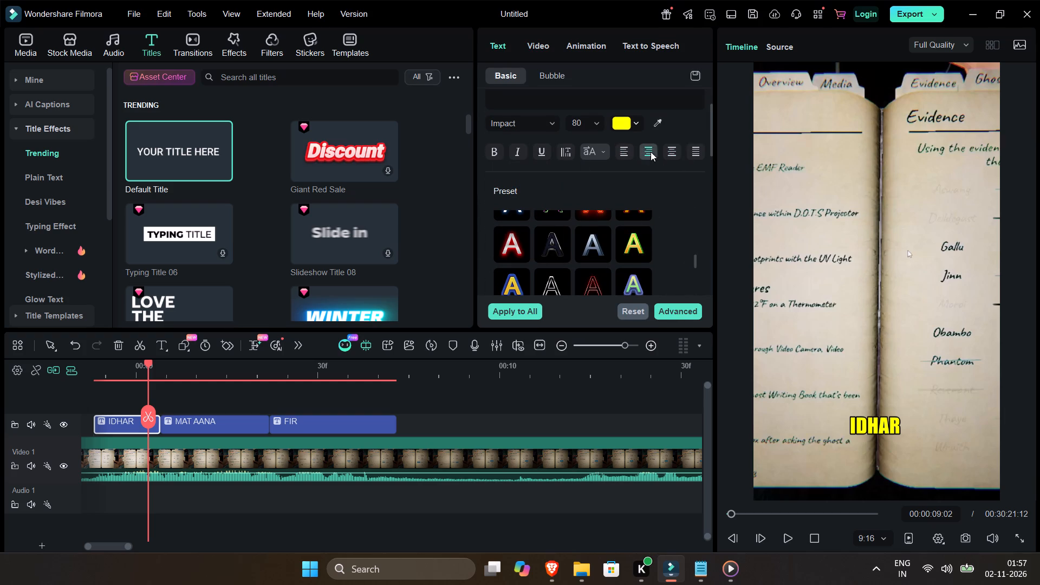
pyautogui.click(667, 155)
pyautogui.press('space')
pyautogui.press('space')
# Centre-align the text of the MAT AANA and FIR titles as well.
pyautogui.click(244, 422)
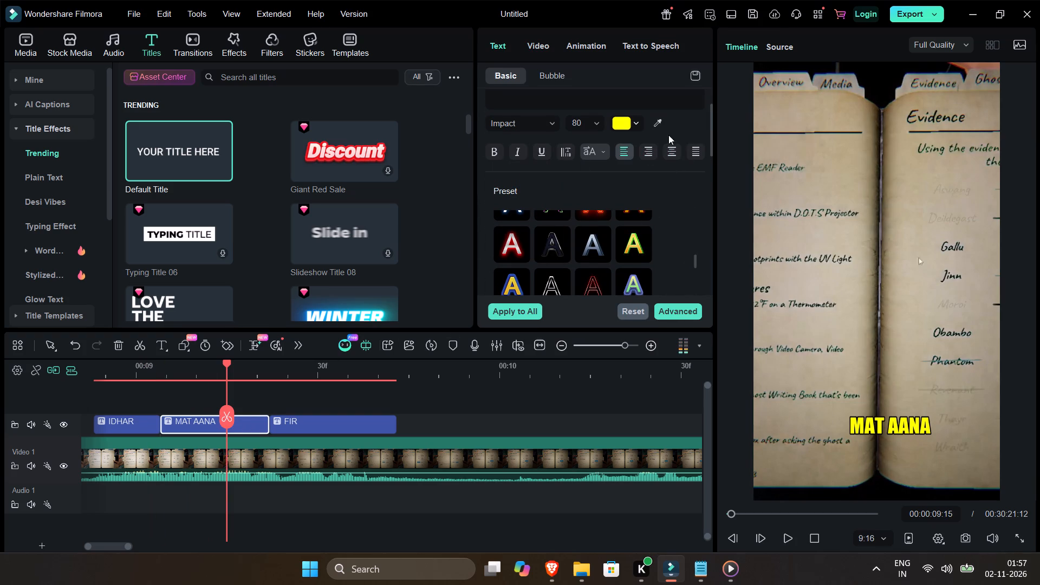
pyautogui.click(668, 155)
pyautogui.click(368, 421)
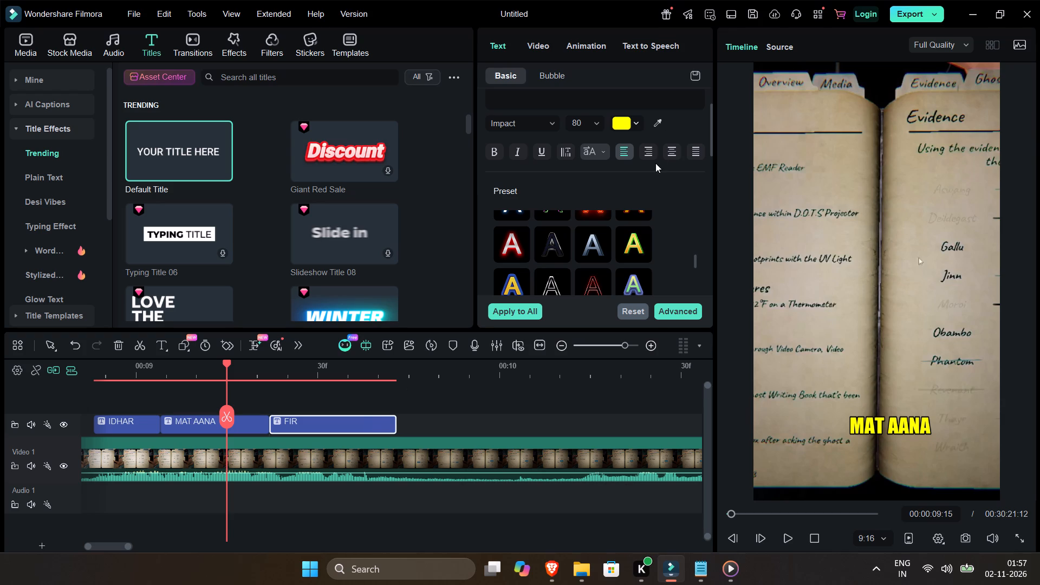
pyautogui.click(673, 148)
pyautogui.press('space')
pyautogui.press('space')
# Reposition the FIR title and the MAT AANA title in the preview so each sits horizontally centred low in the frame.
pyautogui.click(316, 385)
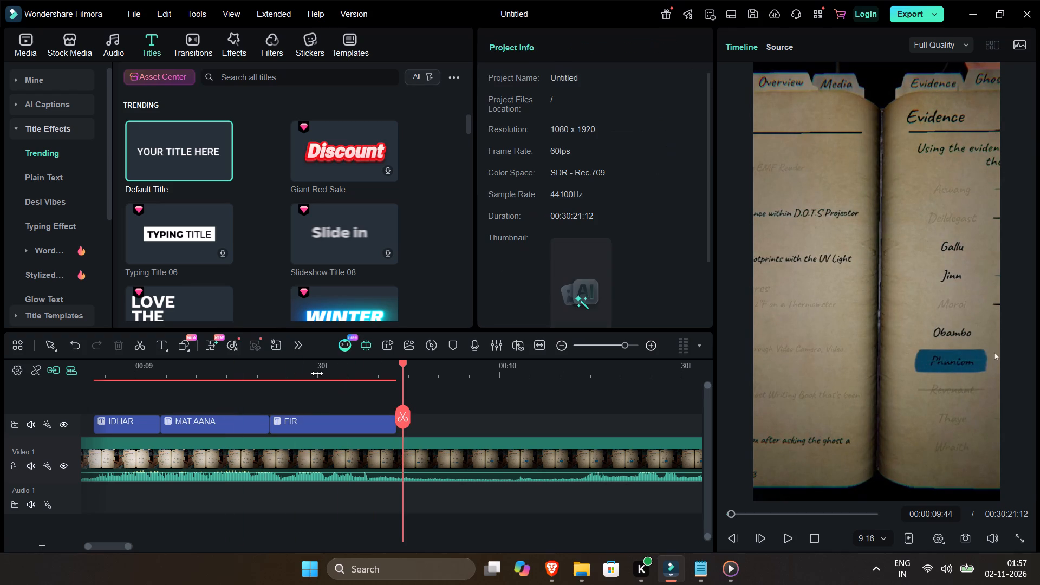
pyautogui.click(318, 372)
pyautogui.moveTo(867, 425); pyautogui.dragTo(882, 428)
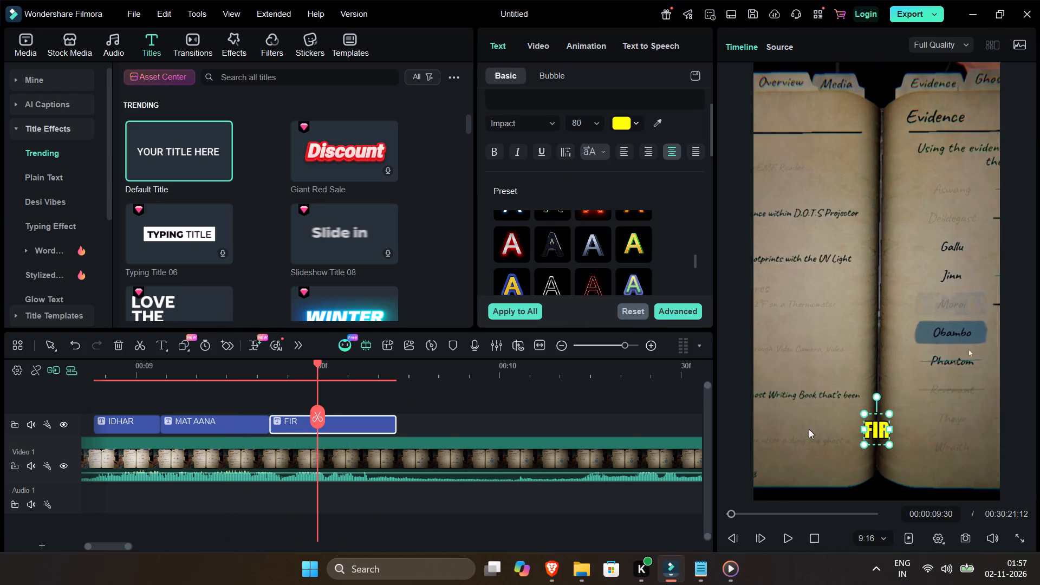
pyautogui.click(213, 415)
pyautogui.click(209, 369)
pyautogui.moveTo(884, 426); pyautogui.dragTo(883, 426)
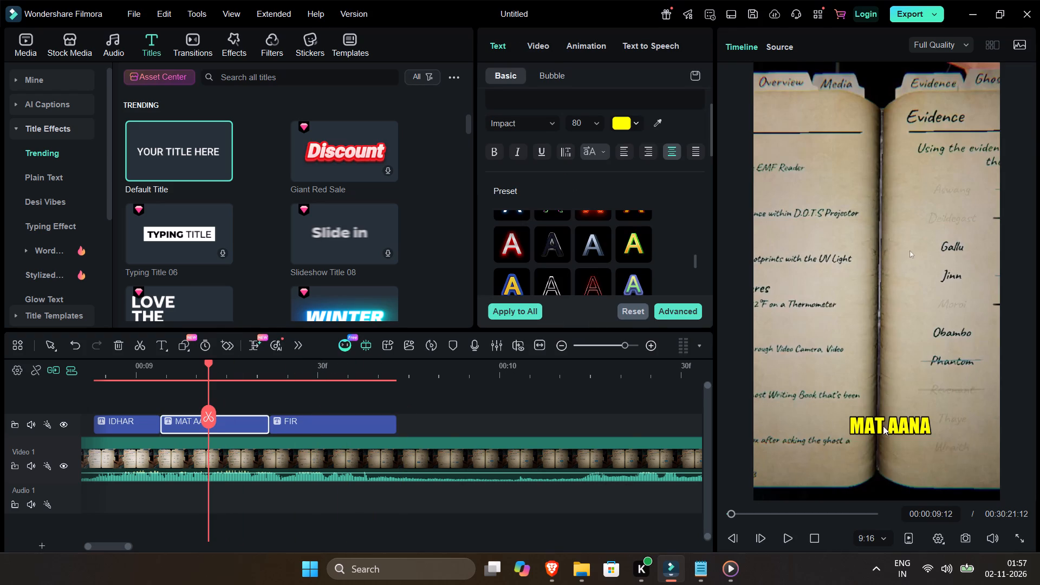
pyautogui.moveTo(883, 426); pyautogui.dragTo(870, 438)
# Replay the captions from about 00:00:08:57 and the footage after them to check the result.
pyautogui.click(116, 376)
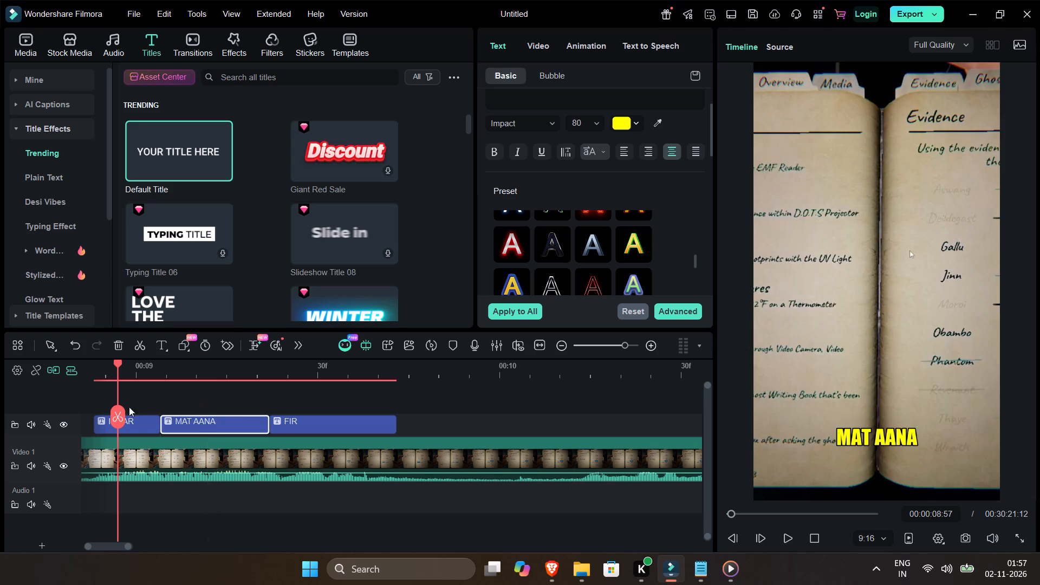
pyautogui.click(132, 417)
pyautogui.click(139, 426)
pyautogui.press('space')
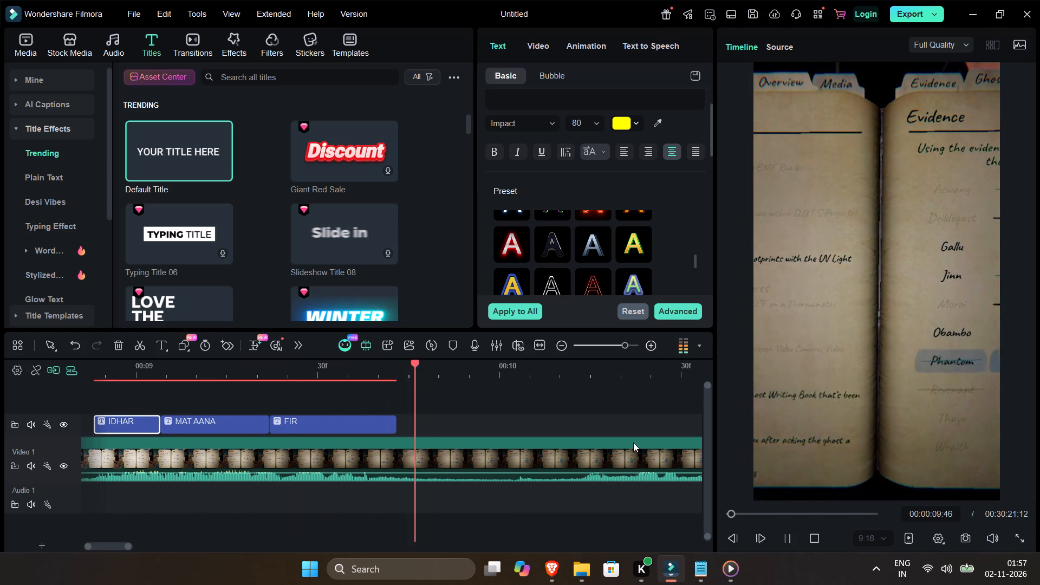
pyautogui.press('space')
pyautogui.press('space')
pyautogui.press('space')
pyautogui.press('space')
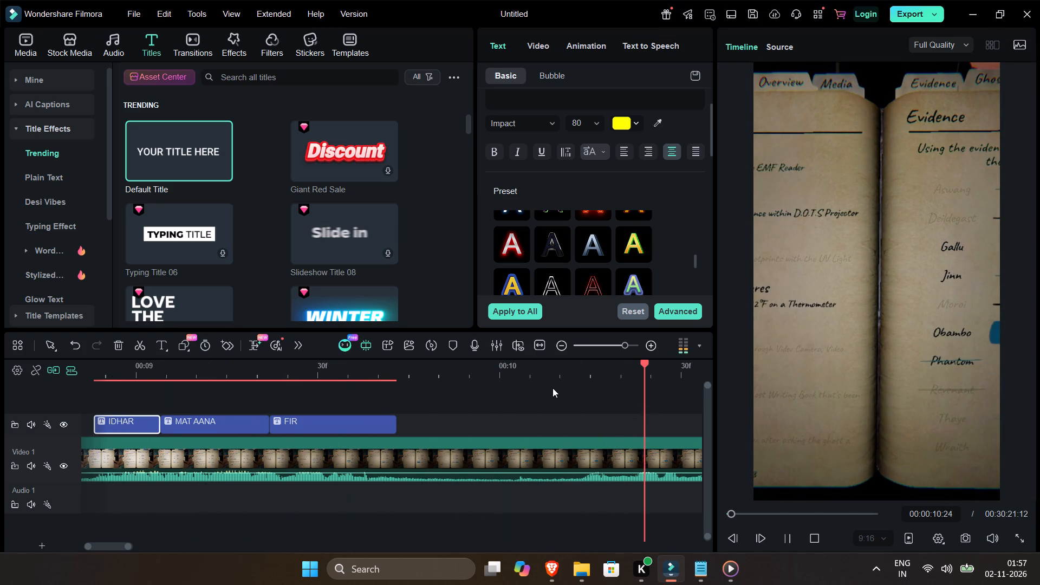
pyautogui.press('space')
# Find the end of the spoken part after the FIR title and split the gameplay clip at 00:00:10:05.
pyautogui.click(392, 411)
pyautogui.click(563, 346)
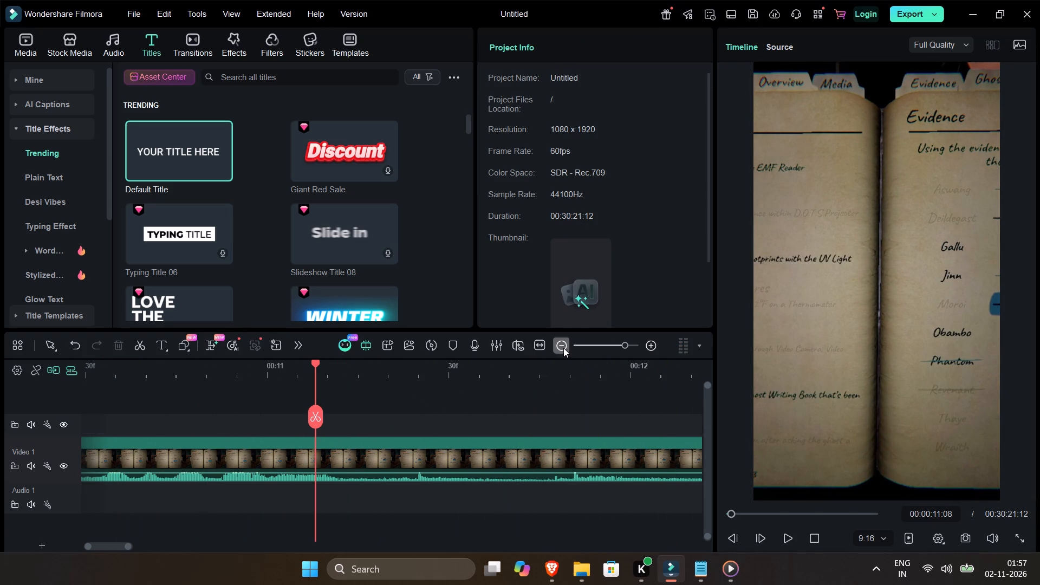
pyautogui.press('space')
pyautogui.press('space')
pyautogui.click(196, 371)
pyautogui.press('space')
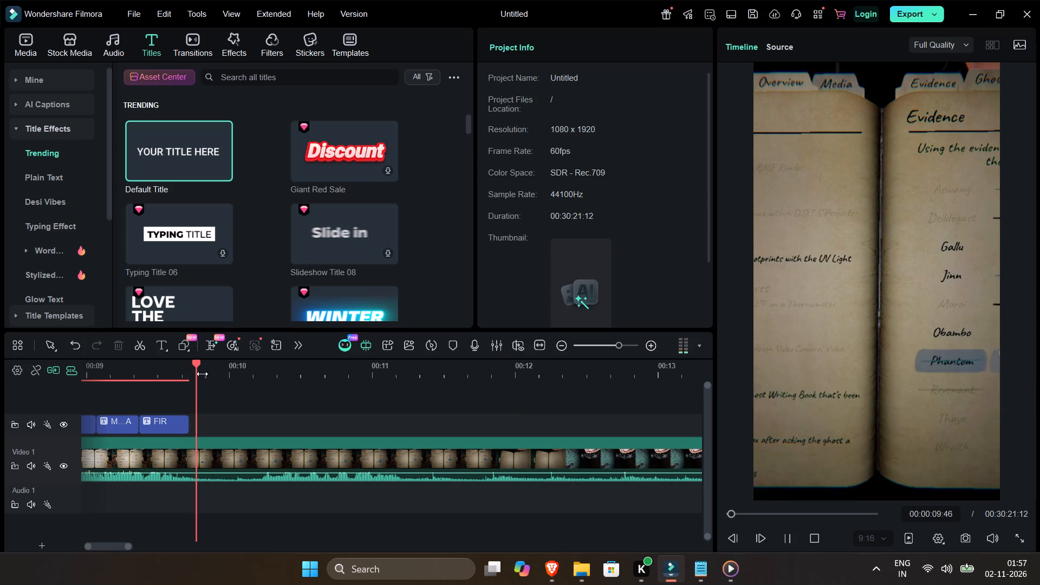
pyautogui.press('space')
pyautogui.click(238, 451)
pyautogui.hotkey('ctrl', 'b')
pyautogui.tripleClick(554, 341)
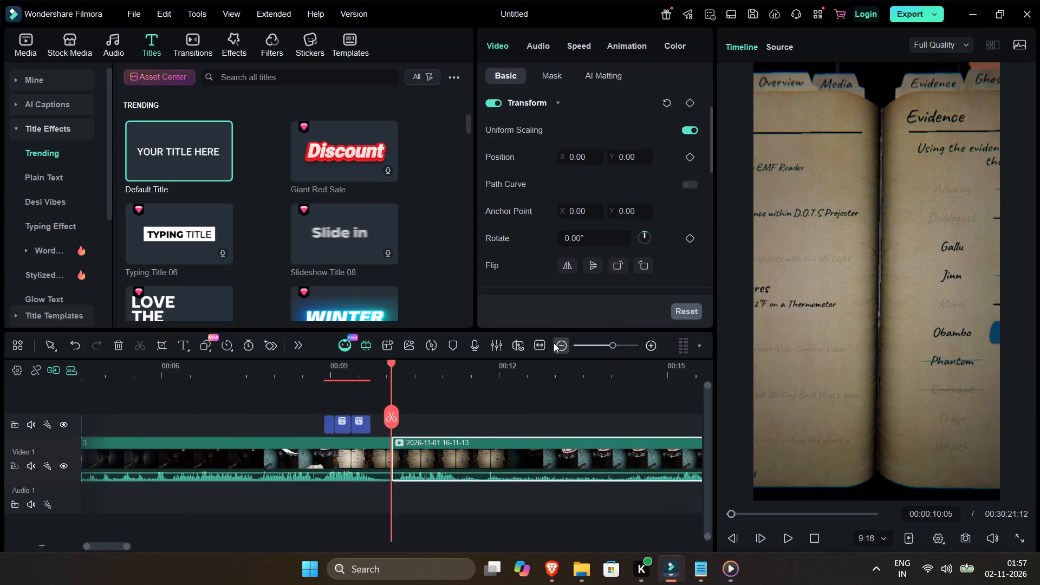
# Switch to Notepad to consult the list of noted timestamps, and return to Filmora.
pyautogui.hotkey('alt', 'Tab')
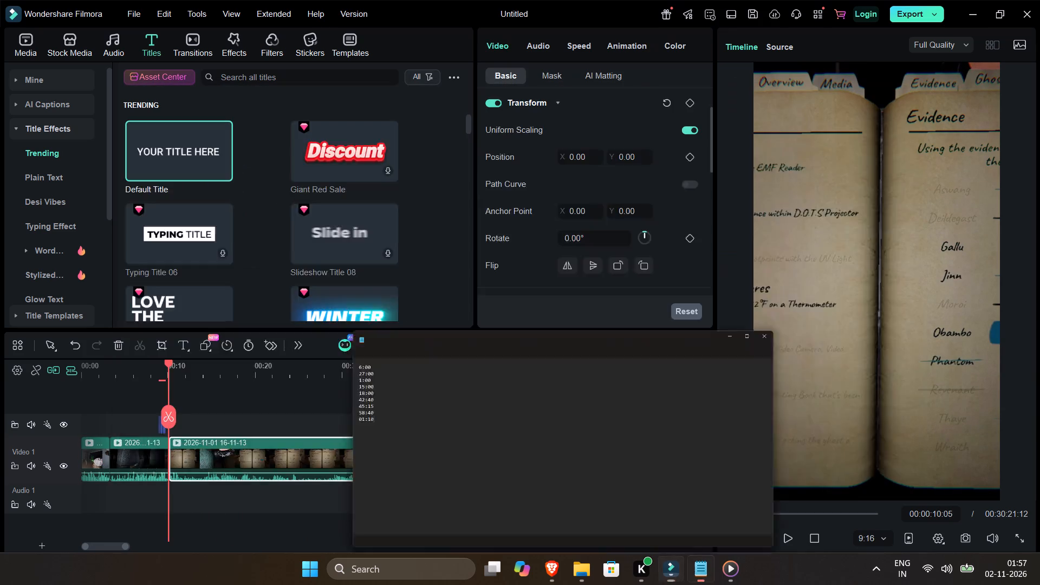
pyautogui.hotkey('alt', 'Tab')
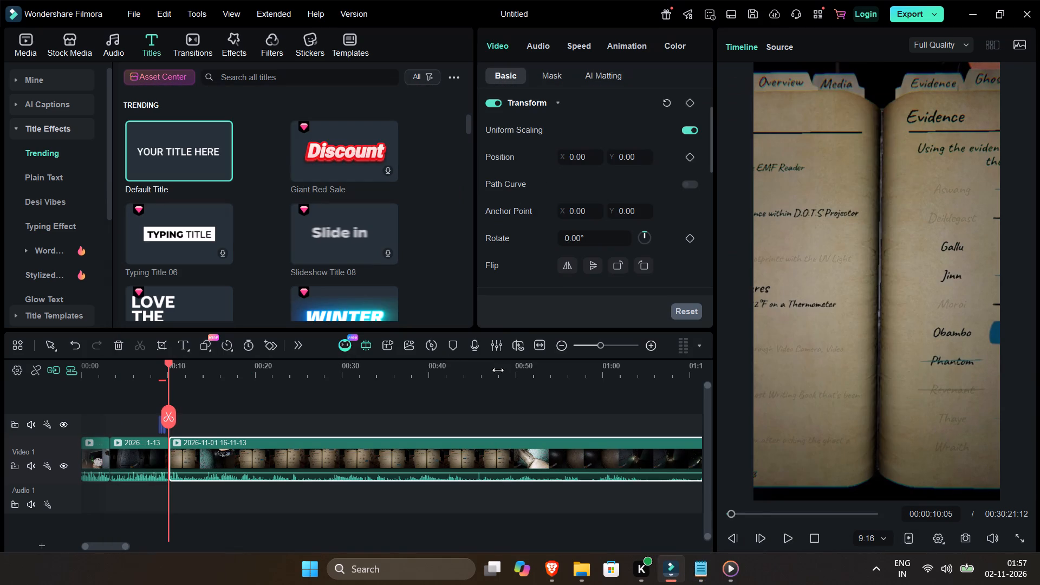
# Skim the remaining recording at about 00:19:35 and 00:21:40 for the next scene to use.
pyautogui.click(498, 370)
pyautogui.doubleClick(556, 345)
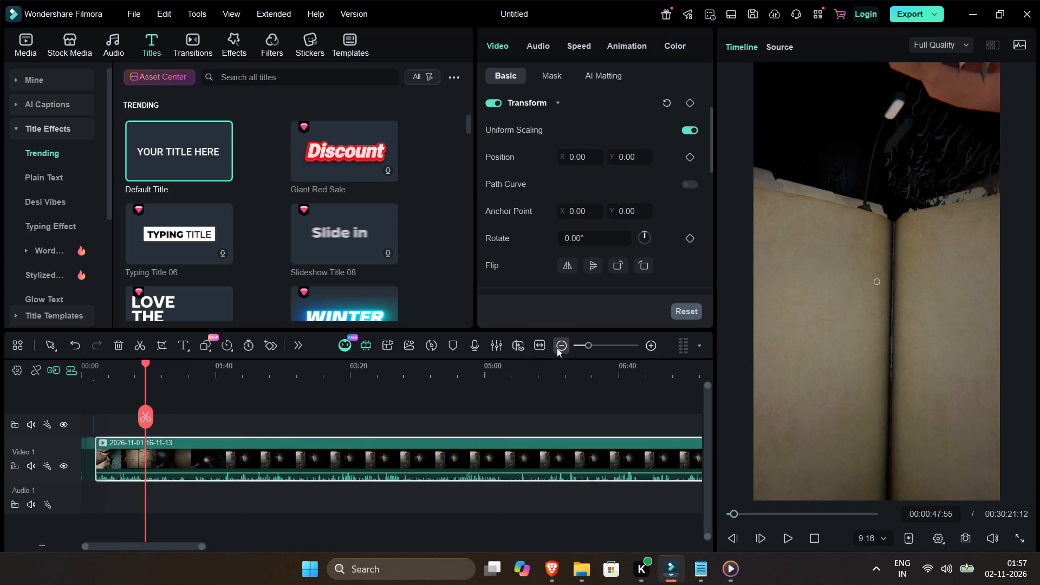
pyautogui.click(557, 348)
pyautogui.click(557, 348)
pyautogui.click(326, 365)
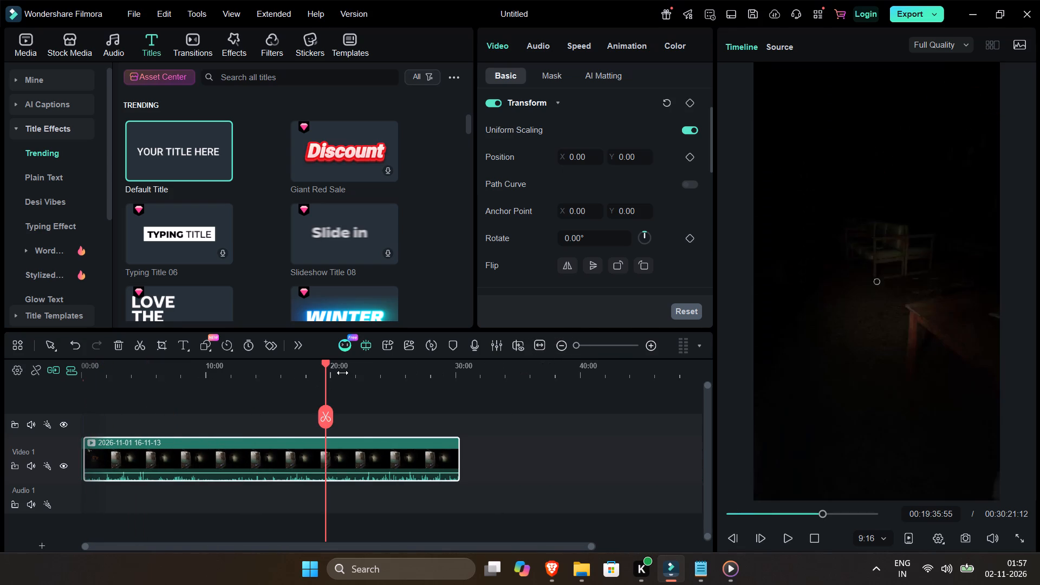
pyautogui.press('space')
pyautogui.click(352, 362)
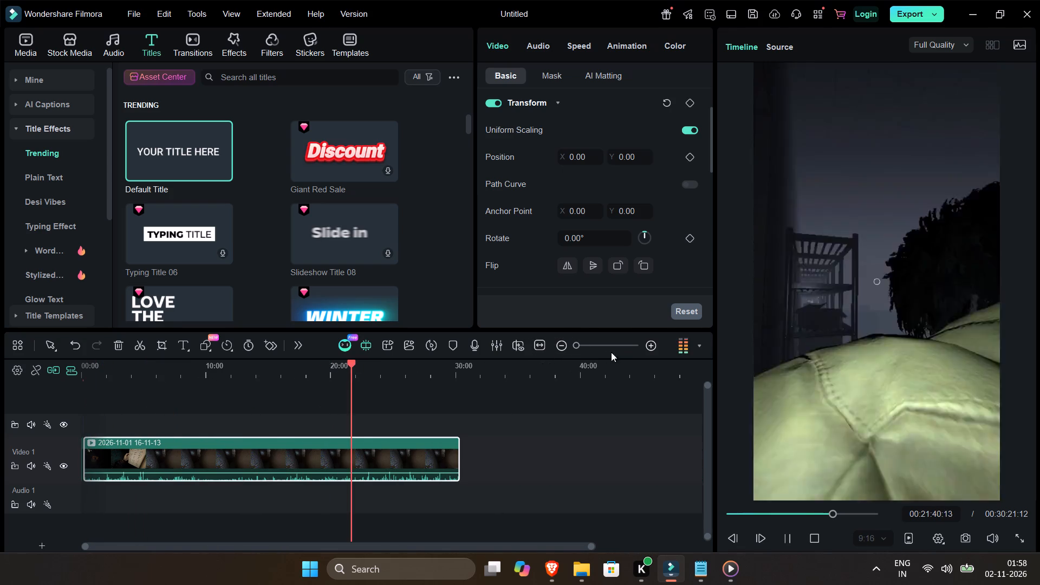
pyautogui.click(652, 347)
pyautogui.click(652, 347)
pyautogui.click(652, 347)
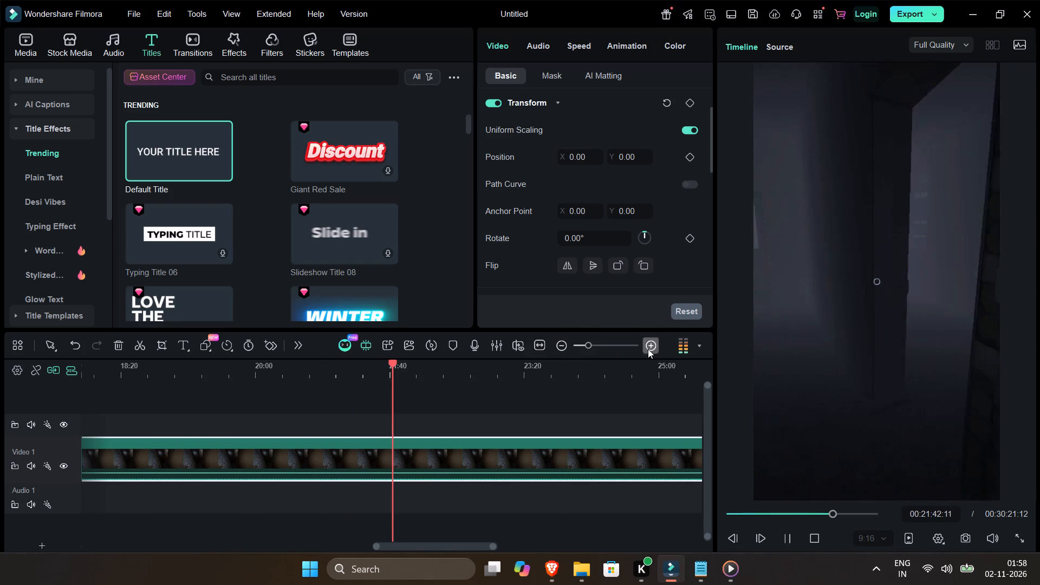
pyautogui.press('space')
# Sample the footage around 00:21:30 and 00:21:09 to narrow down where the next scene begins.
pyautogui.click(348, 375)
pyautogui.press('space')
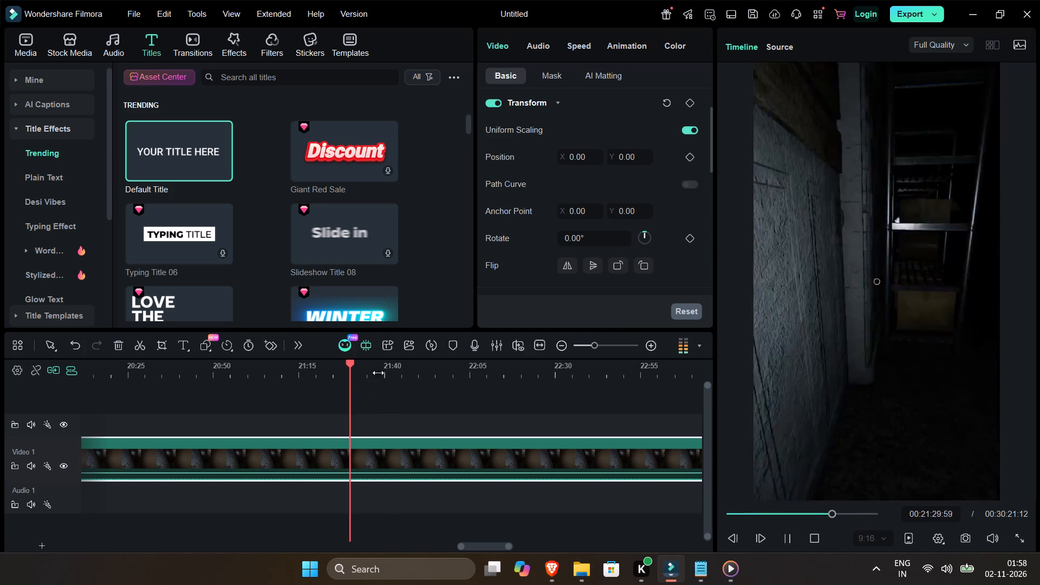
pyautogui.press('space')
pyautogui.press('space')
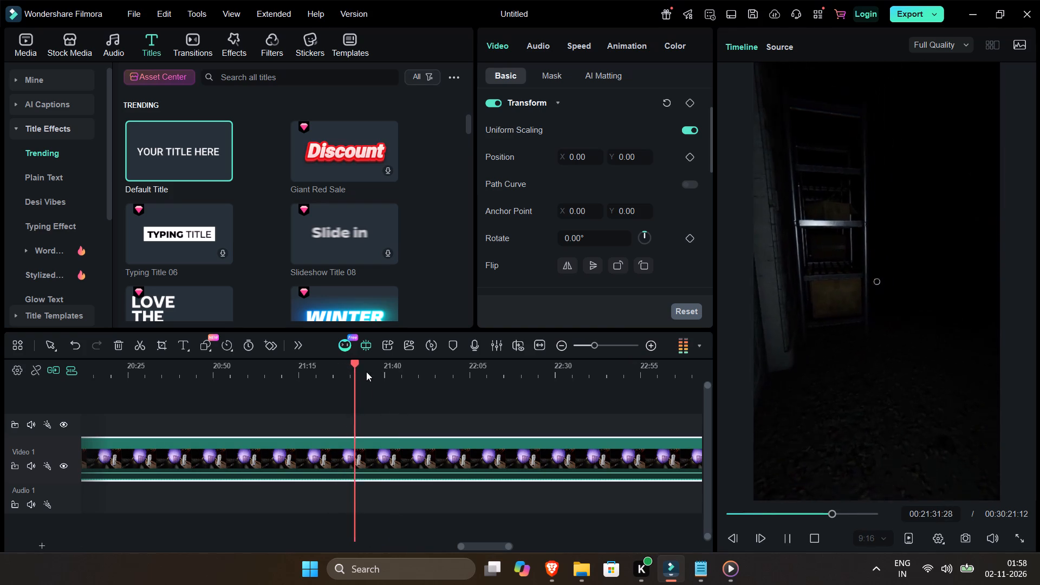
pyautogui.click(648, 346)
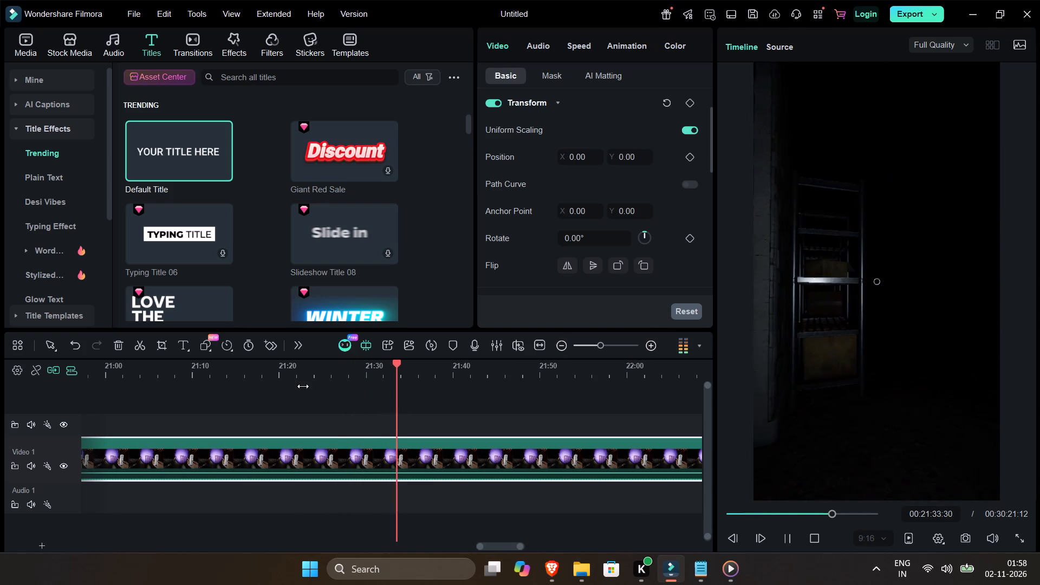
pyautogui.press('space')
pyautogui.click(184, 372)
pyautogui.press('space')
pyautogui.press('space')
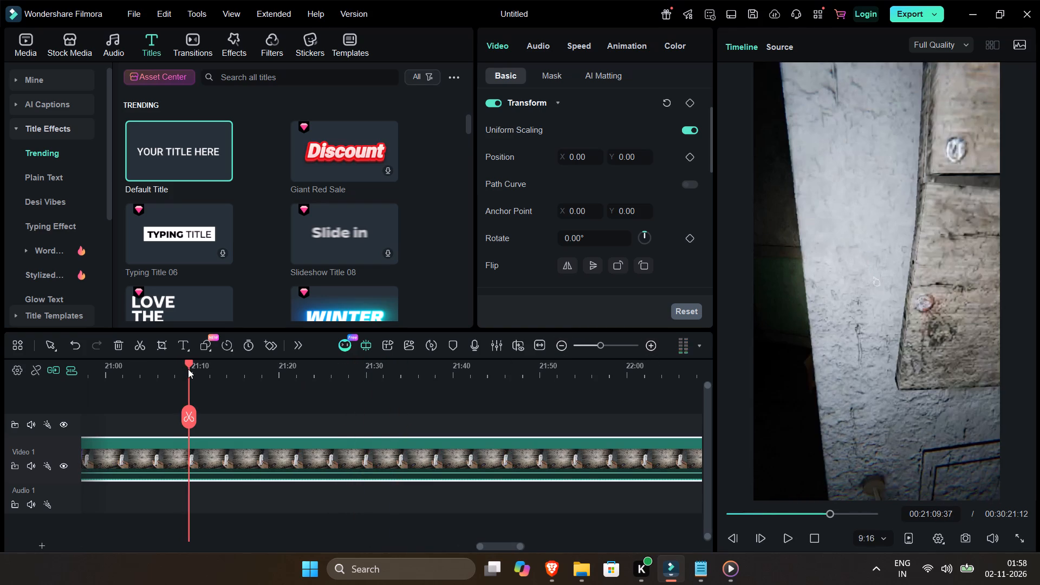
# Skim the recording from about 00:20:31 to 00:21:20 for the start of the next scene.
pyautogui.moveTo(188, 369); pyautogui.dragTo(276, 417)
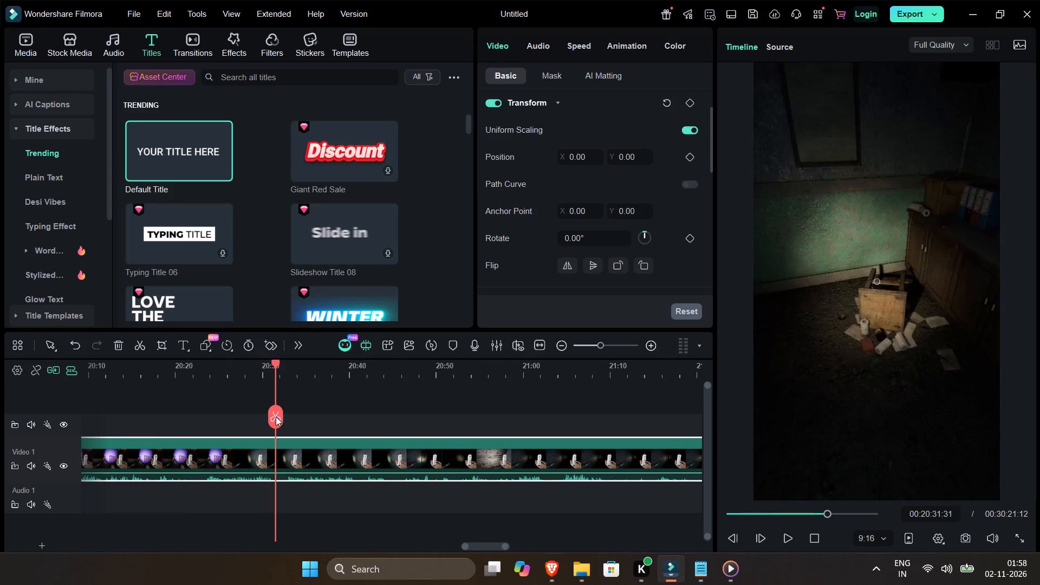
pyautogui.moveTo(276, 417); pyautogui.dragTo(433, 437)
pyautogui.press('space')
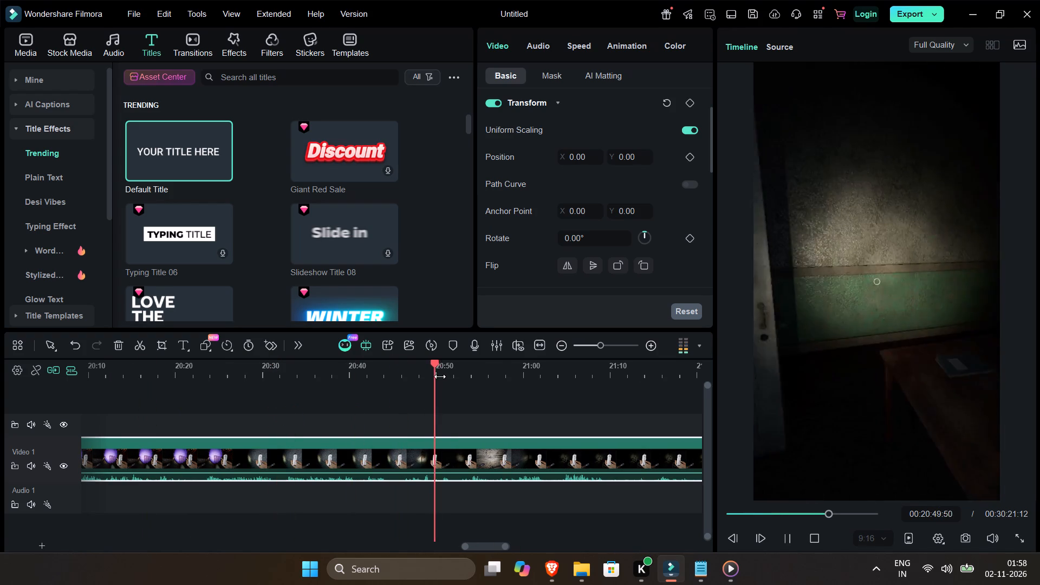
pyautogui.click(482, 369)
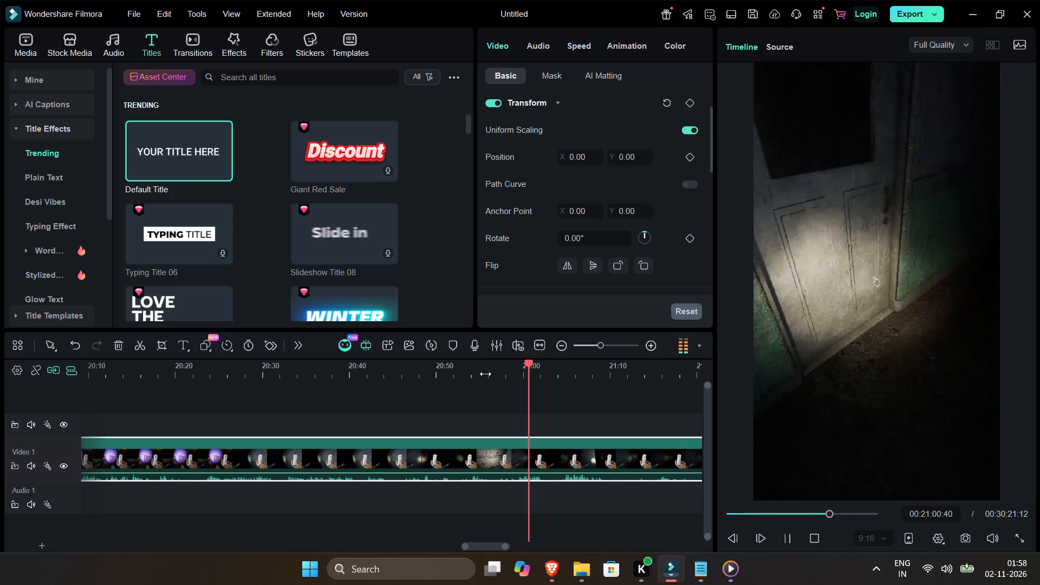
pyautogui.click(553, 367)
pyautogui.click(561, 370)
pyautogui.click(573, 377)
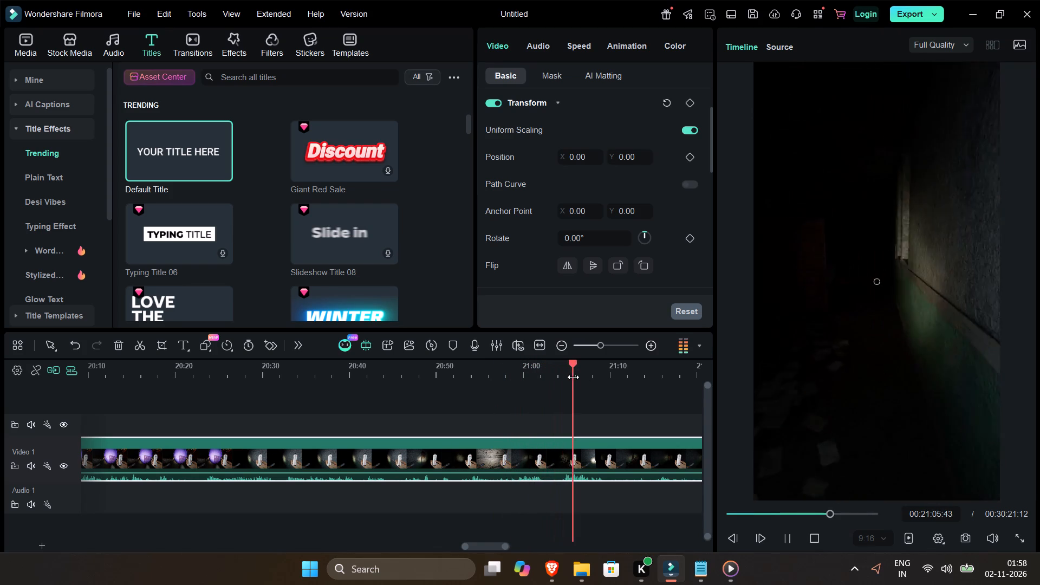
pyautogui.click(593, 379)
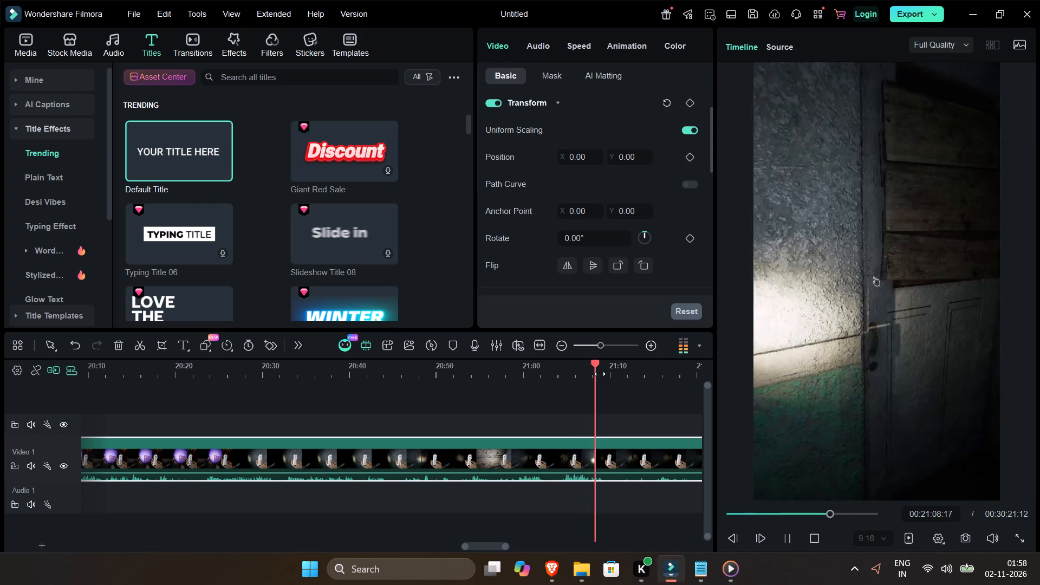
pyautogui.click(609, 372)
pyautogui.click(634, 394)
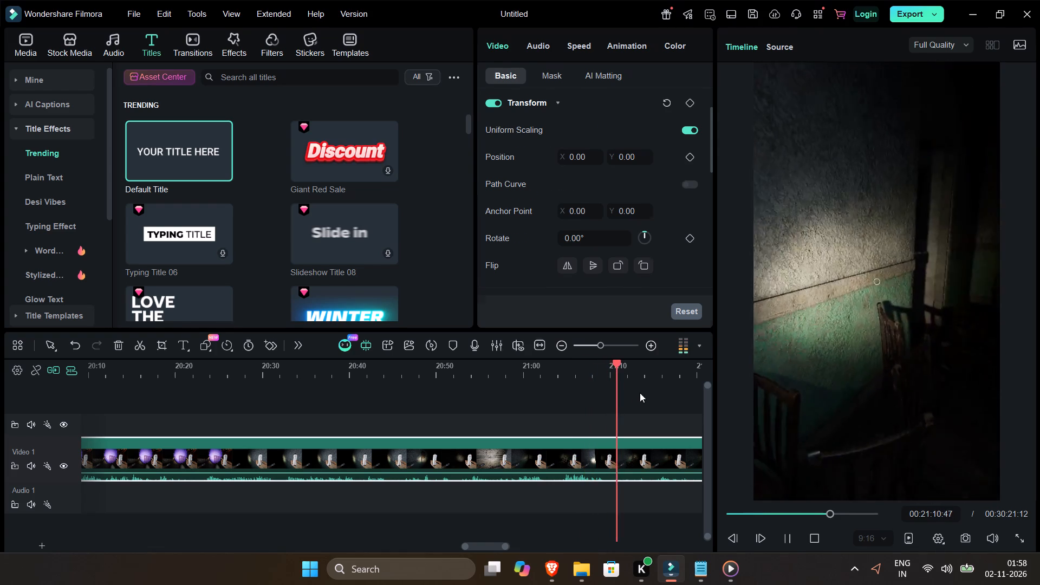
pyautogui.click(651, 380)
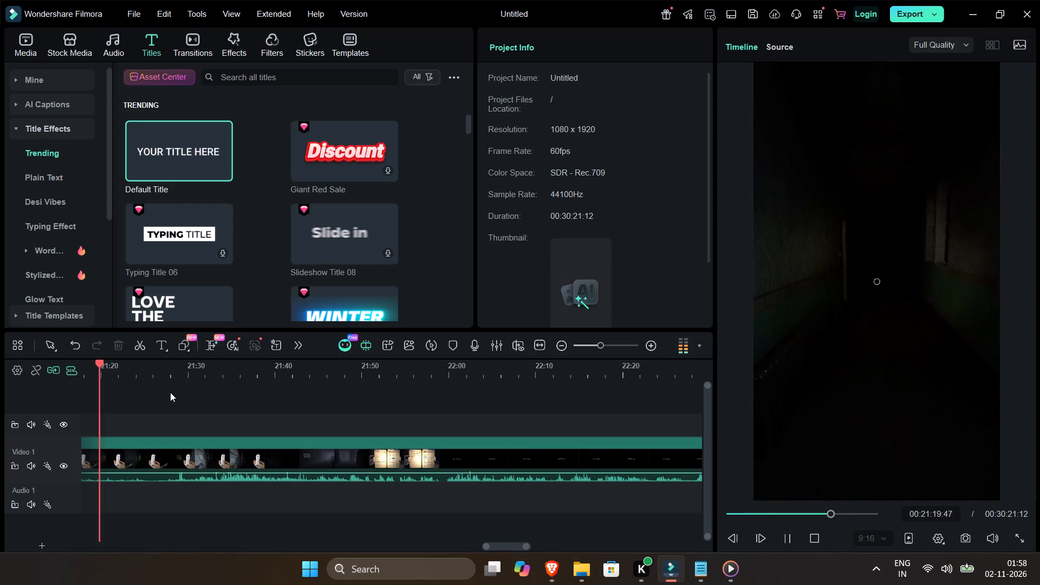
# Find where the next scene begins and split the gameplay clip at 00:21:29:01.
pyautogui.press('space')
pyautogui.click(174, 361)
pyautogui.click(176, 372)
pyautogui.press('space')
pyautogui.press('space')
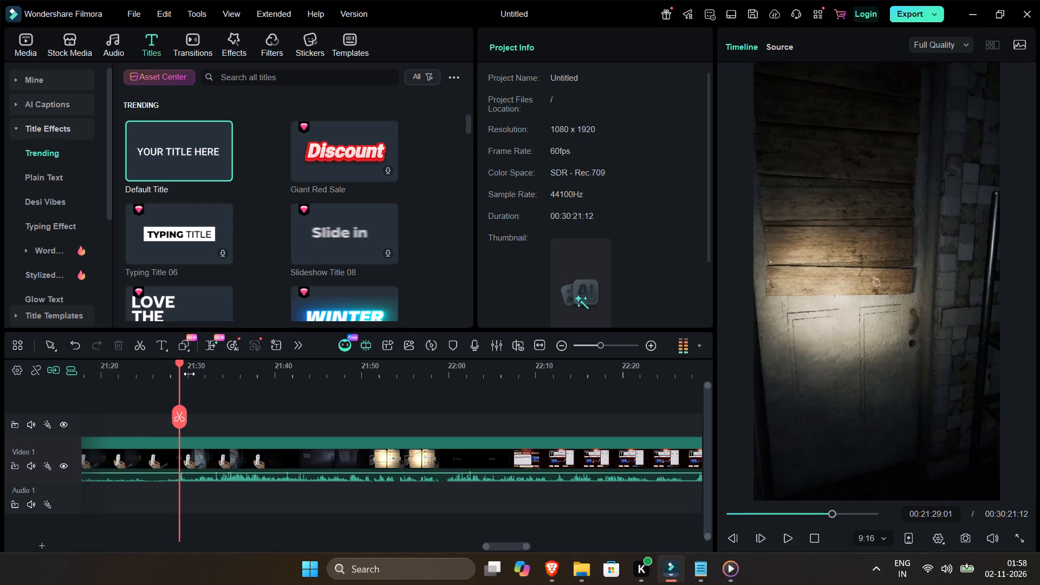
pyautogui.keyDown('ctrl'); pyautogui.click(162, 458); pyautogui.keyUp('ctrl')
pyautogui.hotkey('ctrl', 'b')
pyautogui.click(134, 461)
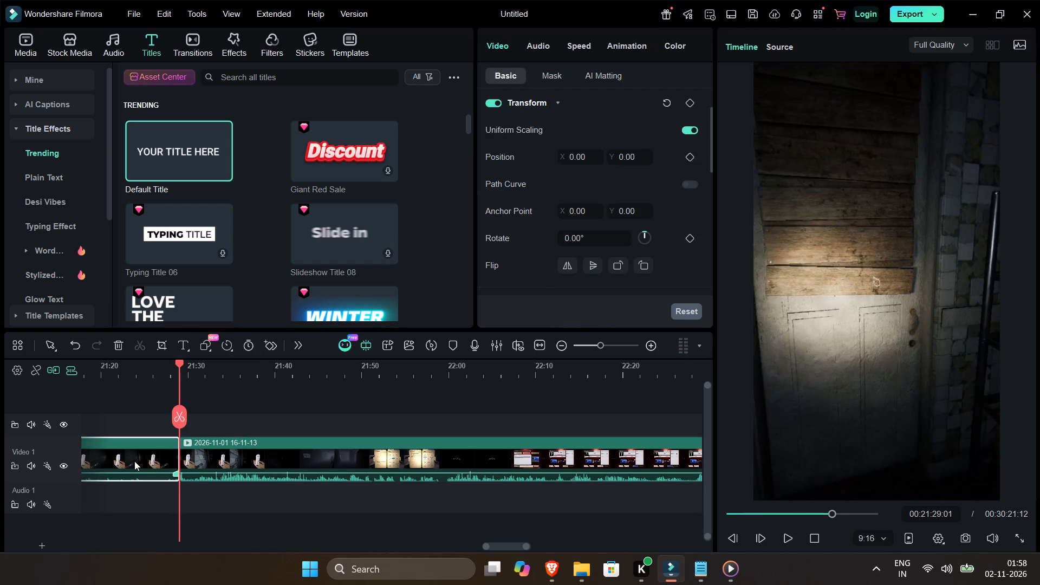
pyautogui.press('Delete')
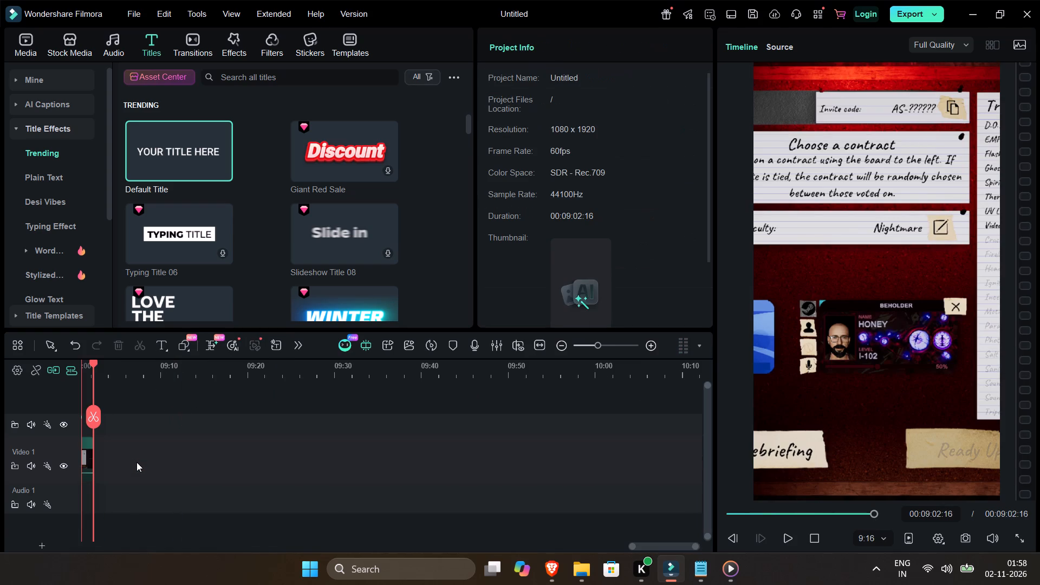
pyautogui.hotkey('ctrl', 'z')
# Delete the unused gameplay segment between 00:00:10:05 and the cut at 00:21:29:01.
pyautogui.click(126, 459)
pyautogui.press('space')
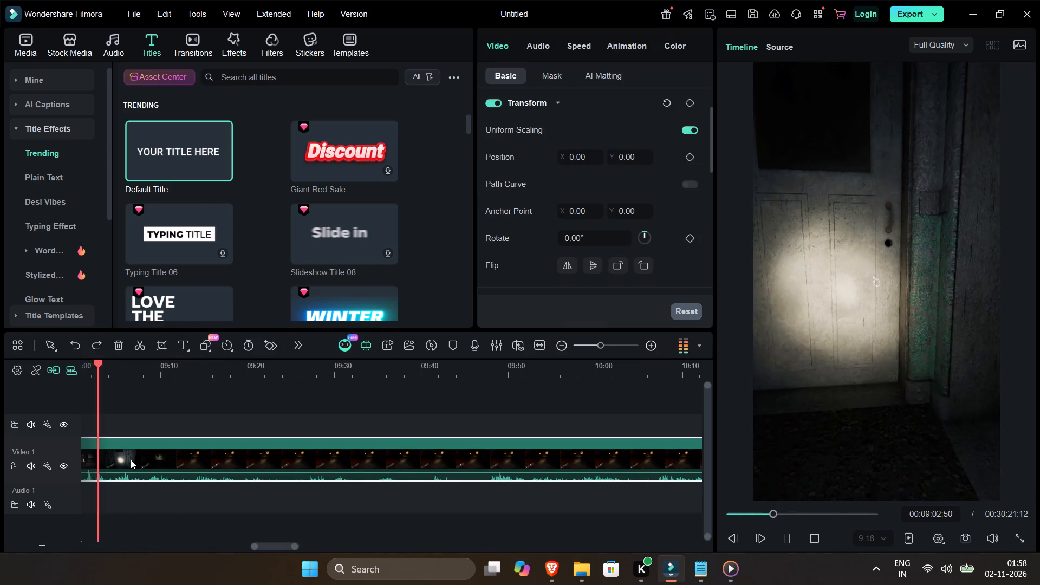
pyautogui.press('space')
pyautogui.press('Delete')
# Play the new scene from 00:00:10:05, find where its first part ends, and split the clip at 00:00:13:54.
pyautogui.press('Up')
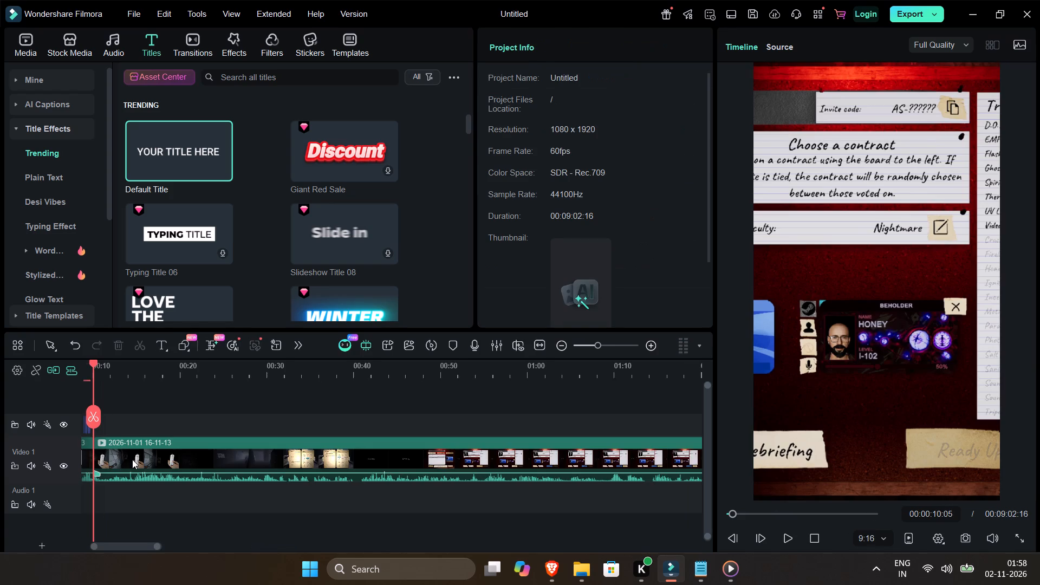
pyautogui.press('Up')
pyautogui.press('Down')
pyautogui.press('space')
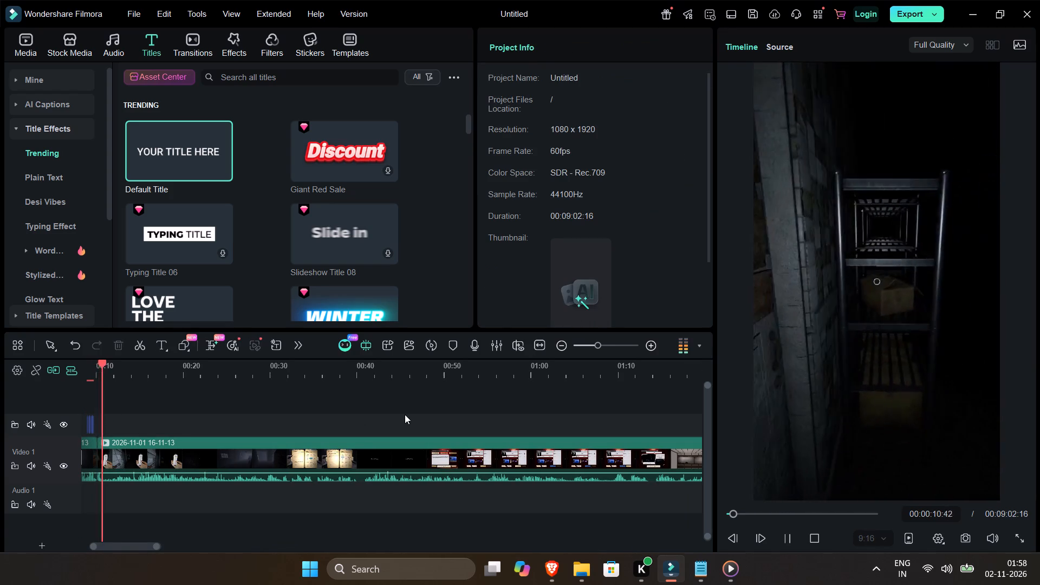
pyautogui.click(649, 342)
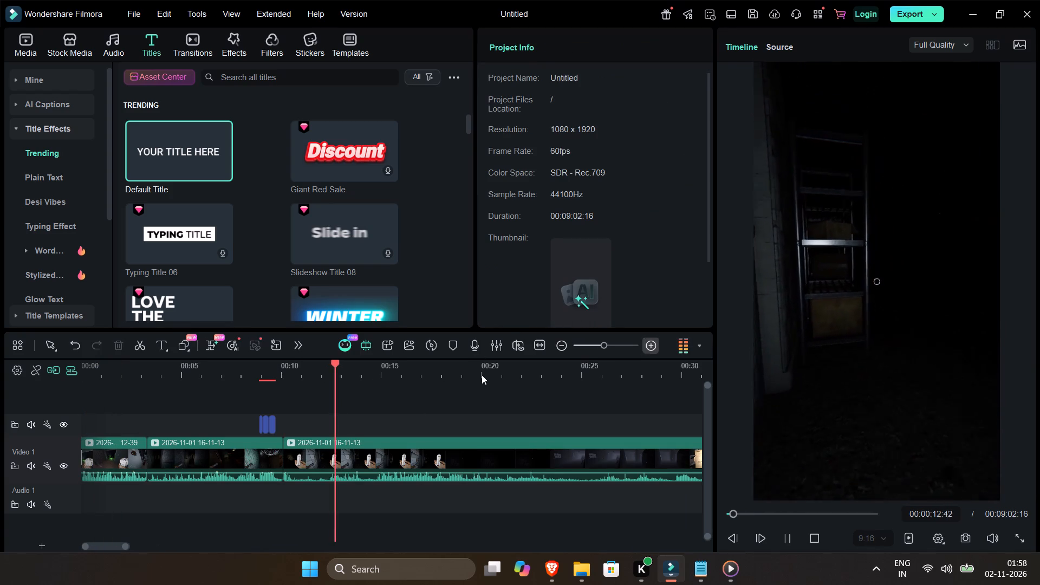
pyautogui.press('space')
pyautogui.press('space')
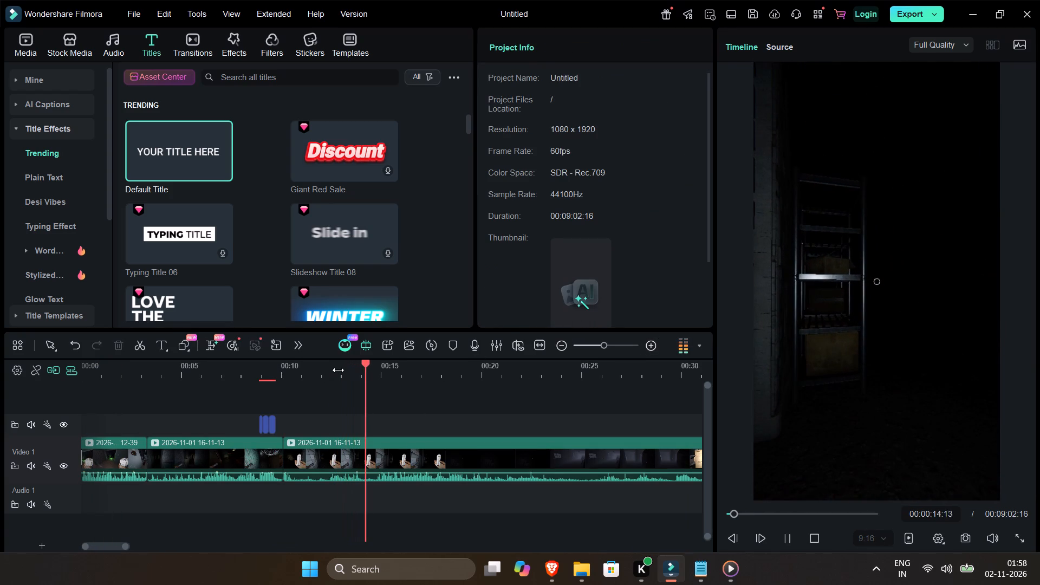
pyautogui.press('space')
pyautogui.click(356, 372)
pyautogui.click(356, 372)
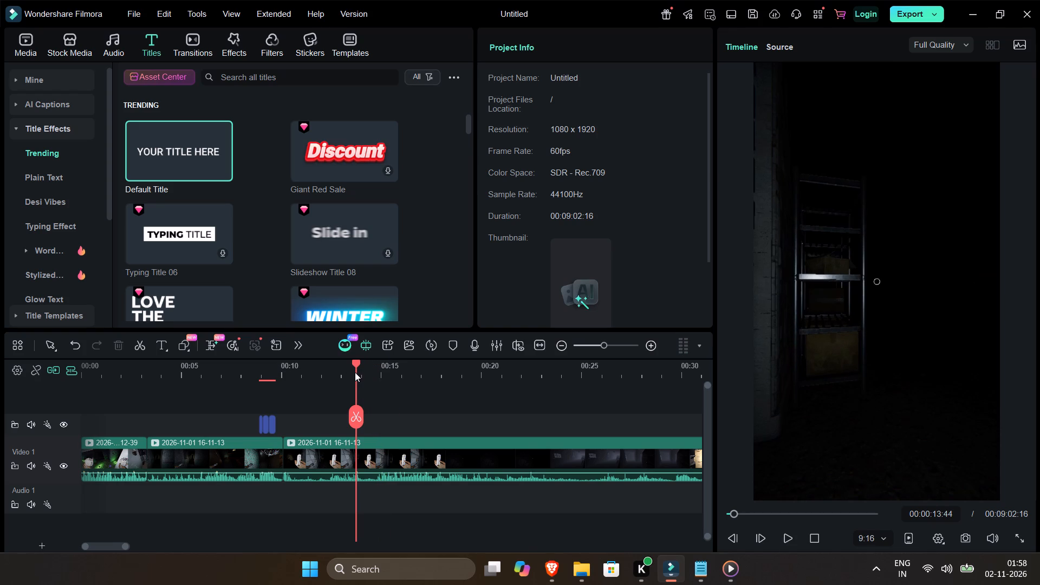
pyautogui.moveTo(355, 372); pyautogui.dragTo(360, 380)
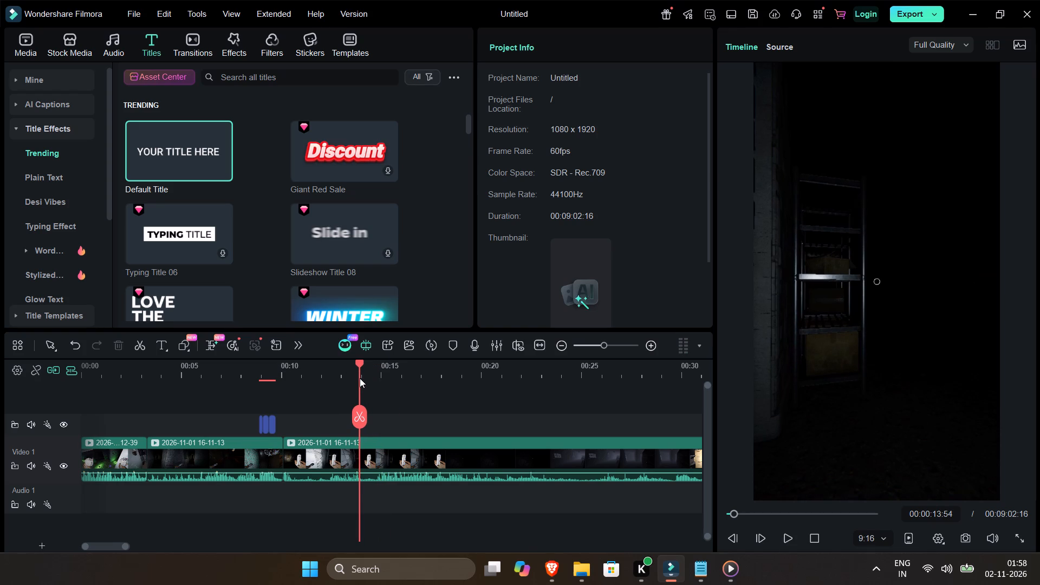
pyautogui.click(360, 370)
pyautogui.moveTo(357, 361); pyautogui.dragTo(360, 377)
pyautogui.moveTo(360, 377); pyautogui.dragTo(417, 388)
pyautogui.hotkey('ctrl', 'b')
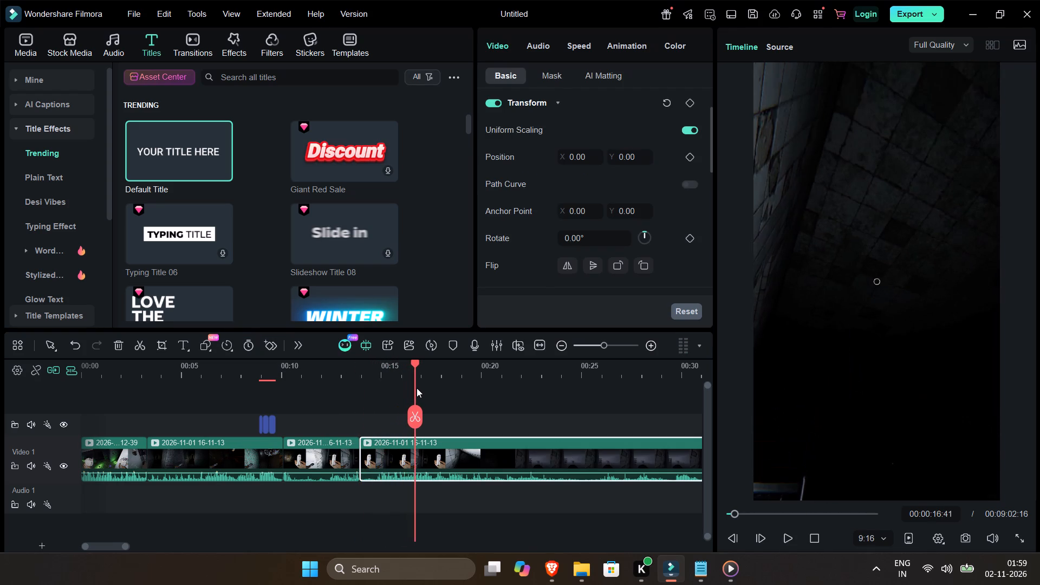
# Split the clip at 00:00:16:35 and delete the segment between the 00:00:13:54 cut and that point.
pyautogui.moveTo(417, 388); pyautogui.dragTo(413, 391)
pyautogui.hotkey('ctrl', 'b')
pyautogui.click(383, 465)
pyautogui.press('Delete')
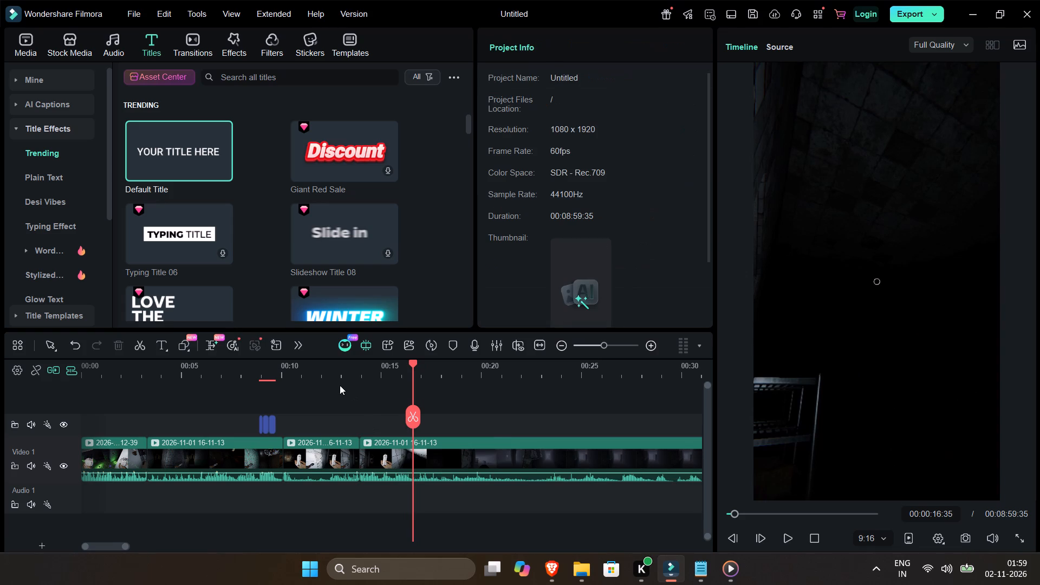
# Play across the join at 00:00:13:54 and split the clip at the end of the scene, at 00:00:16:32.
pyautogui.click(340, 385)
pyautogui.click(342, 378)
pyautogui.press('space')
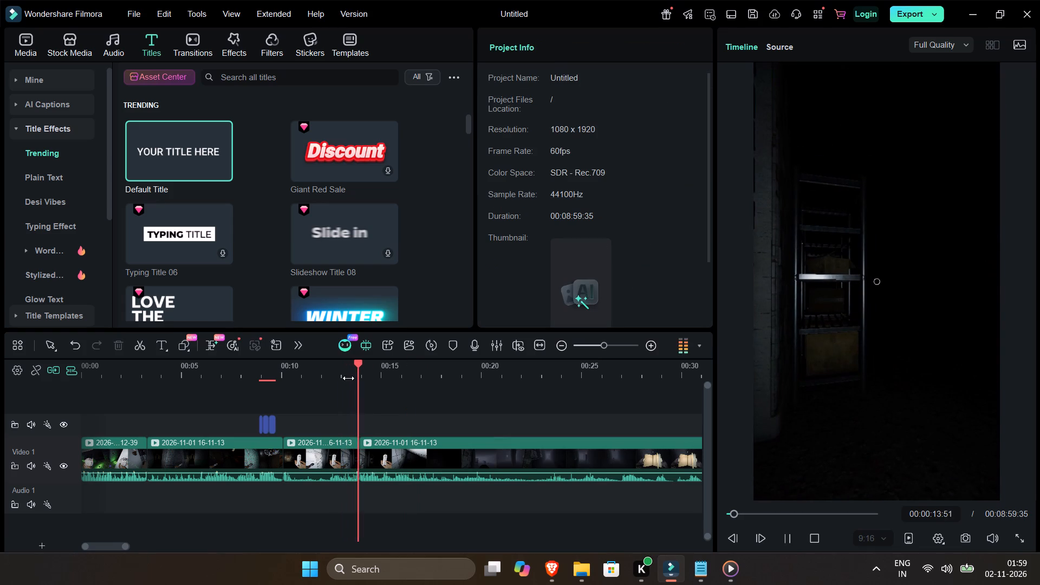
pyautogui.click(380, 439)
pyautogui.press('space')
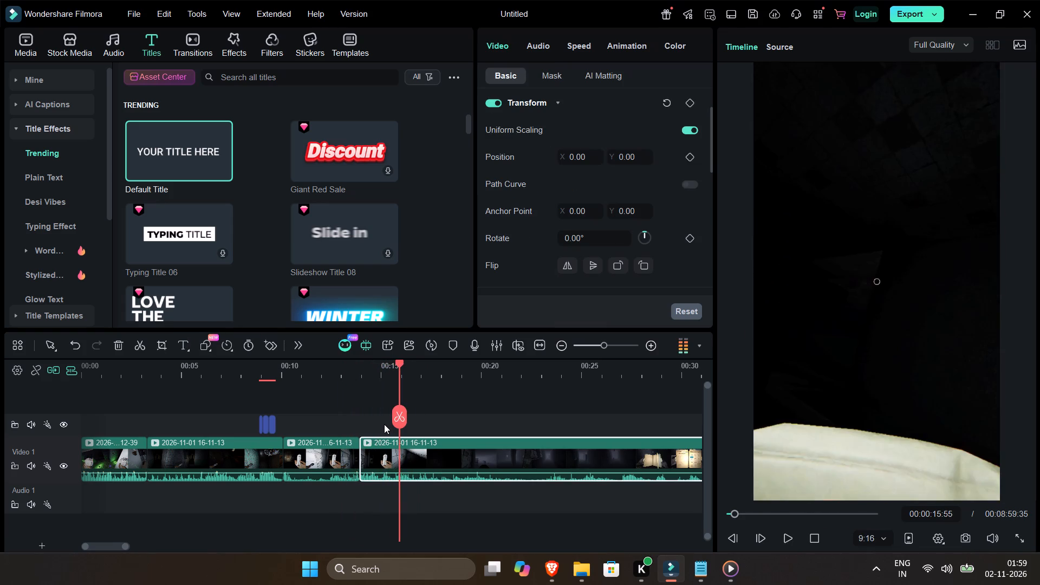
pyautogui.press('space')
pyautogui.press('space')
pyautogui.press('space')
pyautogui.press('space')
pyautogui.hotkey('ctrl', 'b')
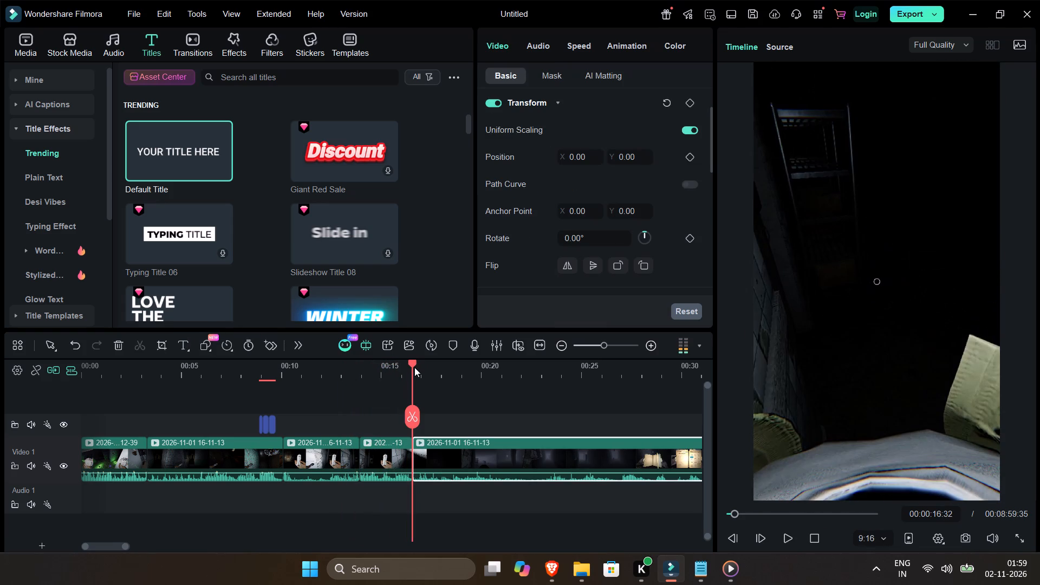
# Find the Initializing screen further on, split the clip at 00:00:37:45, and delete the segment from 00:00:16:32 to that cut.
pyautogui.moveTo(414, 367); pyautogui.dragTo(550, 474)
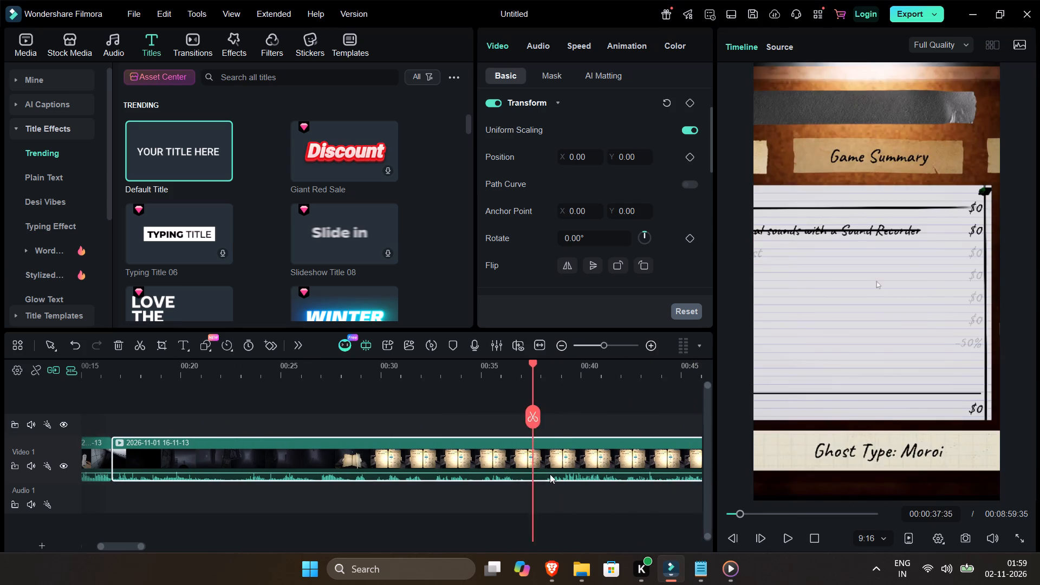
pyautogui.moveTo(550, 474); pyautogui.dragTo(555, 474)
pyautogui.press('space')
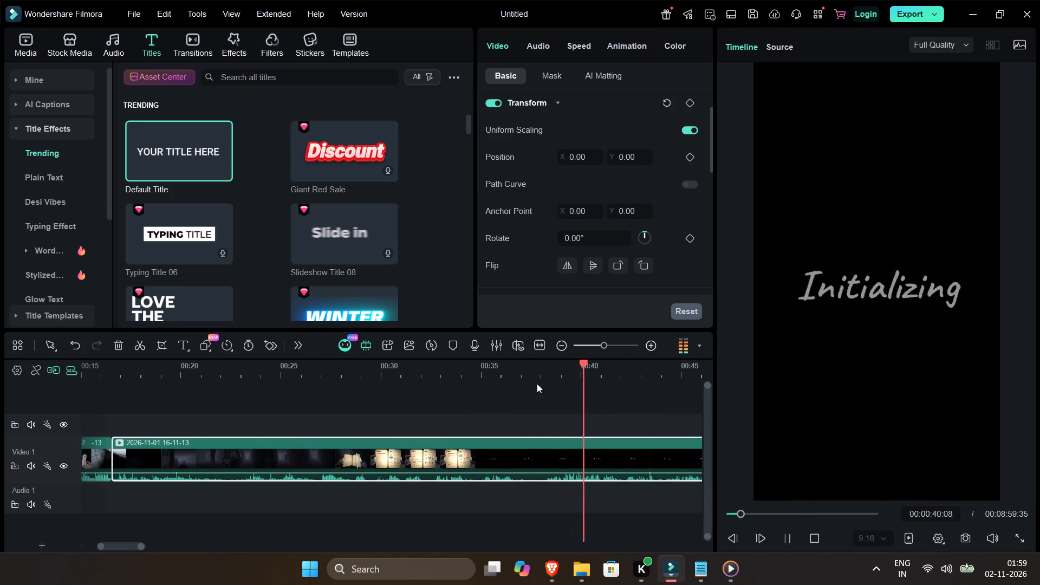
pyautogui.press('space')
pyautogui.press('space')
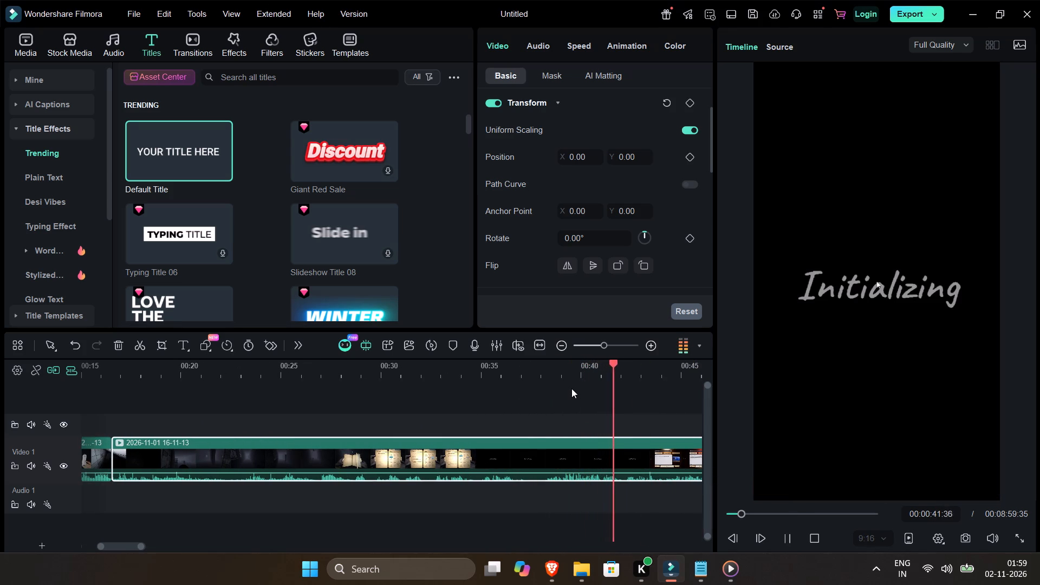
pyautogui.press('space')
pyautogui.click(564, 370)
pyautogui.press('space')
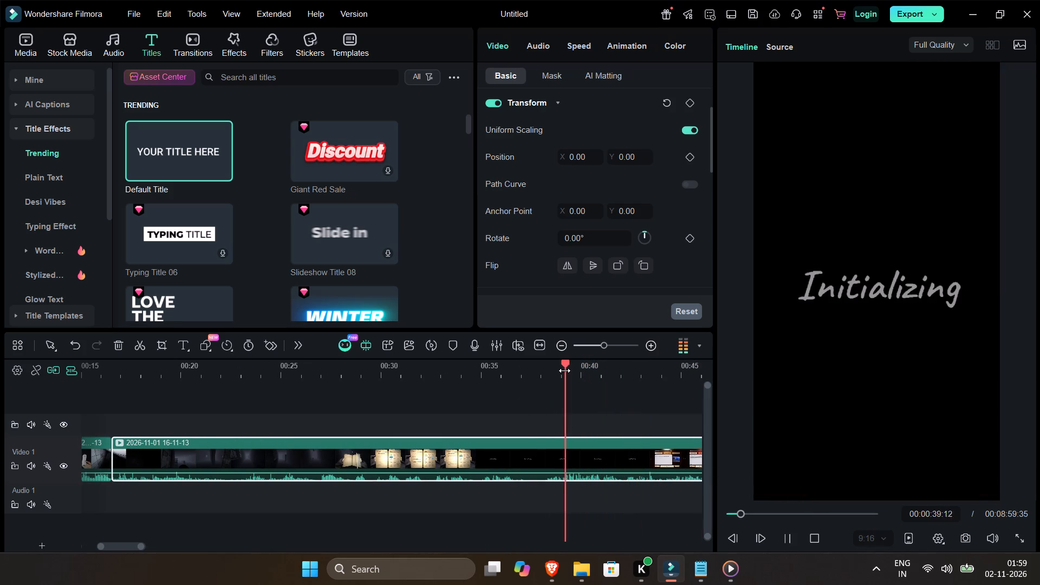
pyautogui.press('space')
pyautogui.click(558, 368)
pyautogui.moveTo(551, 370); pyautogui.dragTo(546, 373)
pyautogui.click(538, 373)
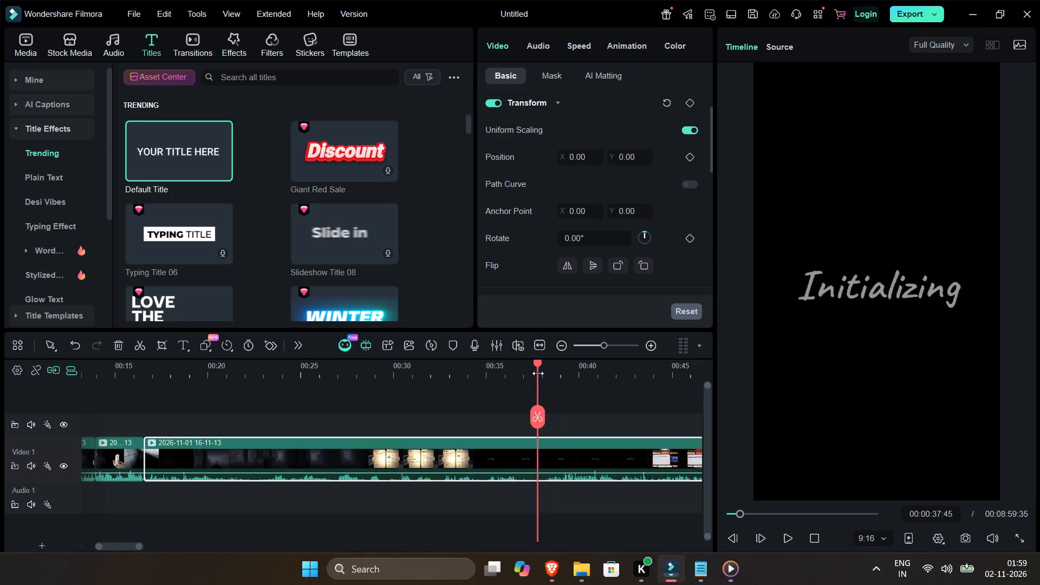
pyautogui.hotkey('ctrl', 'b')
pyautogui.click(497, 460)
pyautogui.press('Delete')
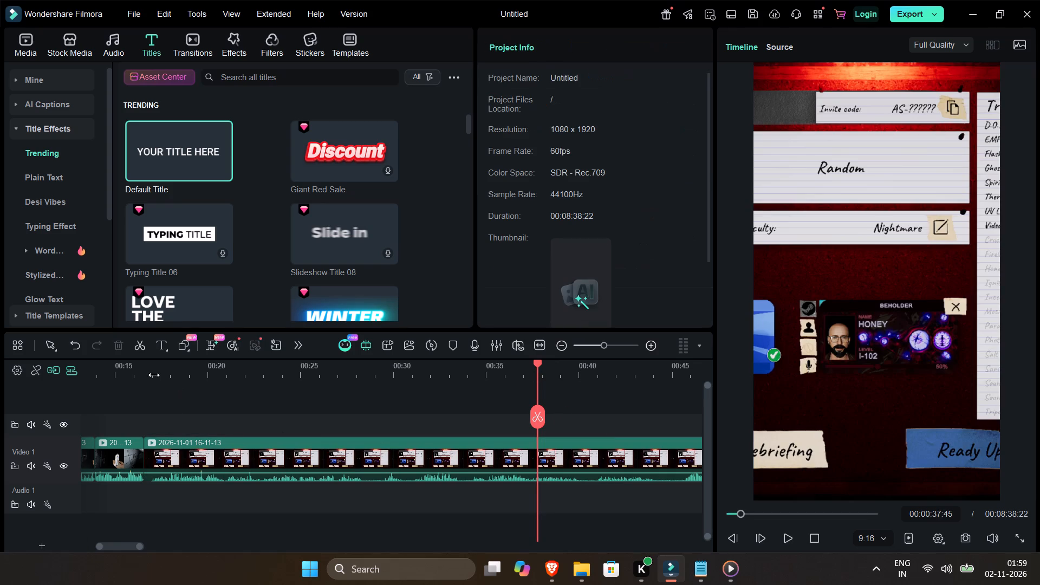
# Trim the start of the Initializing clip by splitting it at 00:00:17:08 and deleting the short piece before the cut.
pyautogui.click(149, 373)
pyautogui.press('space')
pyautogui.press('space')
pyautogui.hotkey('ctrl', 'b')
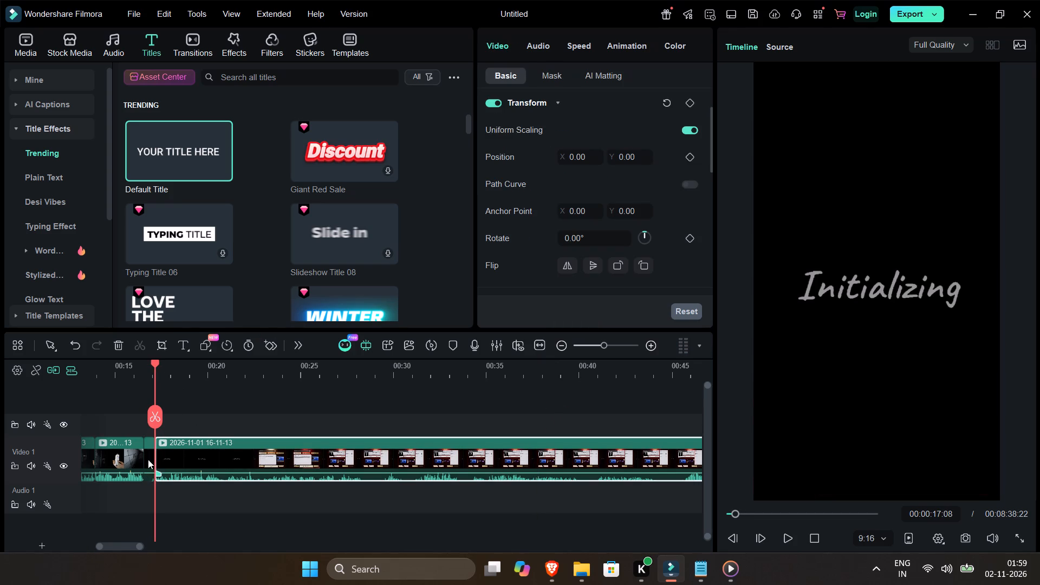
pyautogui.click(148, 459)
pyautogui.press('Delete')
# Cut the short section from about 00:00:19:50 to about 00:00:20:30 out of the Initializing clip.
pyautogui.press('space')
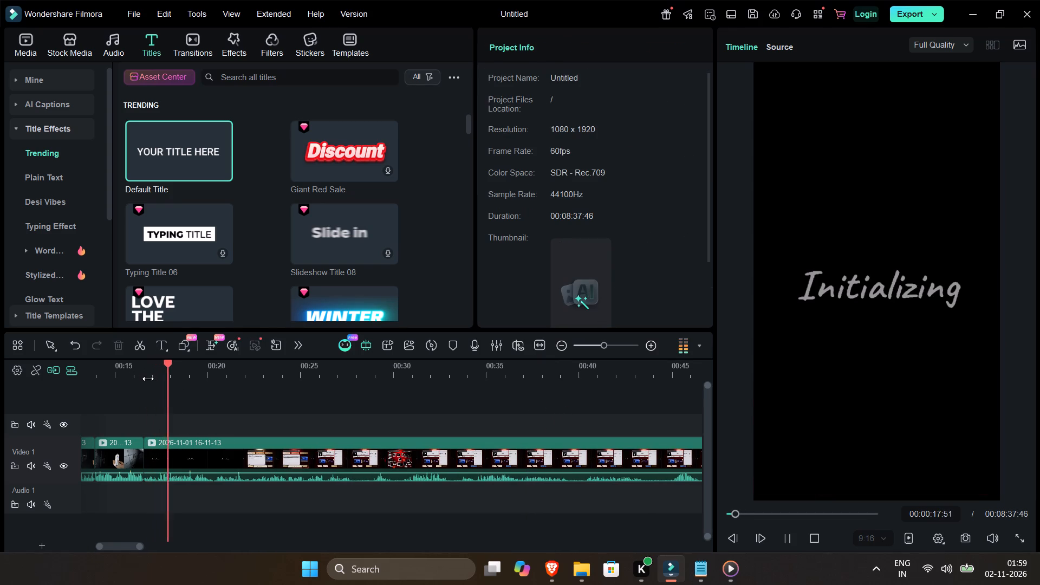
pyautogui.click(648, 344)
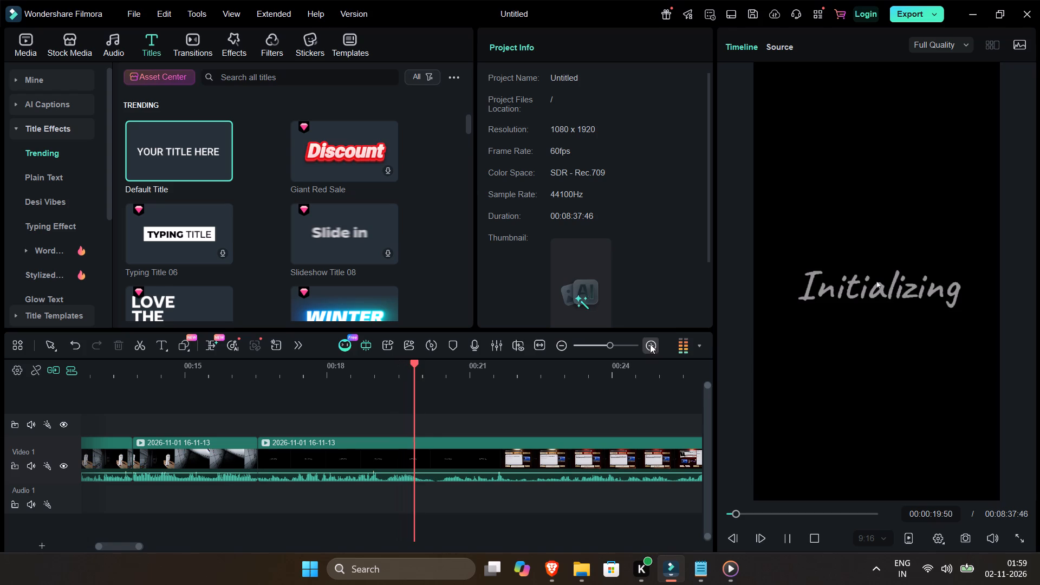
pyautogui.press('space')
pyautogui.click(406, 370)
pyautogui.moveTo(406, 370); pyautogui.dragTo(413, 382)
pyautogui.moveTo(408, 369); pyautogui.dragTo(446, 397)
pyautogui.hotkey('ctrl', 'b')
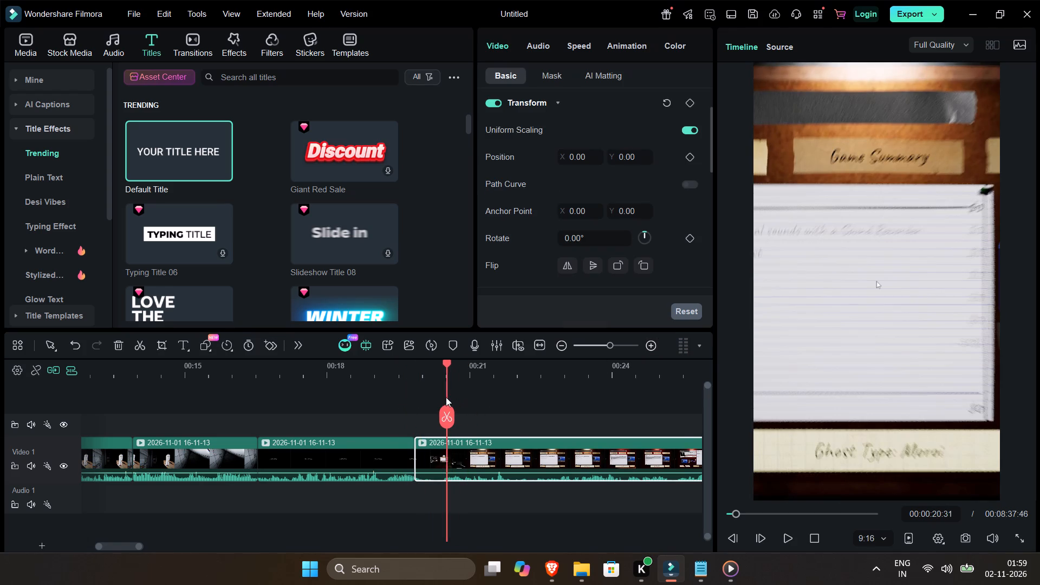
pyautogui.moveTo(446, 397); pyautogui.dragTo(444, 397)
pyautogui.hotkey('ctrl', 'b')
pyautogui.click(427, 460)
pyautogui.press('Delete')
# Play across the join before the Game Summary screen, split the clip at 00:00:21:01, and delete everything after the cut.
pyautogui.click(408, 375)
pyautogui.press('space')
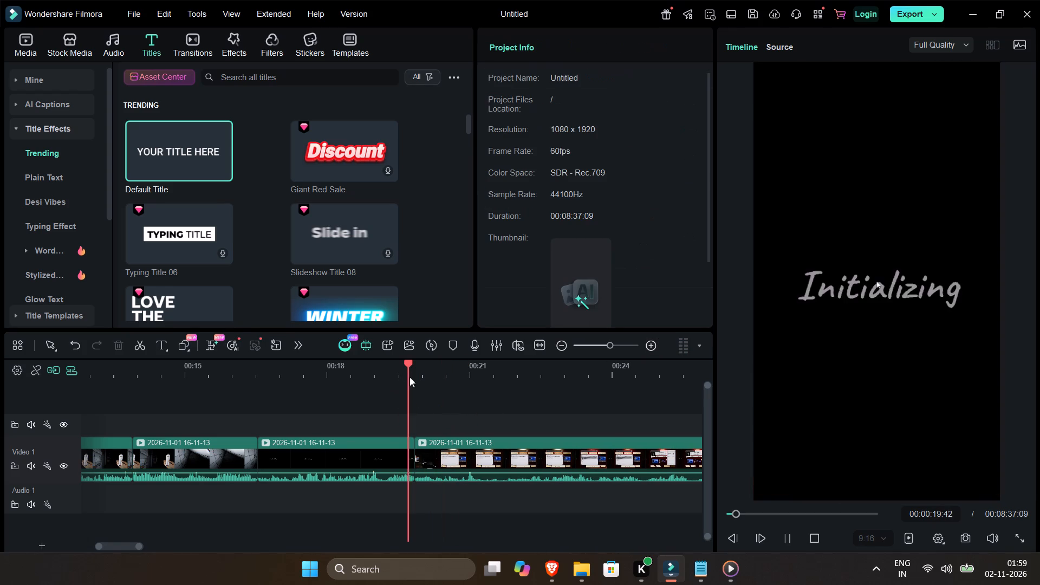
pyautogui.press('space')
pyautogui.press('space')
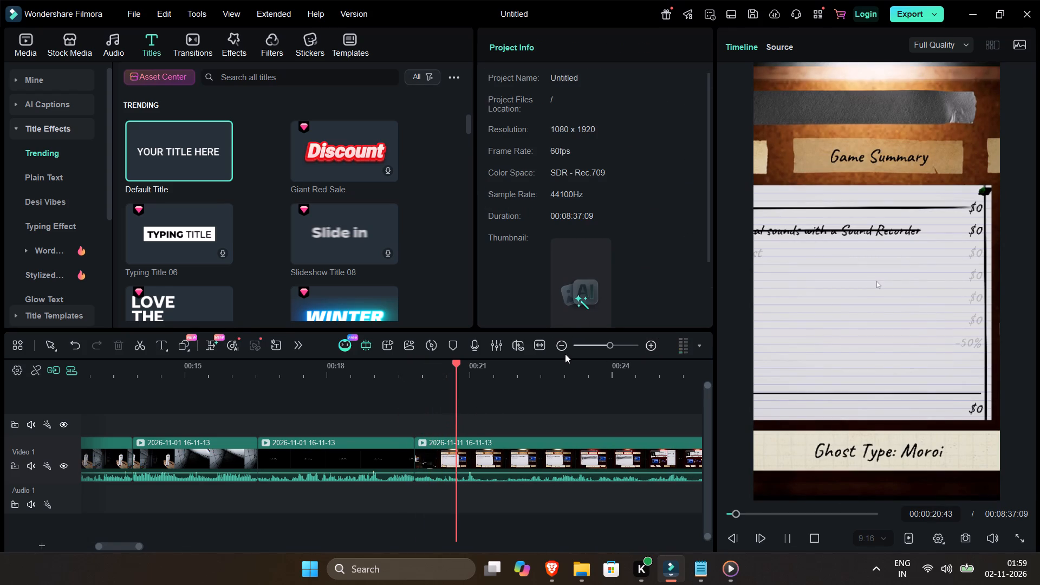
pyautogui.press('space')
pyautogui.hotkey('ctrl', 'b')
pyautogui.press('Delete')
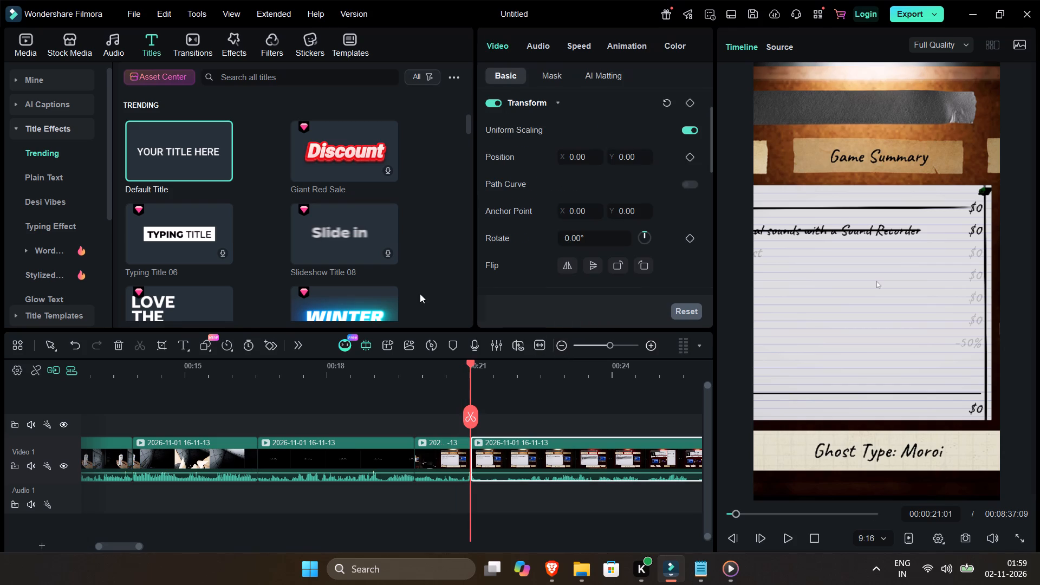
pyautogui.click(24, 50)
pyautogui.moveTo(265, 185); pyautogui.dragTo(533, 468)
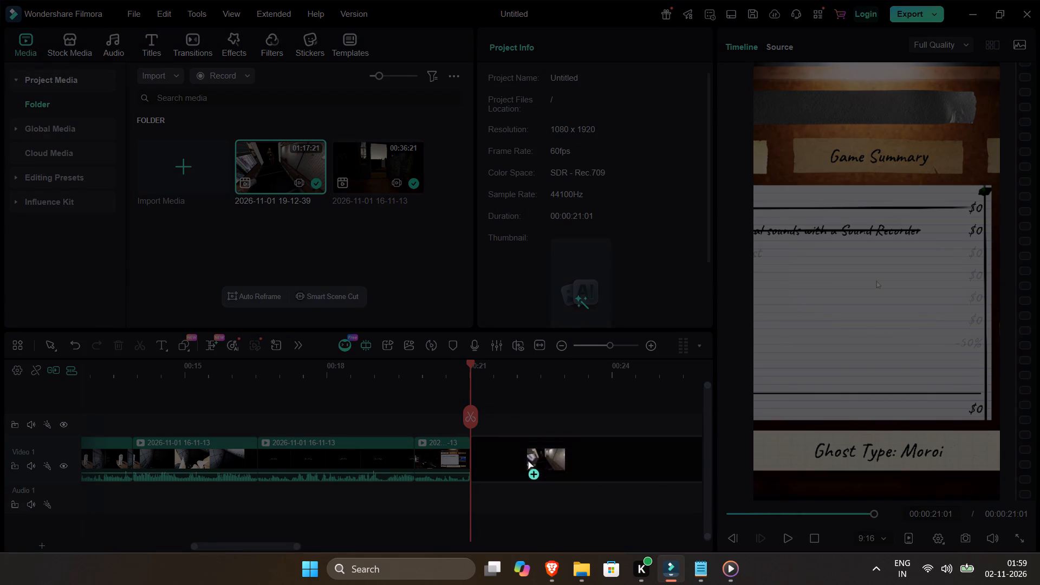
pyautogui.press('space')
pyautogui.click(573, 295)
# Find the purple mirror scene in the new recording, split it at 00:01:07:53, and delete the part before the cut.
pyautogui.press('space')
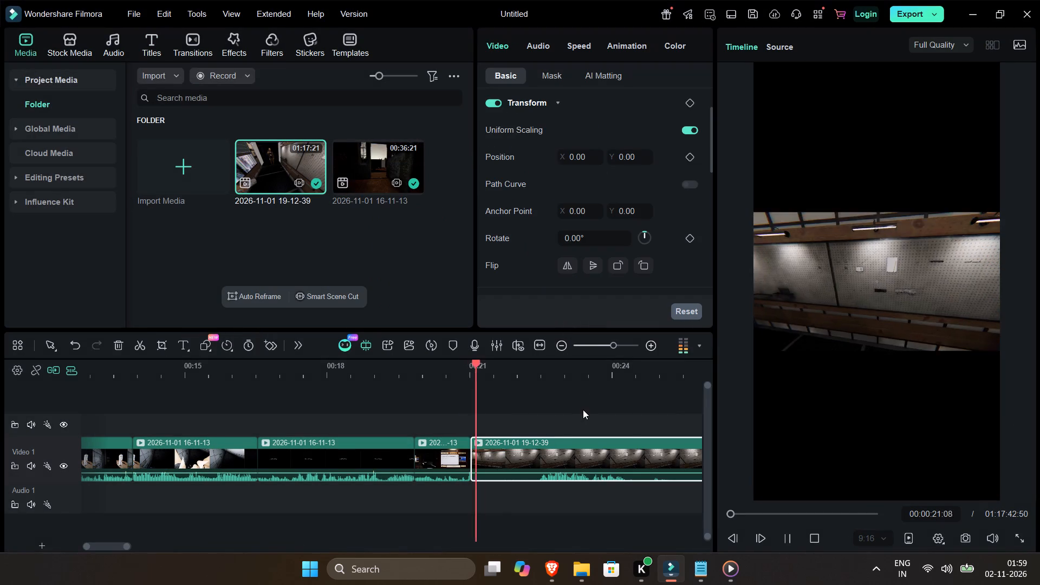
pyautogui.press('space')
pyautogui.press('space')
pyautogui.doubleClick(564, 346)
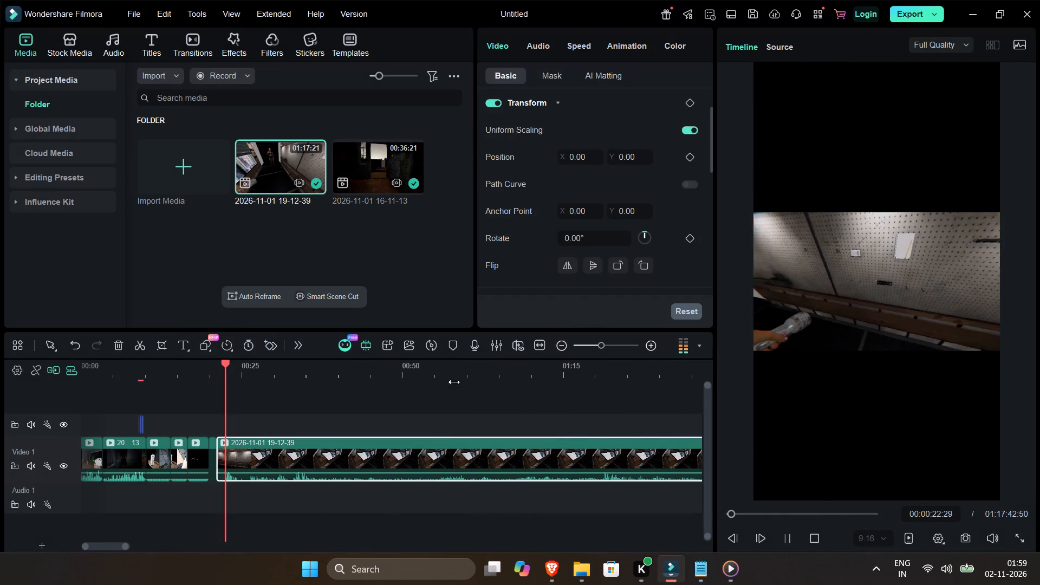
pyautogui.press('space')
pyautogui.moveTo(233, 370); pyautogui.dragTo(513, 400)
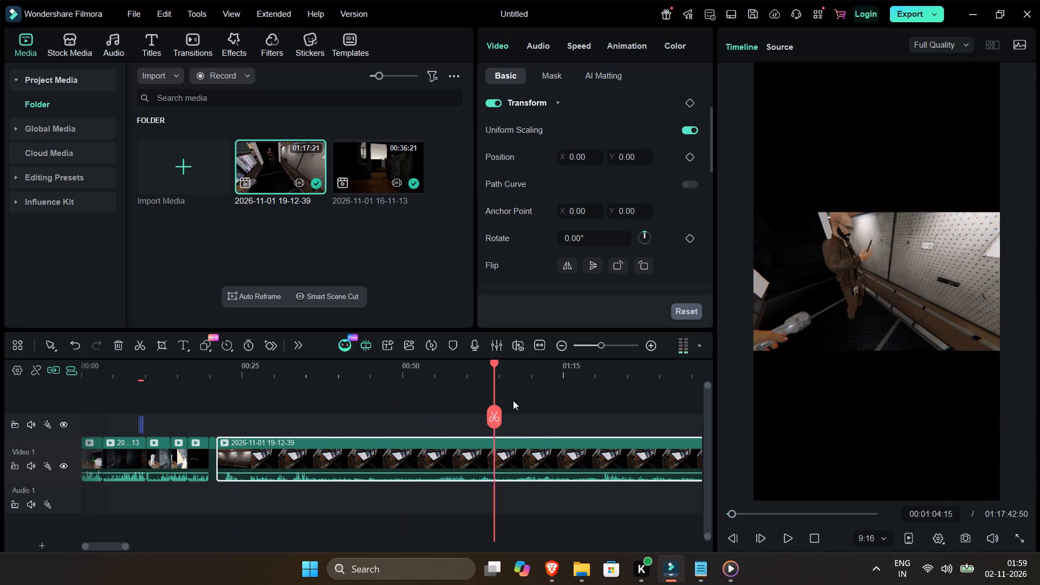
pyautogui.moveTo(513, 400); pyautogui.dragTo(544, 388)
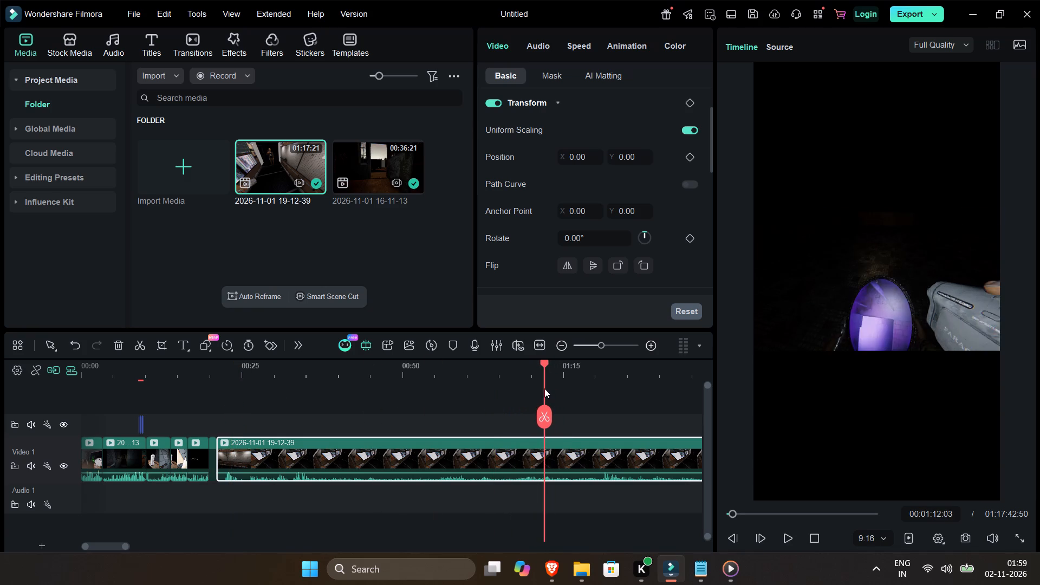
pyautogui.moveTo(544, 388); pyautogui.dragTo(557, 392)
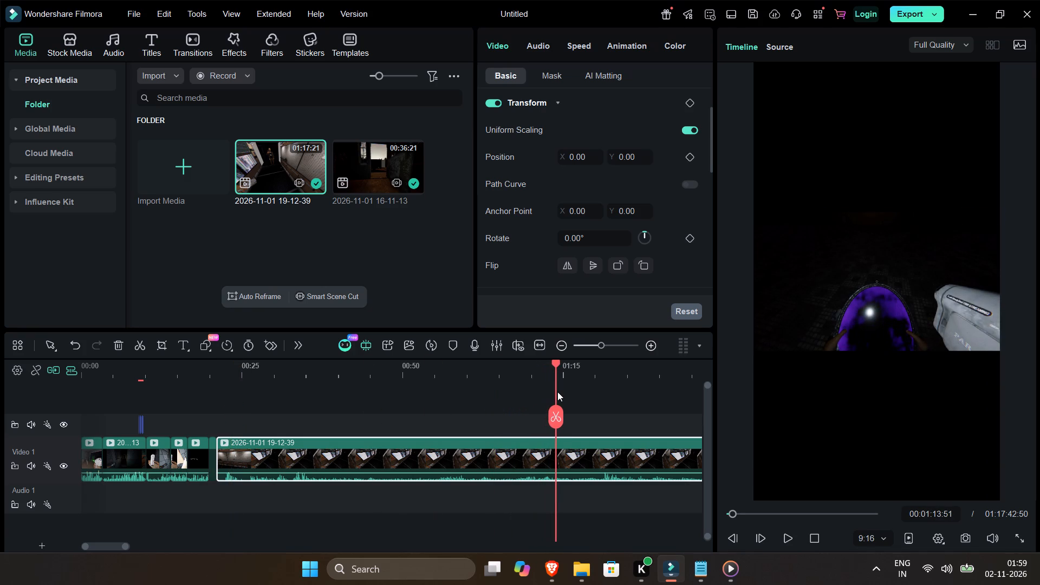
pyautogui.moveTo(557, 392); pyautogui.dragTo(512, 414)
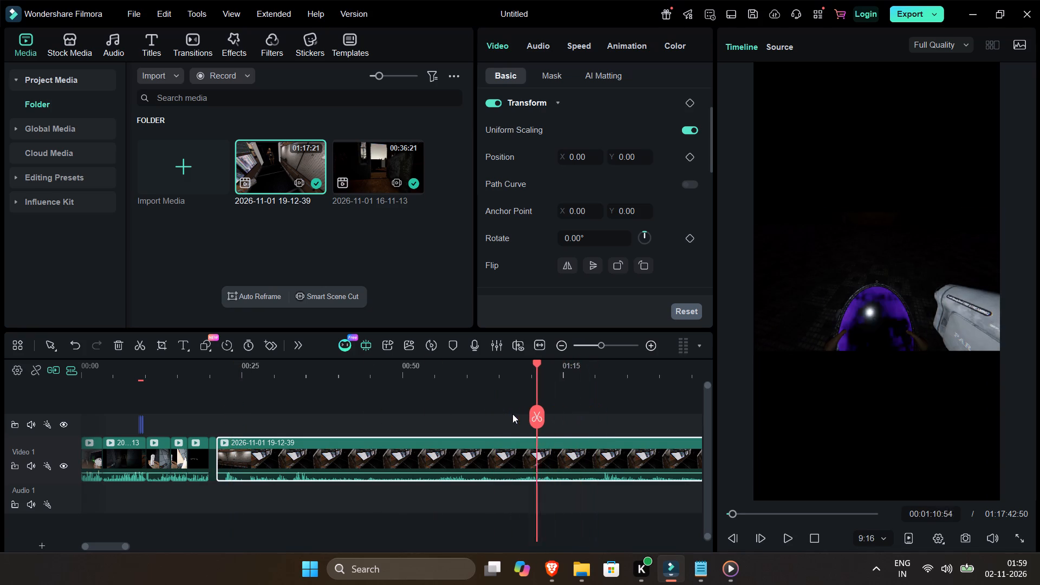
pyautogui.moveTo(512, 414); pyautogui.dragTo(511, 413)
pyautogui.press('space')
pyautogui.press('space')
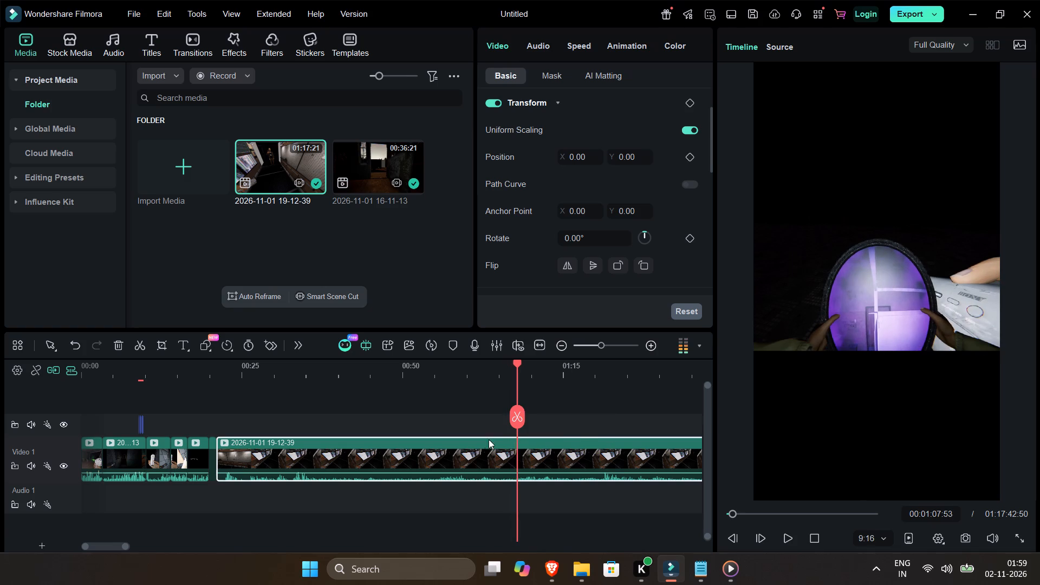
pyautogui.hotkey('ctrl', 'b')
pyautogui.click(478, 450)
pyautogui.press('Delete')
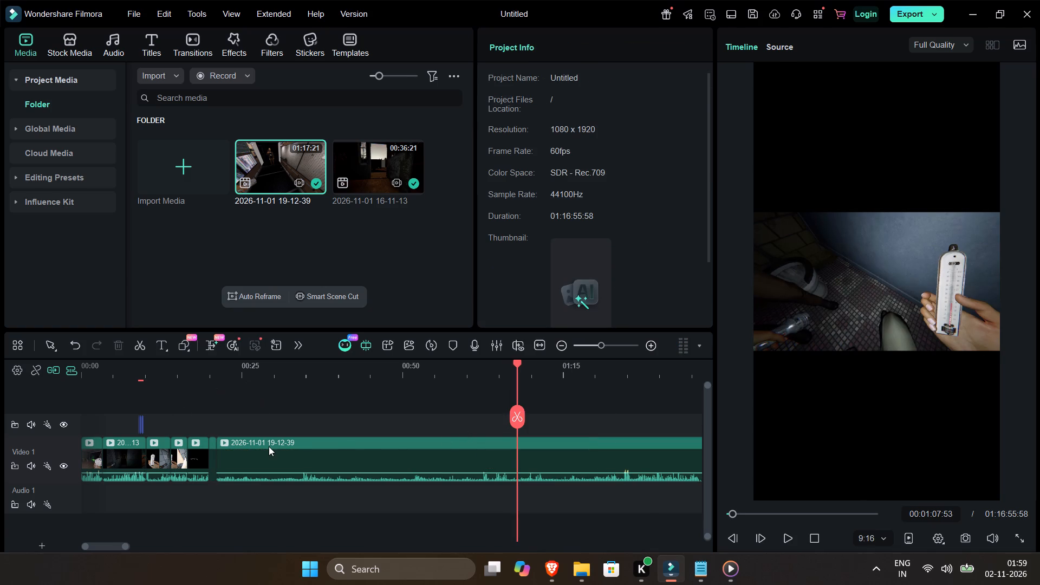
pyautogui.click(269, 446)
pyautogui.click(895, 267)
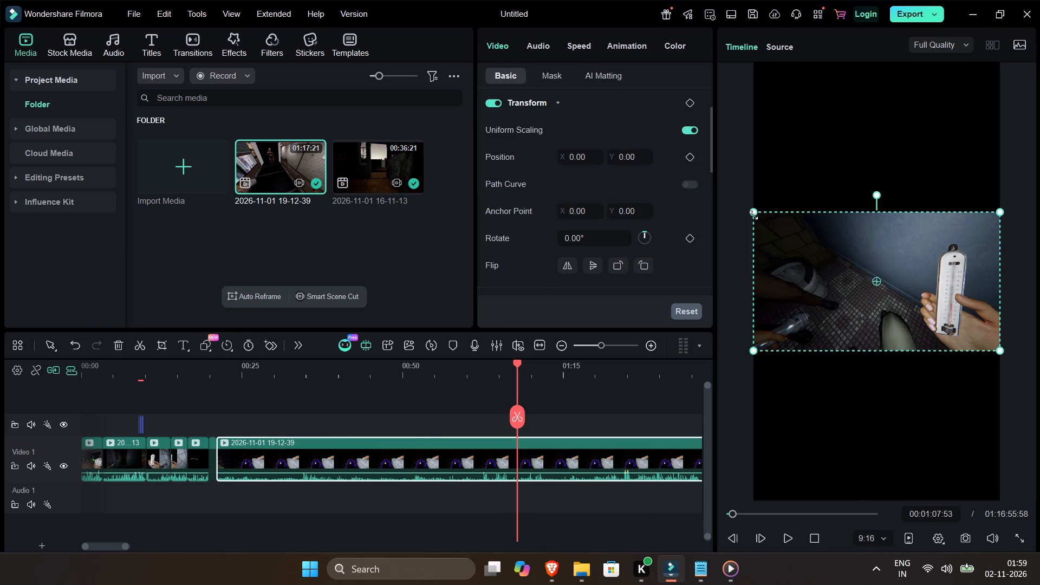
pyautogui.moveTo(753, 215); pyautogui.dragTo(729, 67)
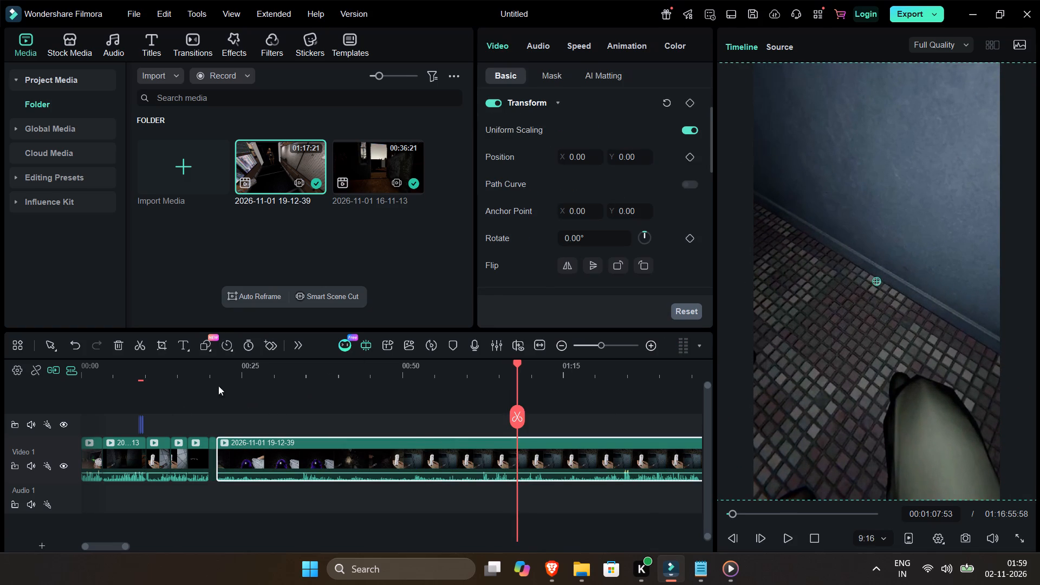
# Play the mirror scene from its start and split the clip at about 00:00:24.
pyautogui.click(213, 375)
pyautogui.press('space')
pyautogui.click(443, 399)
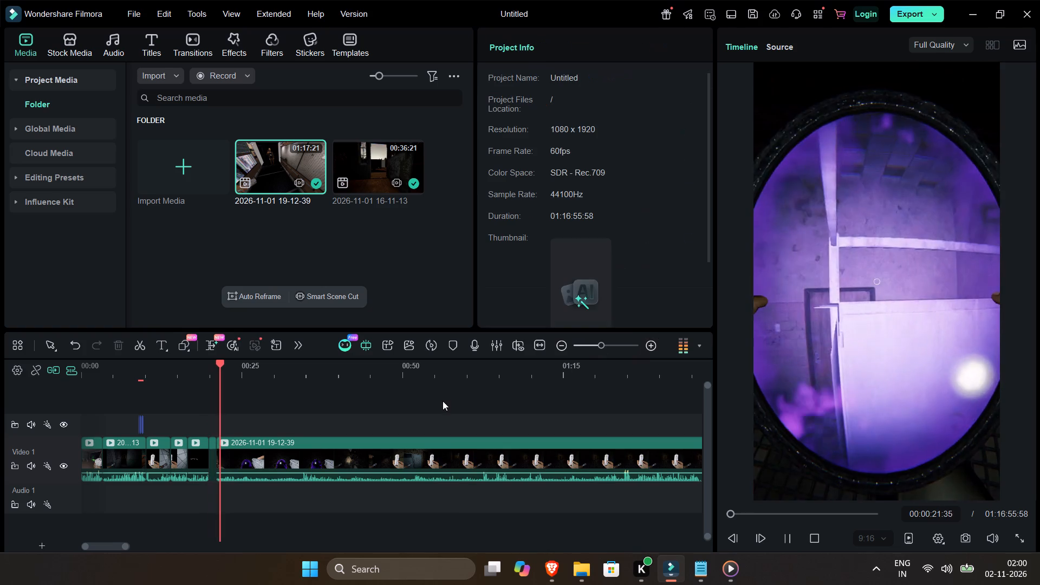
pyautogui.click(318, 445)
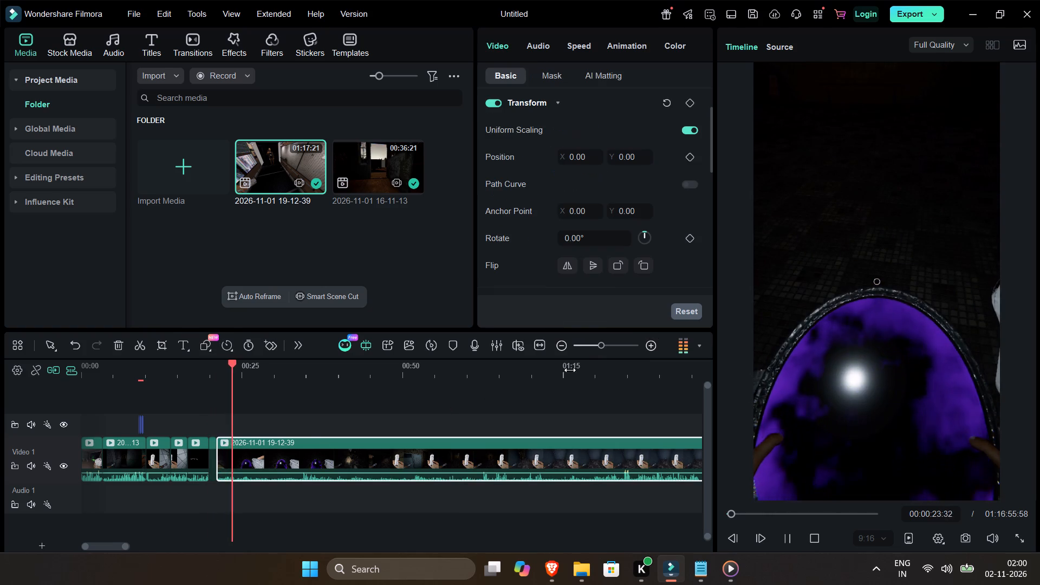
pyautogui.press('space')
pyautogui.hotkey('ctrl', 'b')
# Find the dark corridor scene further on, split the clip at 00:01:02:26, and delete the segment between the mirror scene and that cut.
pyautogui.click(305, 373)
pyautogui.moveTo(304, 365); pyautogui.dragTo(395, 396)
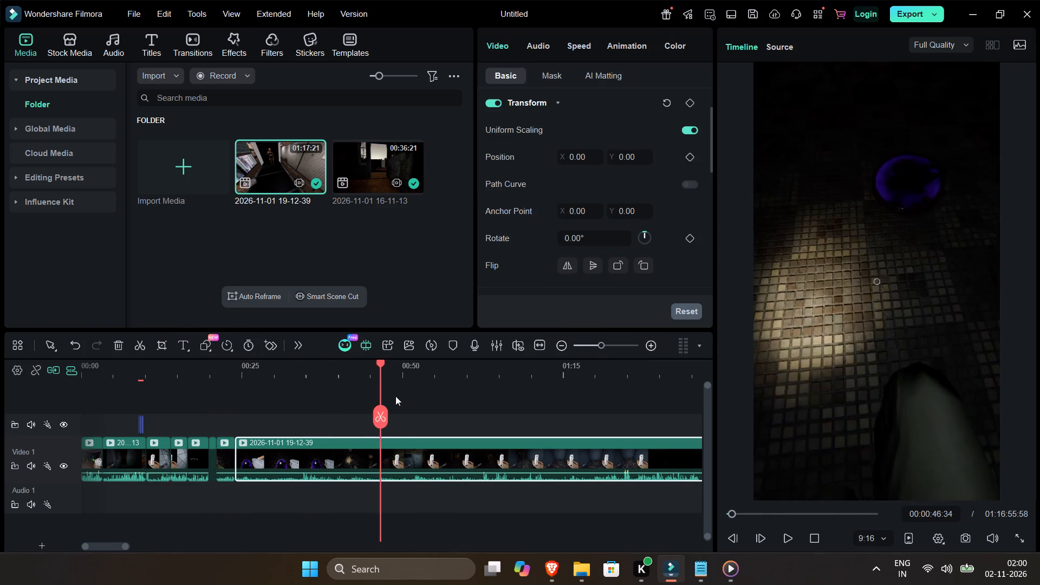
pyautogui.moveTo(395, 396); pyautogui.dragTo(470, 427)
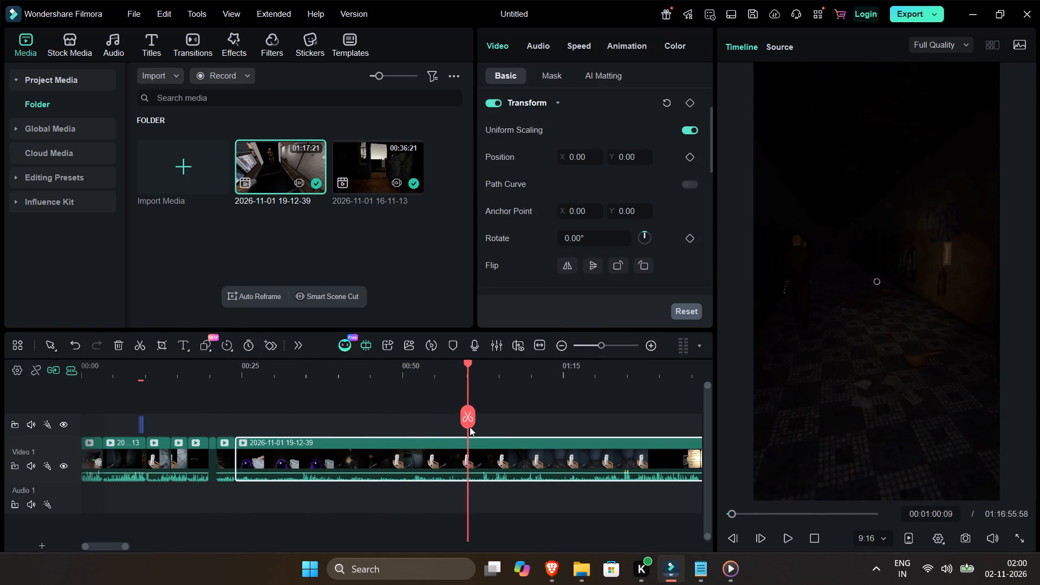
pyautogui.moveTo(470, 427); pyautogui.dragTo(528, 449)
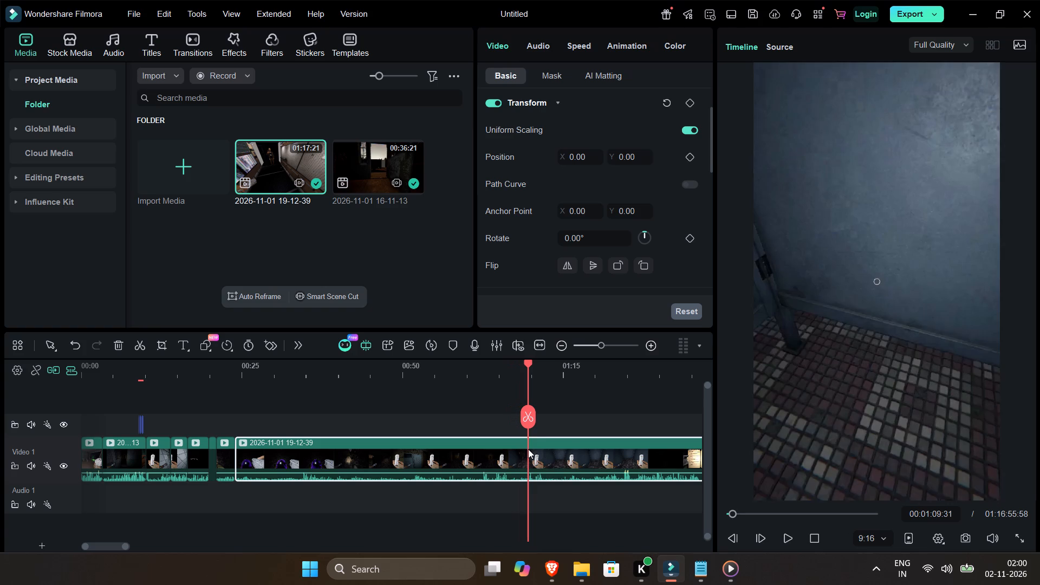
pyautogui.moveTo(528, 449); pyautogui.dragTo(521, 448)
pyautogui.press('space')
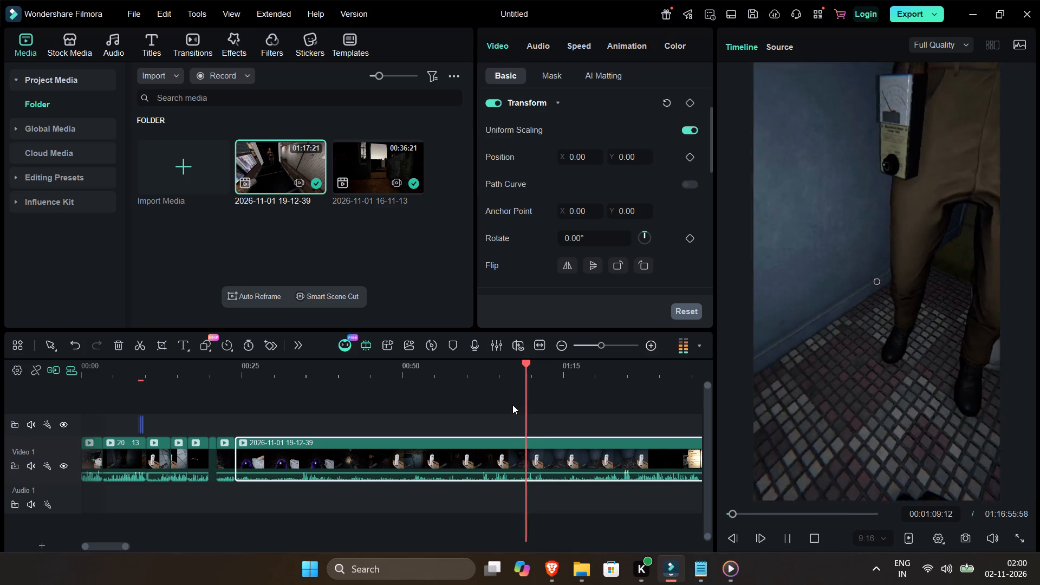
pyautogui.press('space')
pyautogui.click(480, 375)
pyautogui.press('space')
pyautogui.press('space')
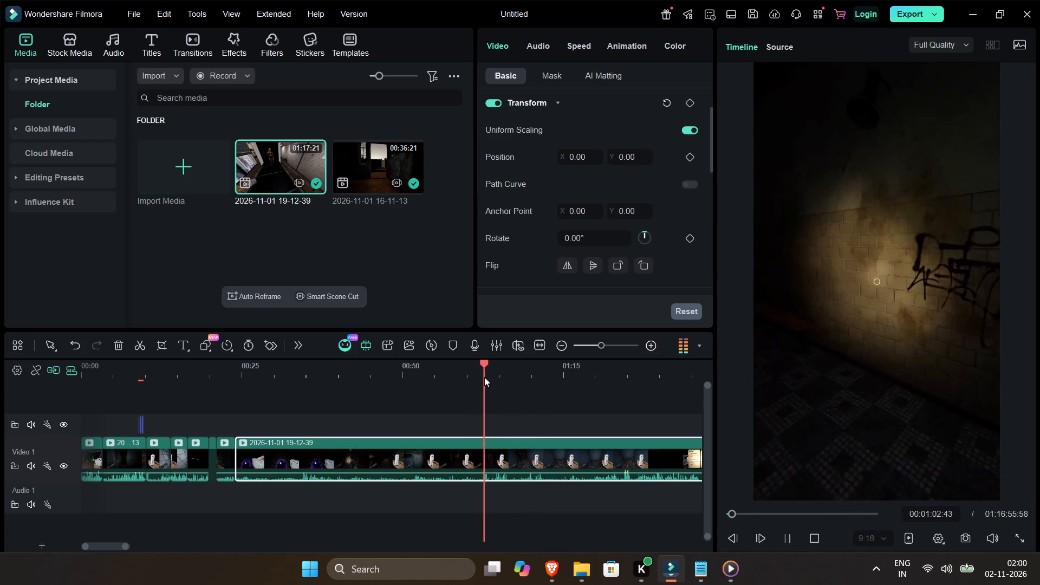
pyautogui.click(479, 374)
pyautogui.press('space')
pyautogui.press('space')
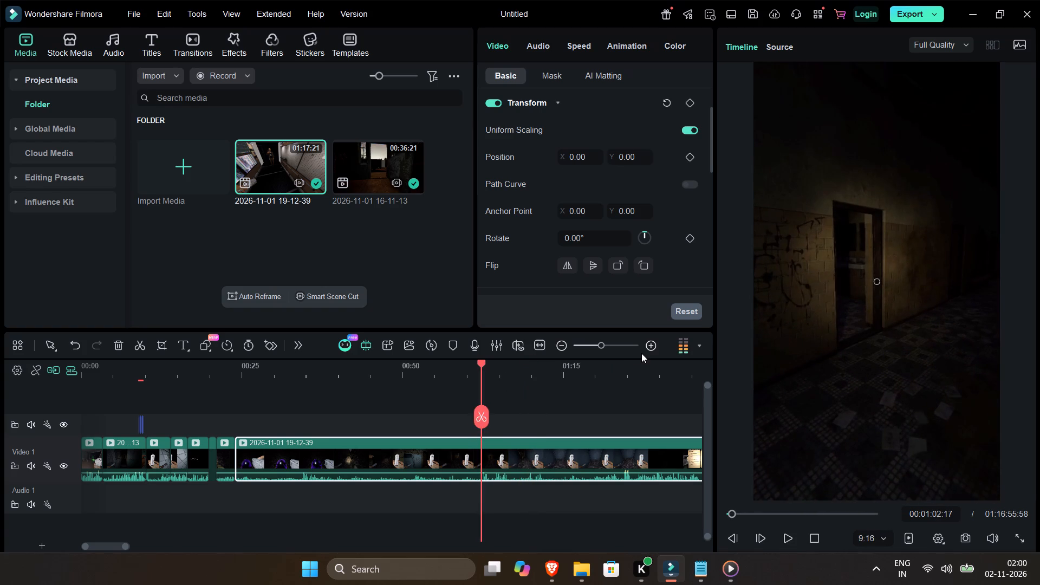
pyautogui.press('space')
pyautogui.press('space')
pyautogui.hotkey('ctrl', 'b')
pyautogui.click(448, 448)
pyautogui.press('Delete')
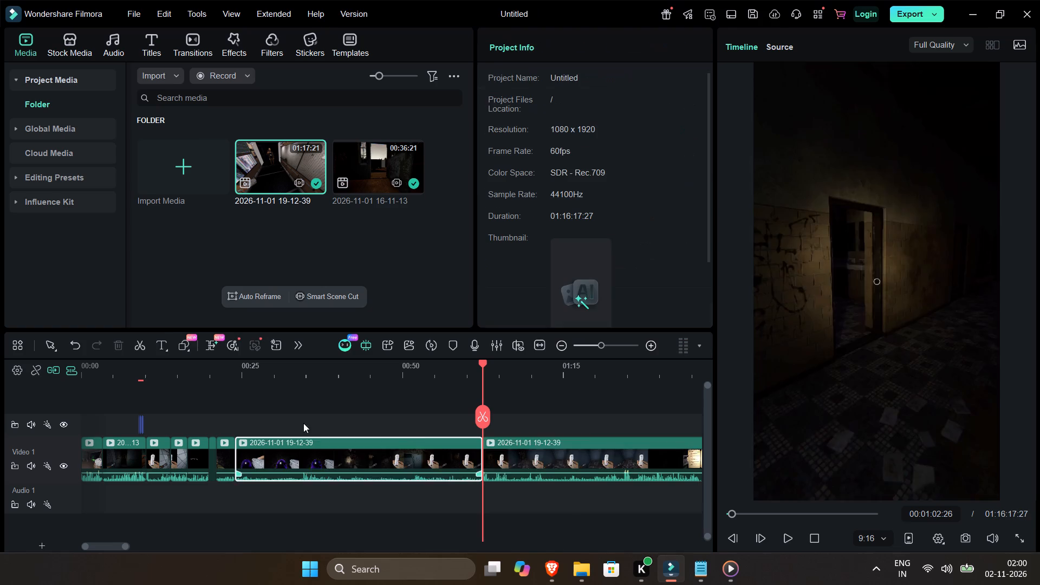
# Play across the join after the mirror scene and split the following clip at 00:00:28:03.
pyautogui.click(229, 370)
pyautogui.press('space')
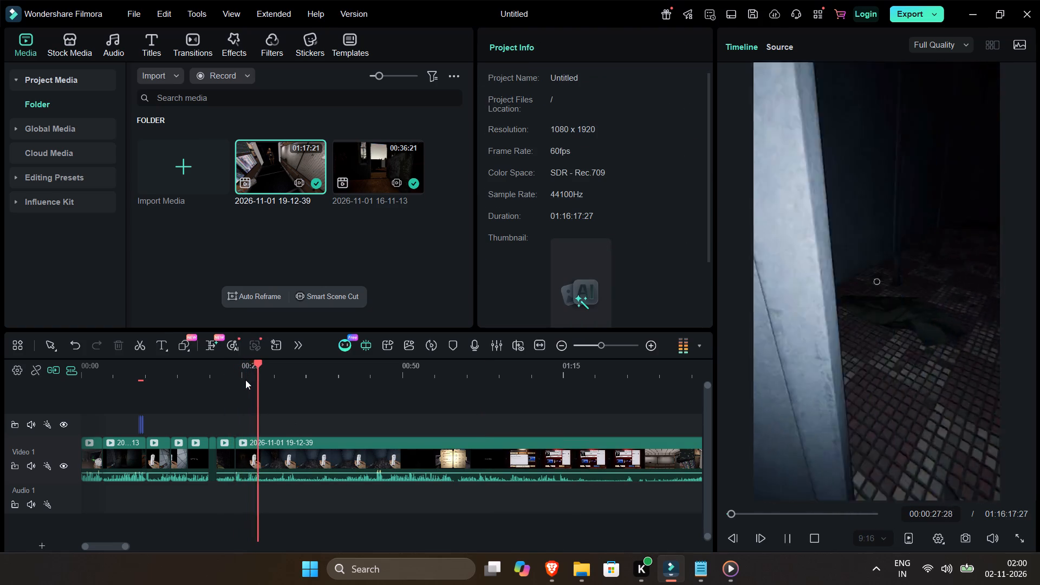
pyautogui.press('space')
pyautogui.press('space')
pyautogui.press('space')
pyautogui.hotkey('ctrl', 'b')
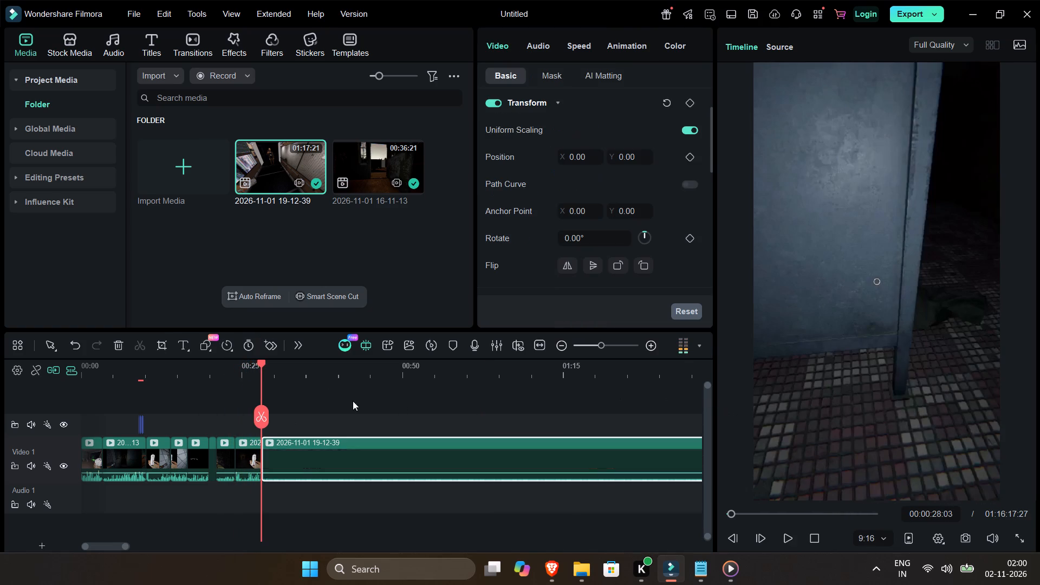
# Find the continuation inside the locker, split the clip at 00:00:31:10, and delete the segment from 00:00:28:03 to that cut.
pyautogui.press('space')
pyautogui.click(284, 374)
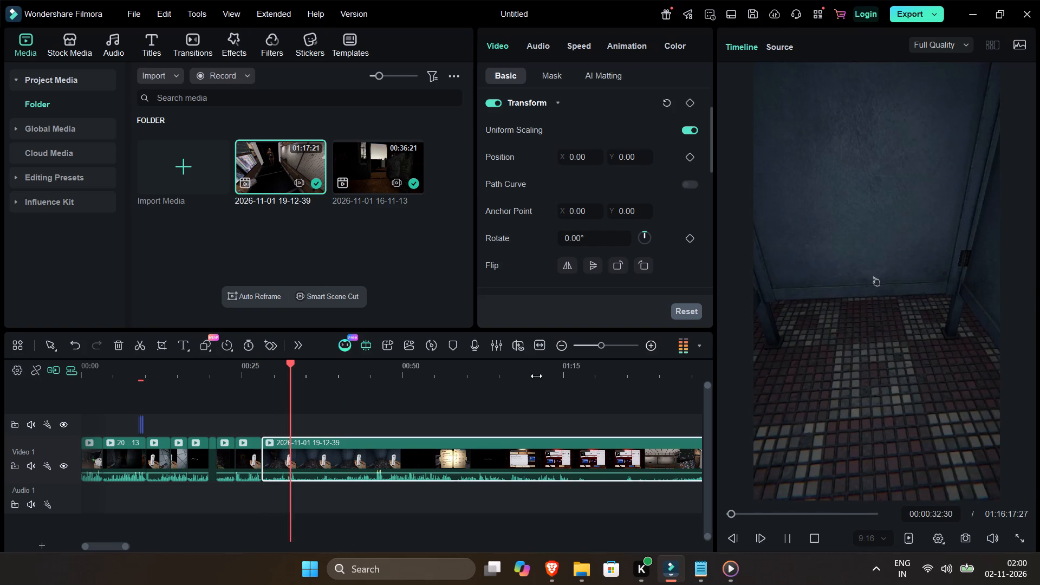
pyautogui.press('space')
pyautogui.click(651, 344)
pyautogui.press('space')
pyautogui.press('space')
pyautogui.click(352, 366)
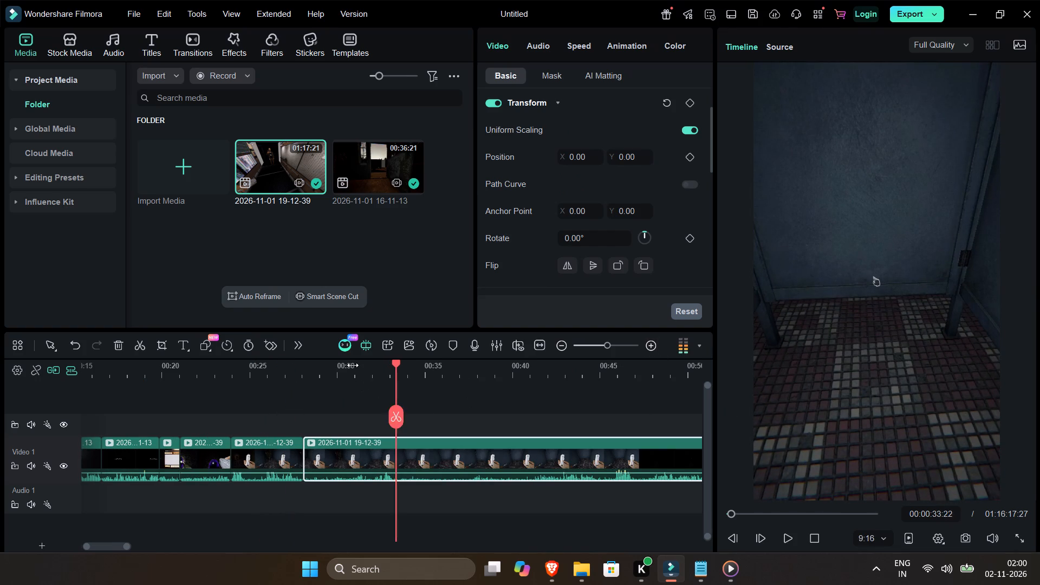
pyautogui.press('space')
pyautogui.press('space')
pyautogui.hotkey('ctrl', 'b')
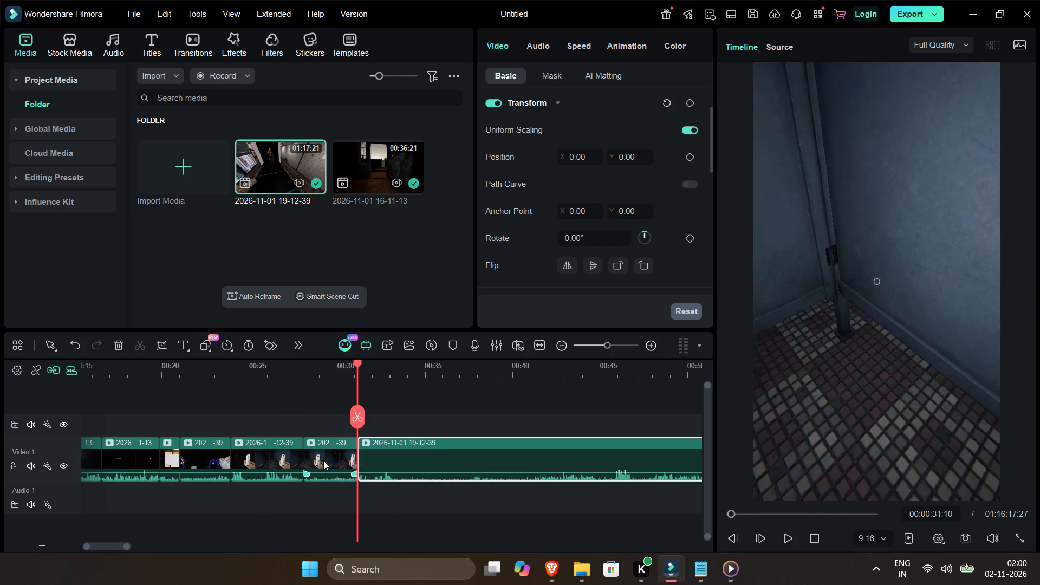
pyautogui.click(323, 460)
pyautogui.press('Delete')
# Play across the join at 00:00:28:03 and split the locker clip at 00:00:29:55.
pyautogui.click(301, 370)
pyautogui.press('space')
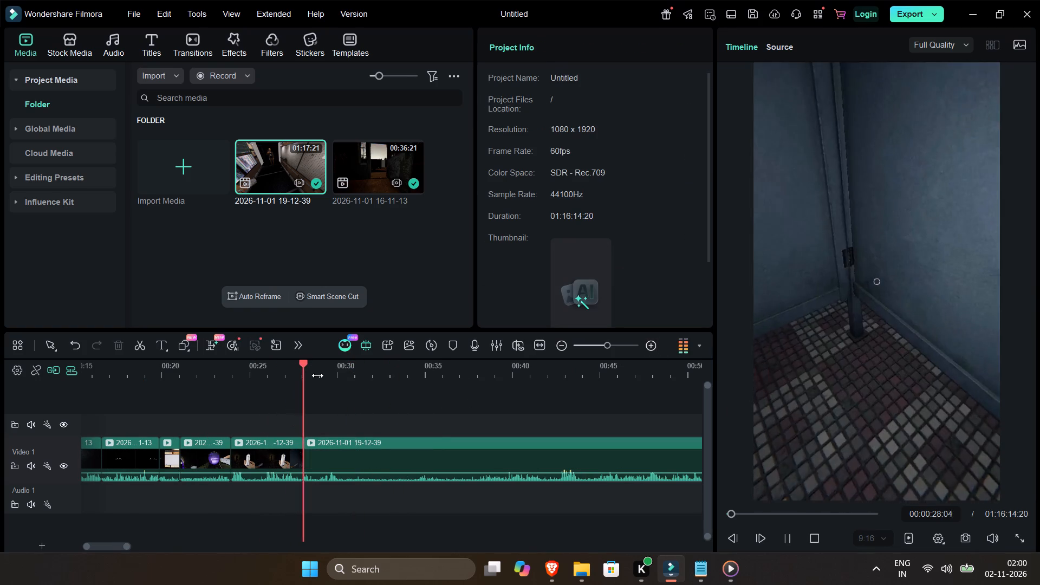
pyautogui.press('space')
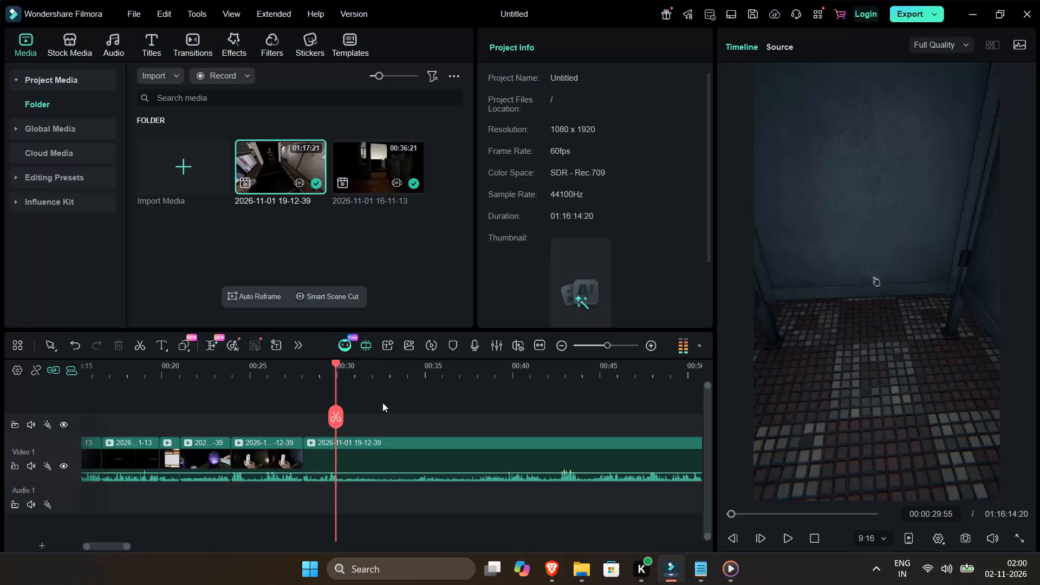
pyautogui.hotkey('ctrl', 'b')
# Find the next action in the locker scene, split at about 00:00:42, and delete the segment from 00:00:29:55 to that cut.
pyautogui.click(420, 373)
pyautogui.press('space')
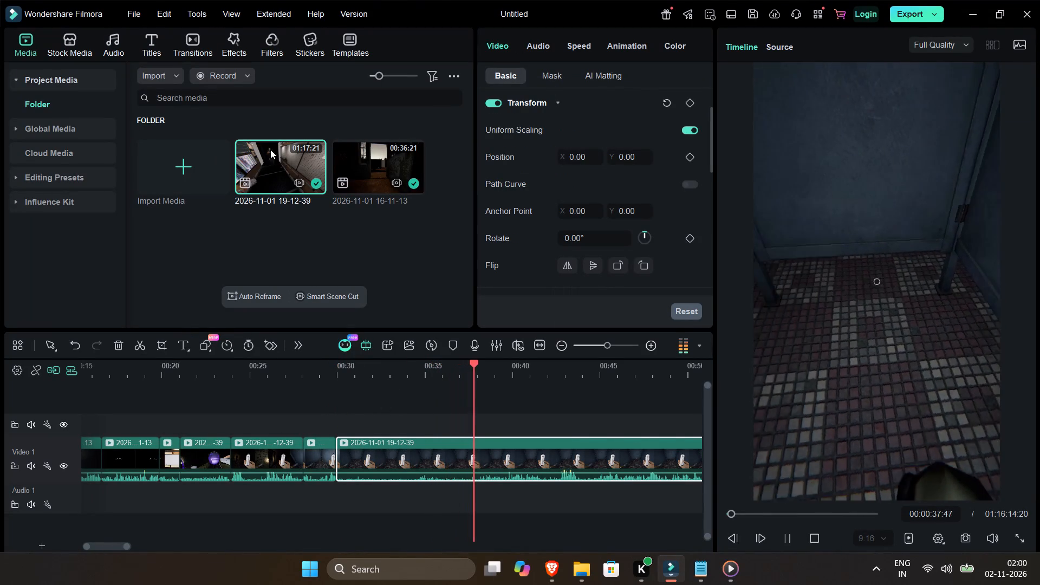
pyautogui.click(519, 357)
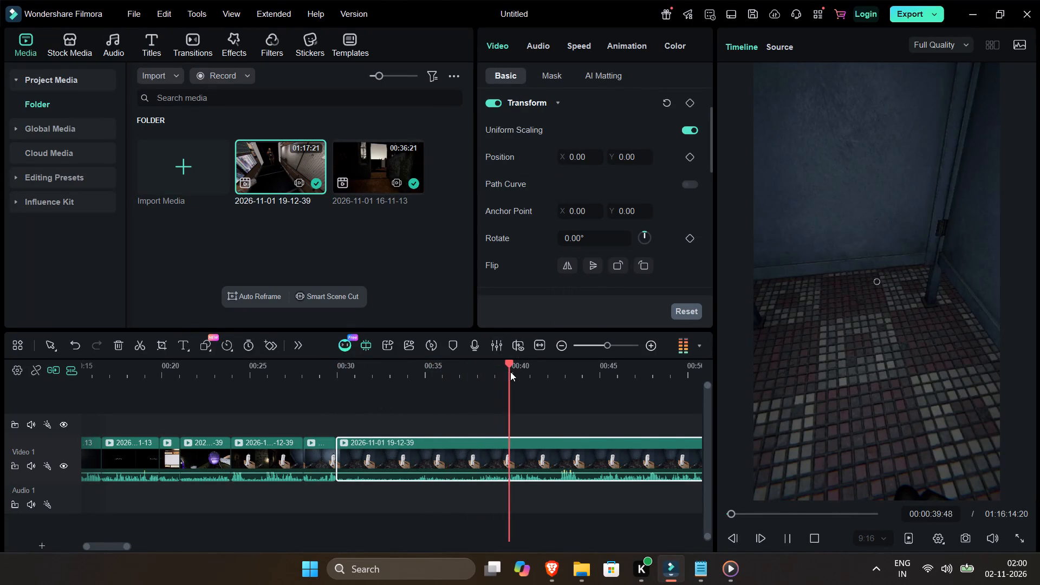
pyautogui.click(533, 364)
pyautogui.click(548, 372)
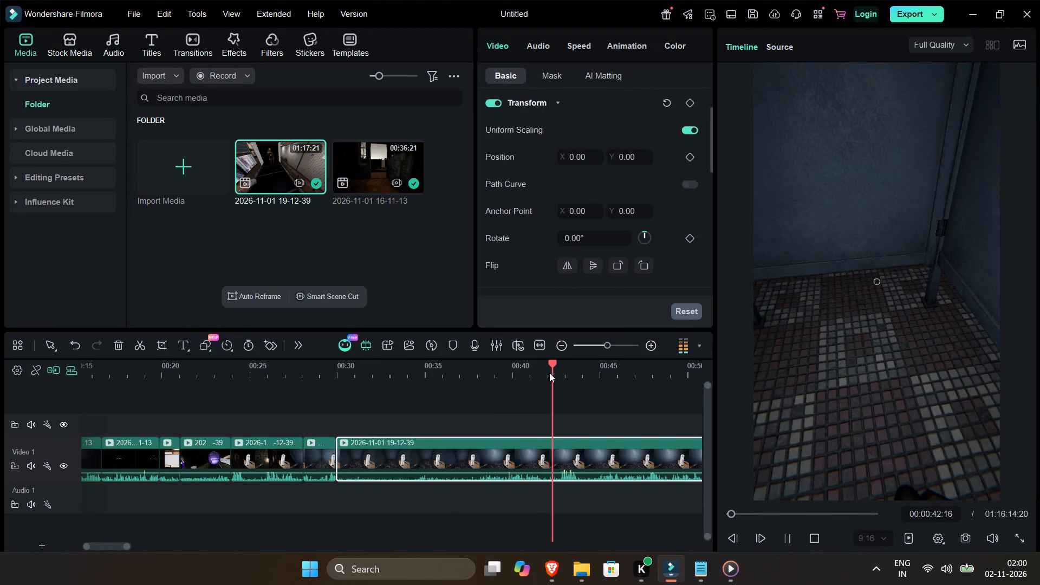
pyautogui.press('space')
pyautogui.hotkey('ctrl', 'b')
pyautogui.click(476, 455)
pyautogui.press('Delete')
# Play on from the join at 00:00:29:55, split at about 00:00:31 and 00:00:32, and delete the short segment between the cuts.
pyautogui.click(336, 370)
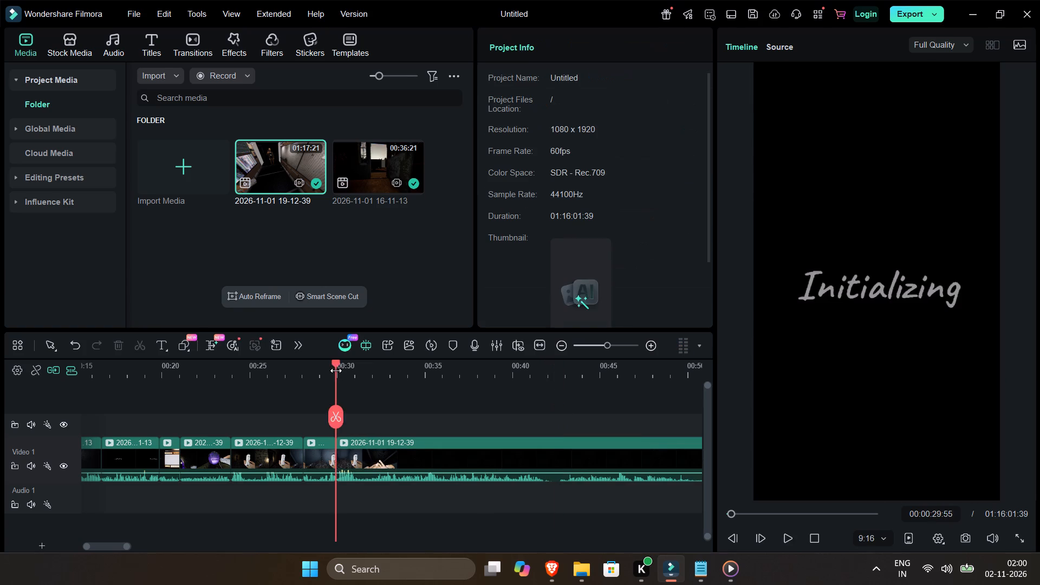
pyautogui.press('space')
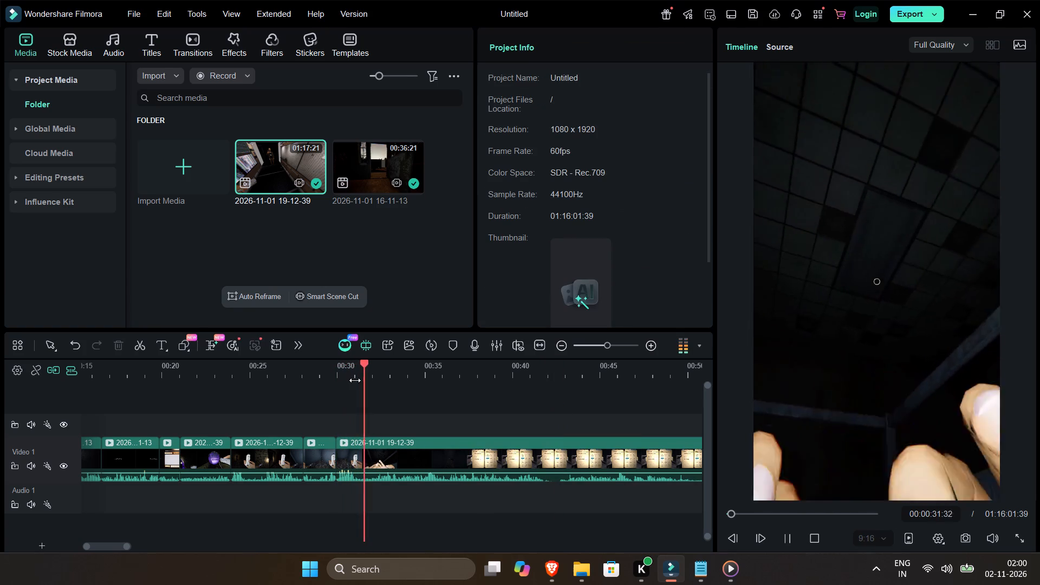
pyautogui.press('space')
pyautogui.moveTo(369, 369); pyautogui.dragTo(383, 402)
pyautogui.hotkey('ctrl', 'b')
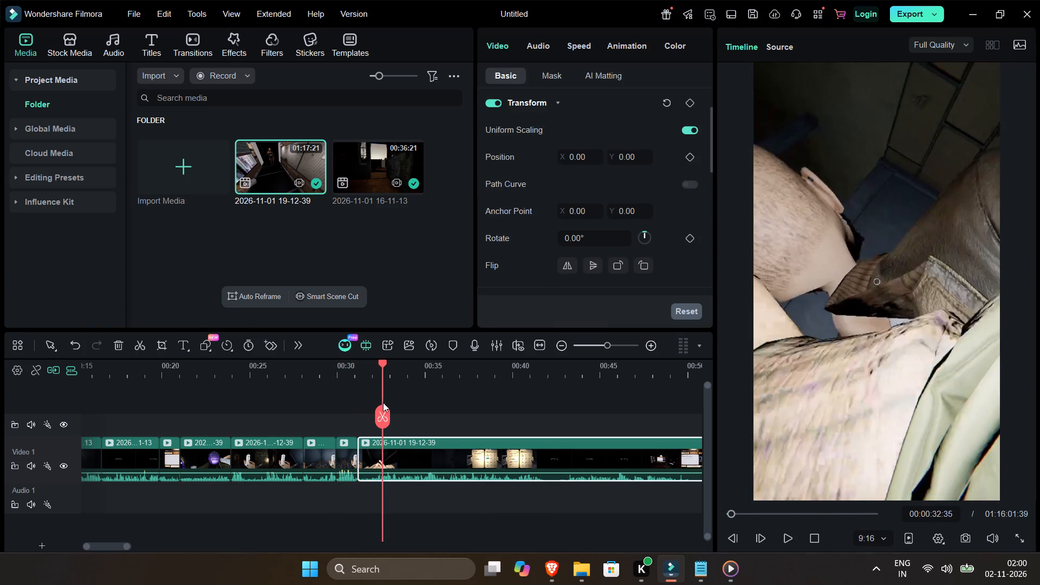
pyautogui.moveTo(383, 402); pyautogui.dragTo(379, 405)
pyautogui.hotkey('ctrl', 'b')
pyautogui.click(373, 463)
pyautogui.press('Delete')
# Play across the new join at about 00:00:31 and split the following clip at 00:00:33:48.
pyautogui.click(350, 376)
pyautogui.press('space')
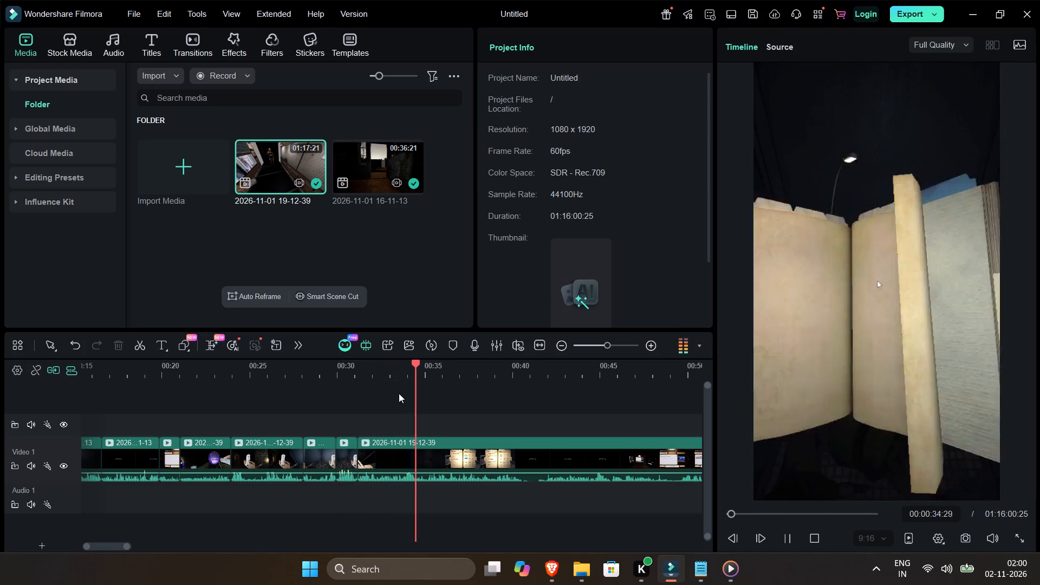
pyautogui.press('space')
pyautogui.click(393, 373)
pyautogui.press('space')
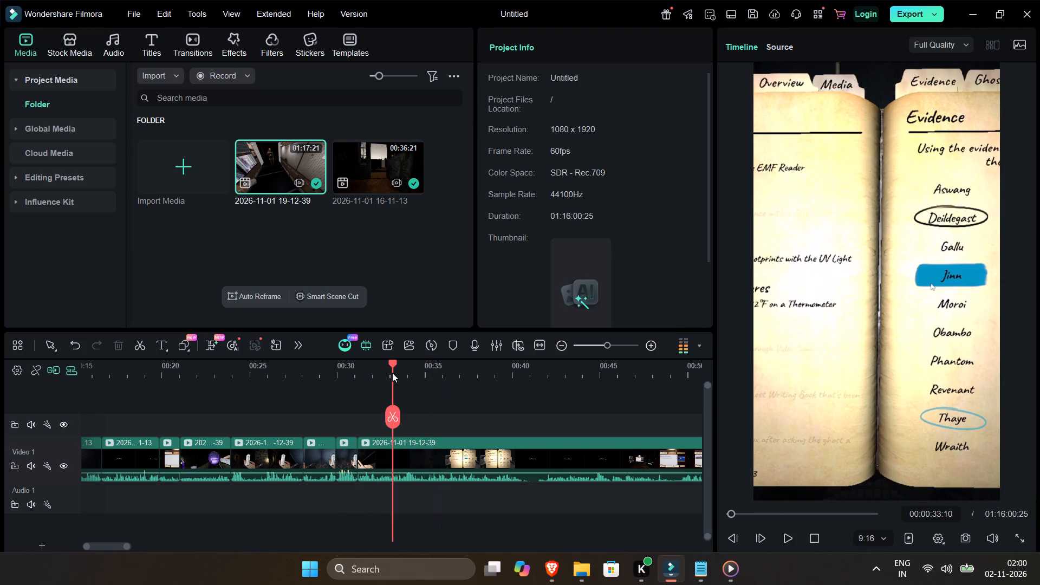
pyautogui.press('space')
pyautogui.press('space')
pyautogui.press('space')
pyautogui.press('space')
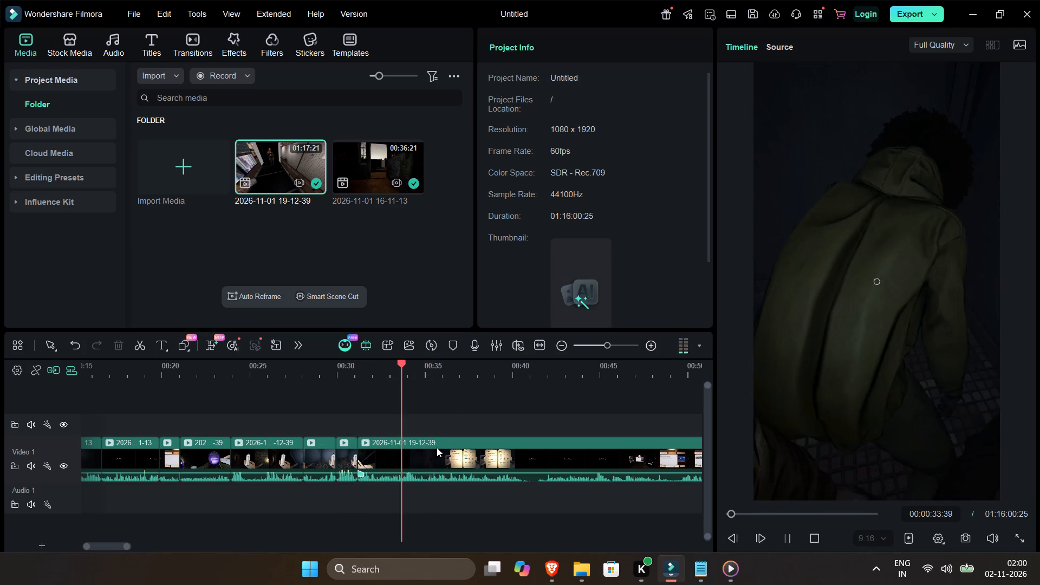
pyautogui.press('space')
pyautogui.hotkey('ctrl', 'b')
# Check the noted scene times in Notepad and scan the footage between about 00:13:42 and 00:14:44 for the next scene.
pyautogui.click(513, 383)
pyautogui.click(702, 567)
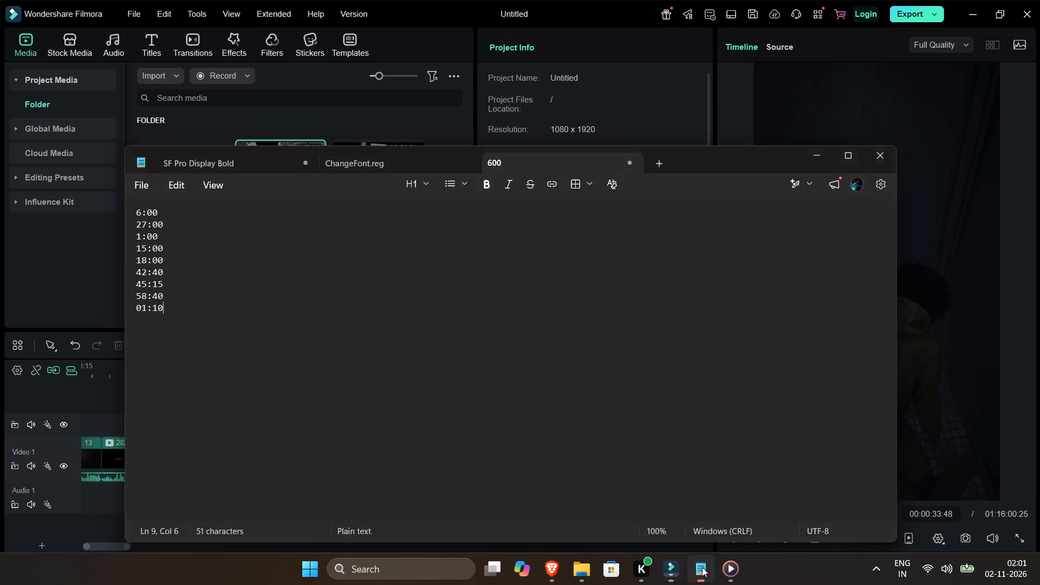
pyautogui.click(702, 566)
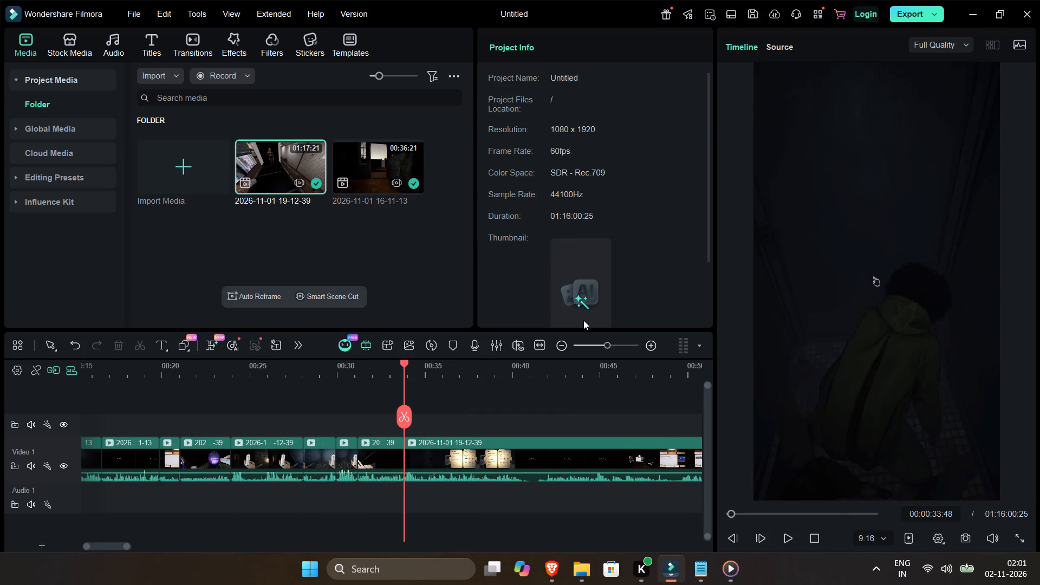
pyautogui.doubleClick(564, 352)
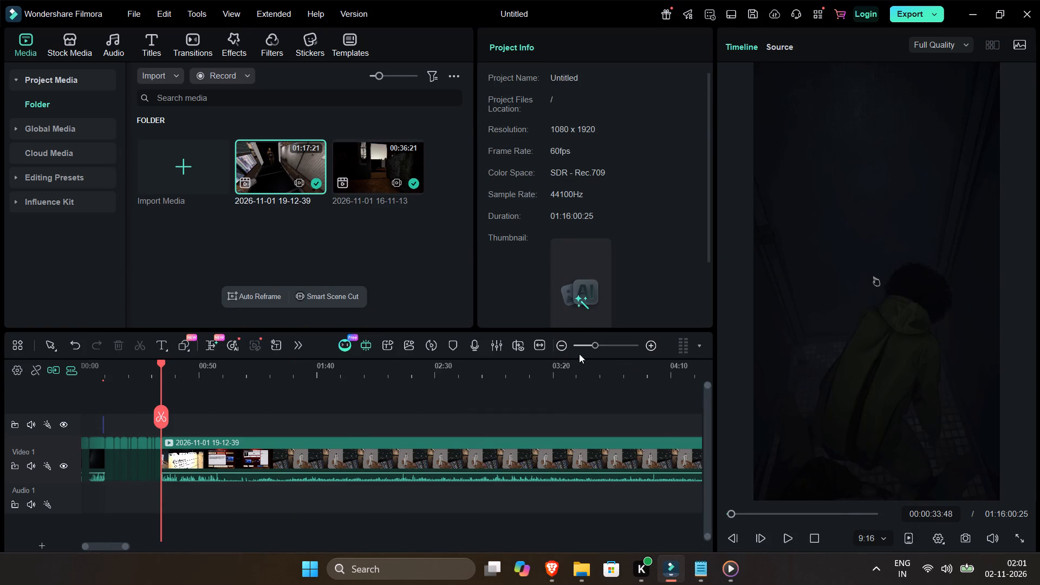
pyautogui.click(554, 352)
pyautogui.click(557, 351)
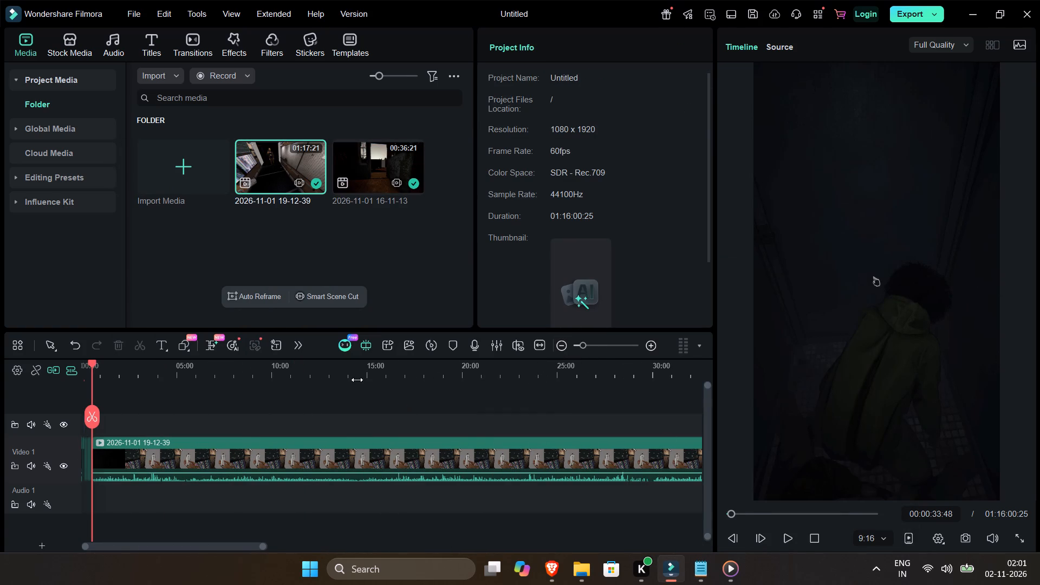
pyautogui.click(362, 378)
pyautogui.press('space')
pyautogui.doubleClick(655, 347)
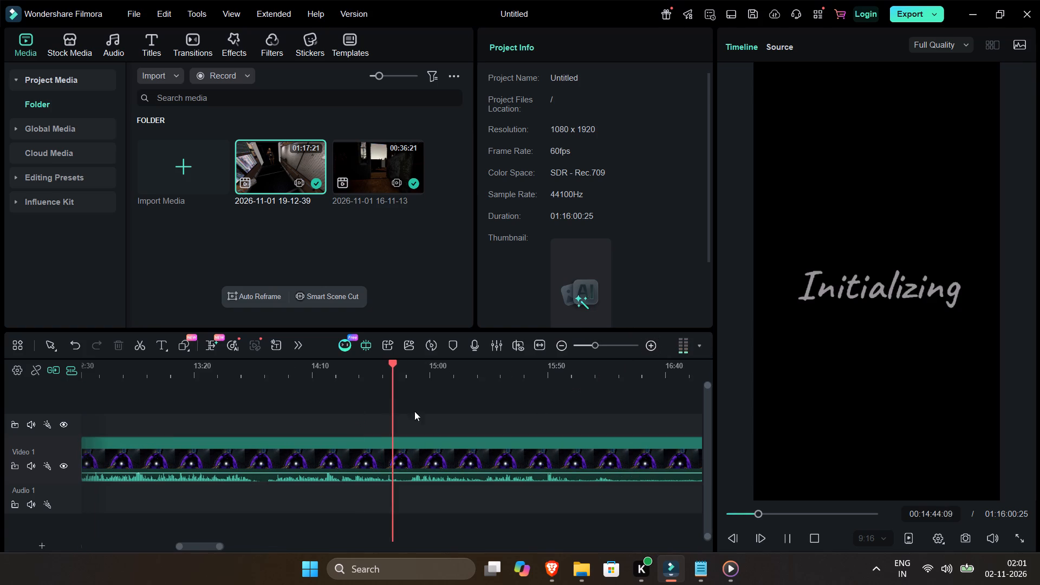
pyautogui.click(430, 368)
pyautogui.press('space')
pyautogui.moveTo(428, 370); pyautogui.dragTo(308, 383)
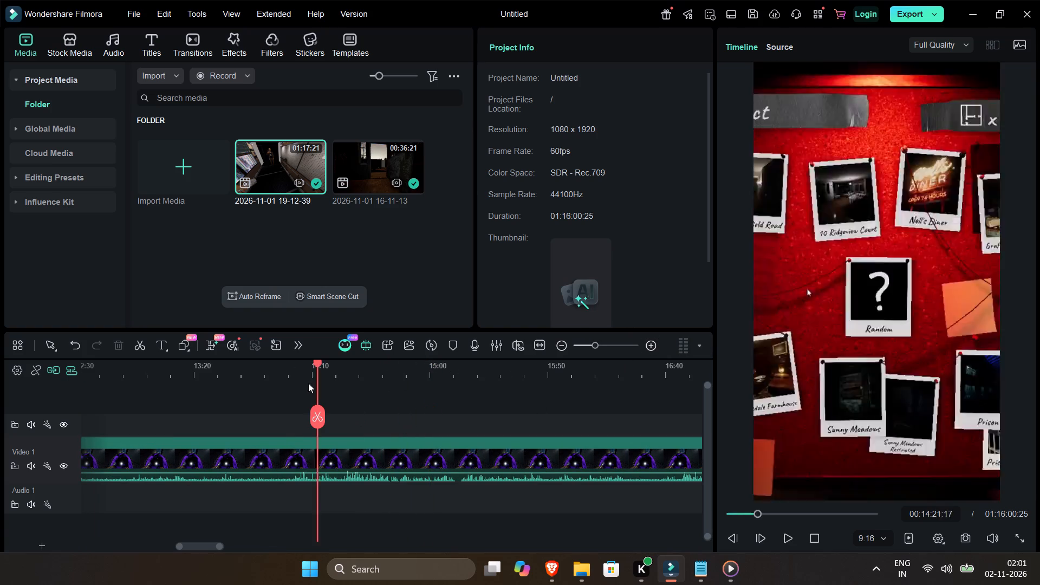
pyautogui.moveTo(308, 383); pyautogui.dragTo(240, 414)
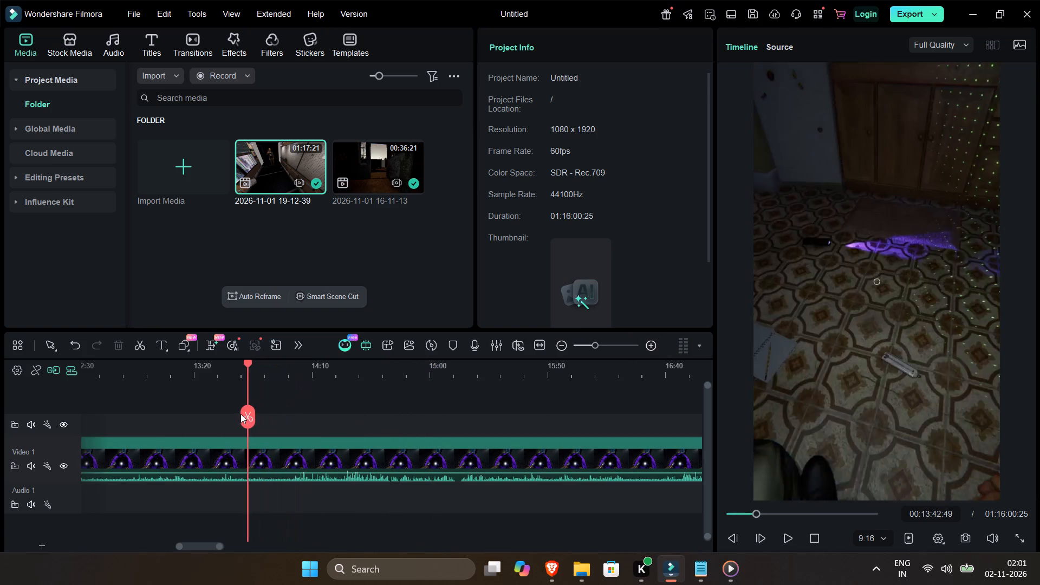
pyautogui.moveTo(240, 414); pyautogui.dragTo(331, 436)
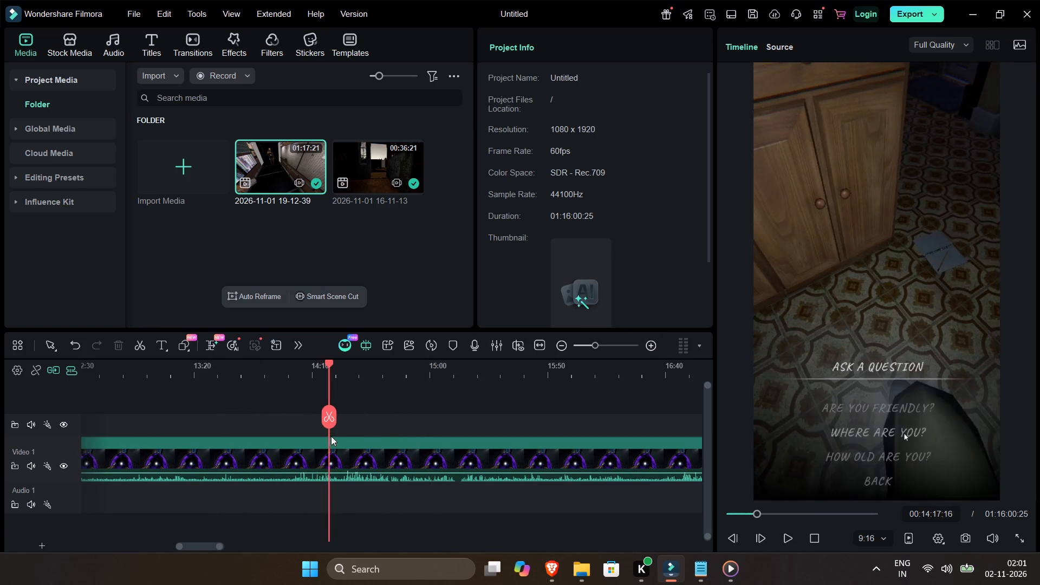
pyautogui.moveTo(331, 436); pyautogui.dragTo(323, 441)
# Find the scene's start on the tiled floor, split at 00:13:58:42, and delete the segment from 00:00:33:48 to that cut.
pyautogui.press('space')
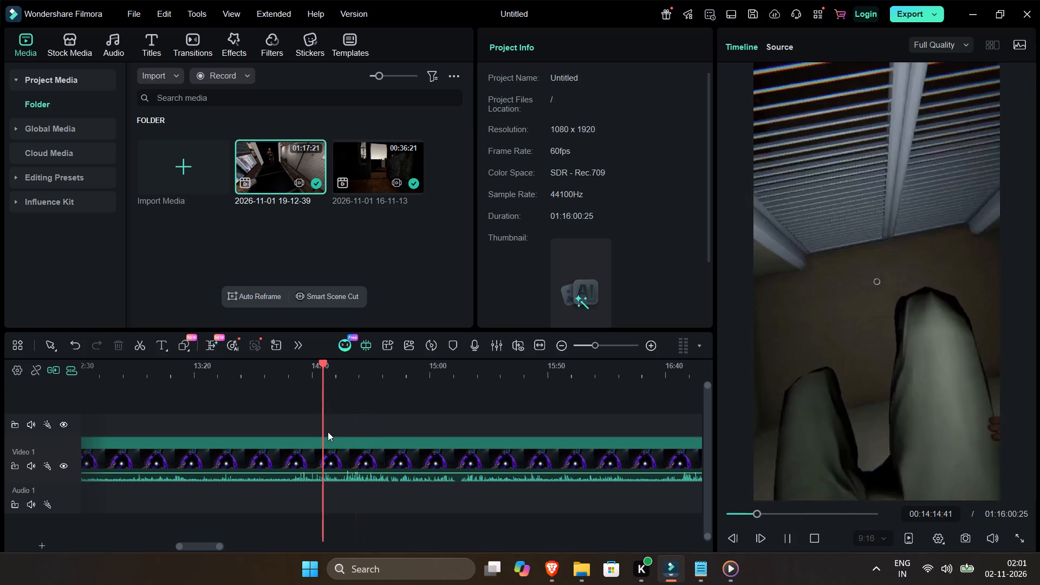
pyautogui.press('space')
pyautogui.click(297, 373)
pyautogui.press('space')
pyautogui.press('space')
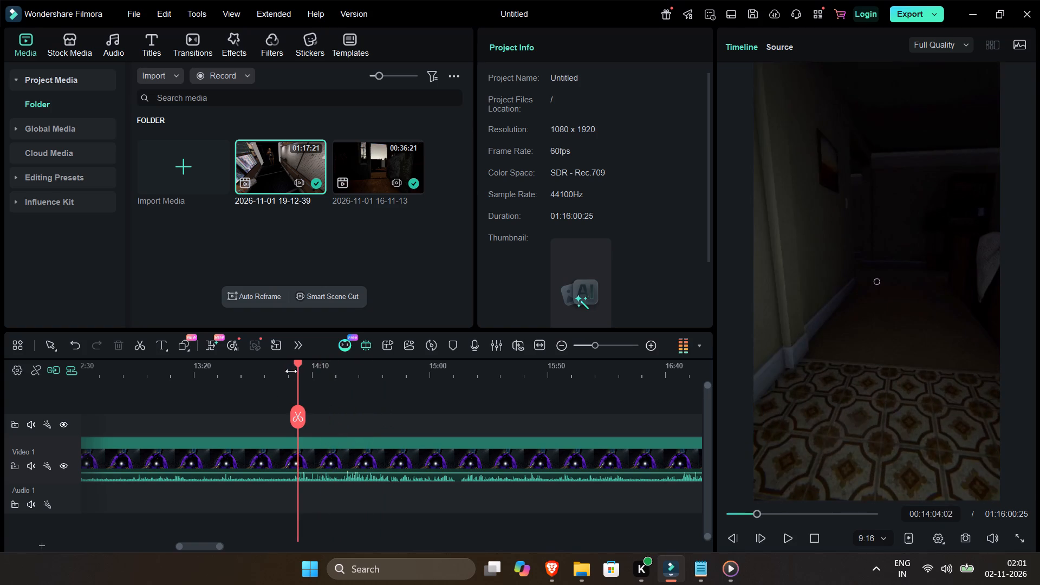
pyautogui.click(291, 371)
pyautogui.click(282, 373)
pyautogui.press('space')
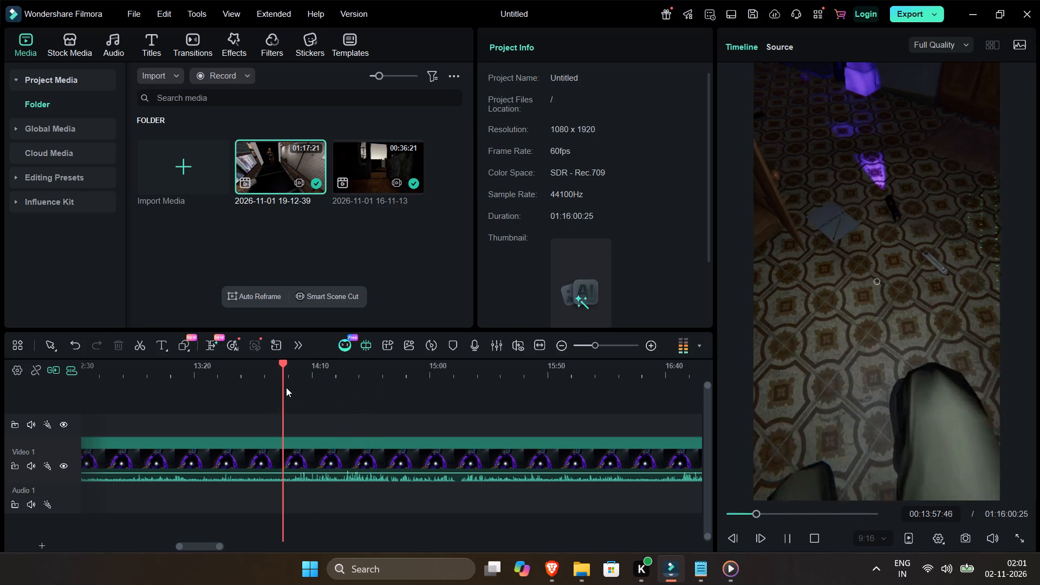
pyautogui.press('space')
pyautogui.hotkey('ctrl', 'b')
pyautogui.click(265, 447)
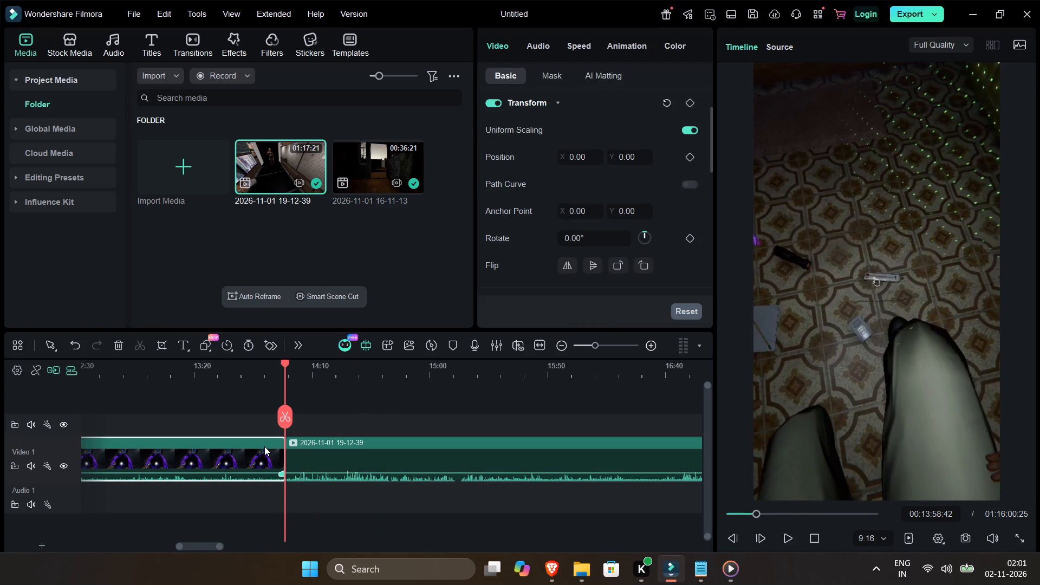
pyautogui.press('Delete')
# Play from the join at 00:00:33:48, split the clip at 00:00:36:35, and delete the segment between the join and that cut.
pyautogui.press('Up')
pyautogui.press('space')
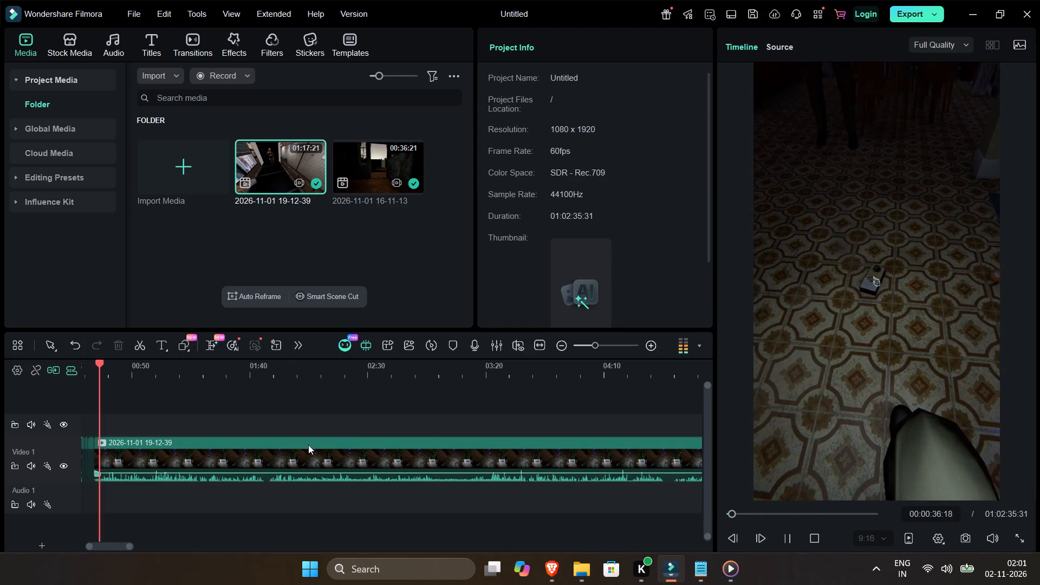
pyautogui.press('space')
pyautogui.doubleClick(653, 344)
pyautogui.hotkey('ctrl', 'b')
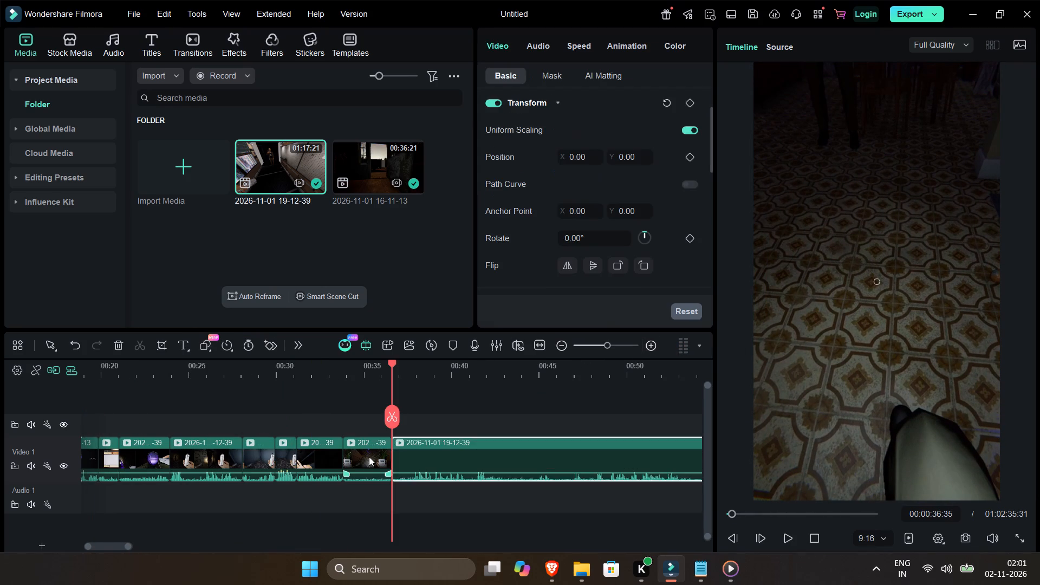
pyautogui.click(369, 457)
pyautogui.press('Delete')
# Play the hallway scene from the join at 00:00:33:48 and split the clip at 00:00:36:59.
pyautogui.click(355, 370)
pyautogui.press('space')
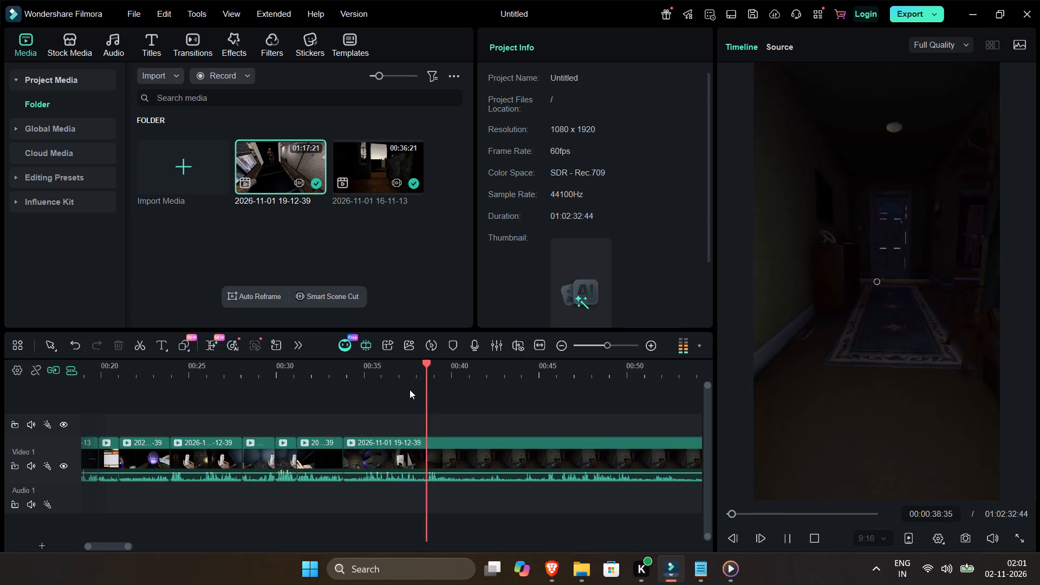
pyautogui.press('space')
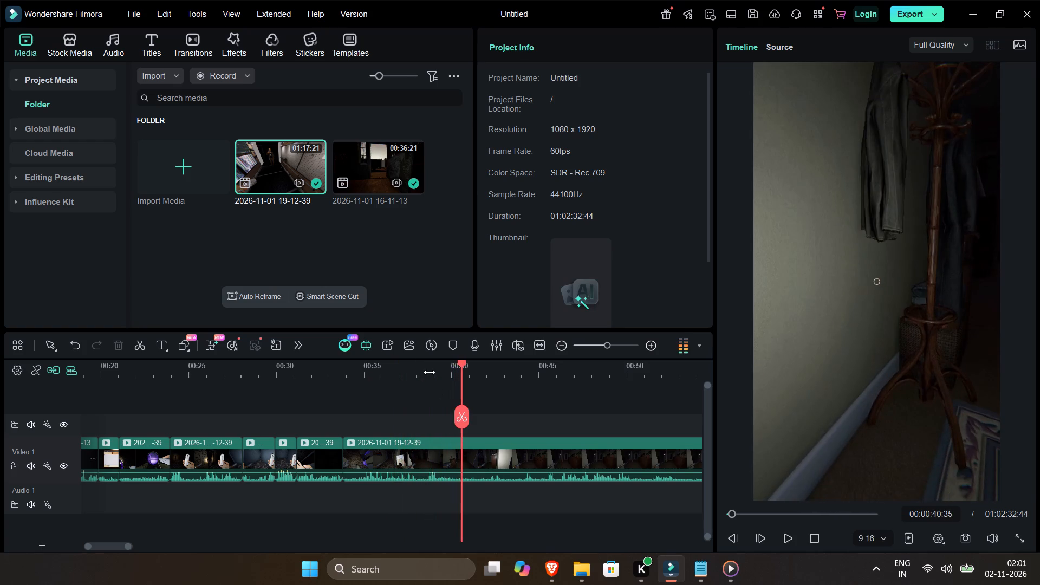
pyautogui.click(401, 372)
pyautogui.press('space')
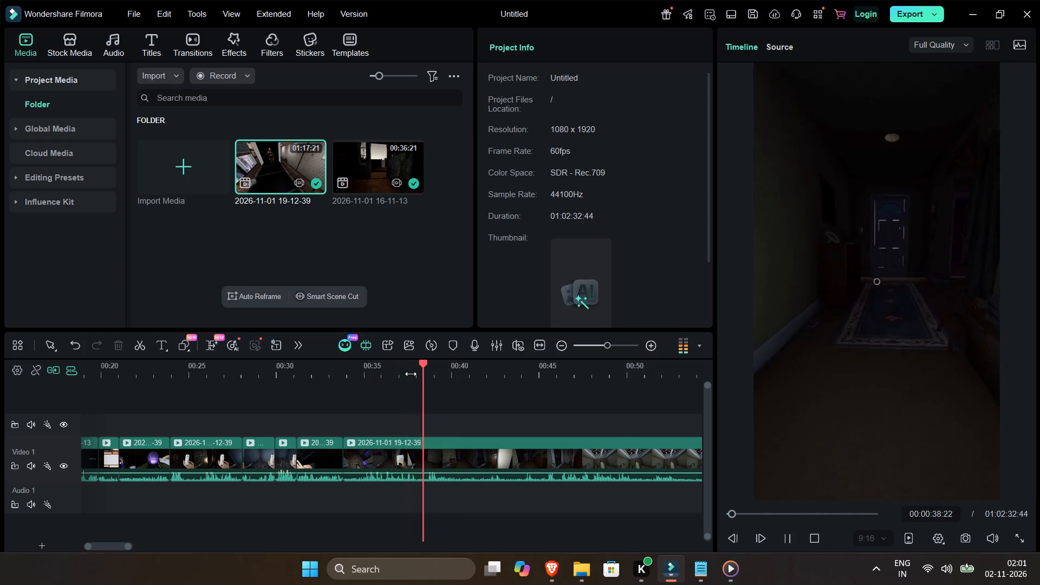
pyautogui.press('space')
pyautogui.click(356, 372)
pyautogui.press('space')
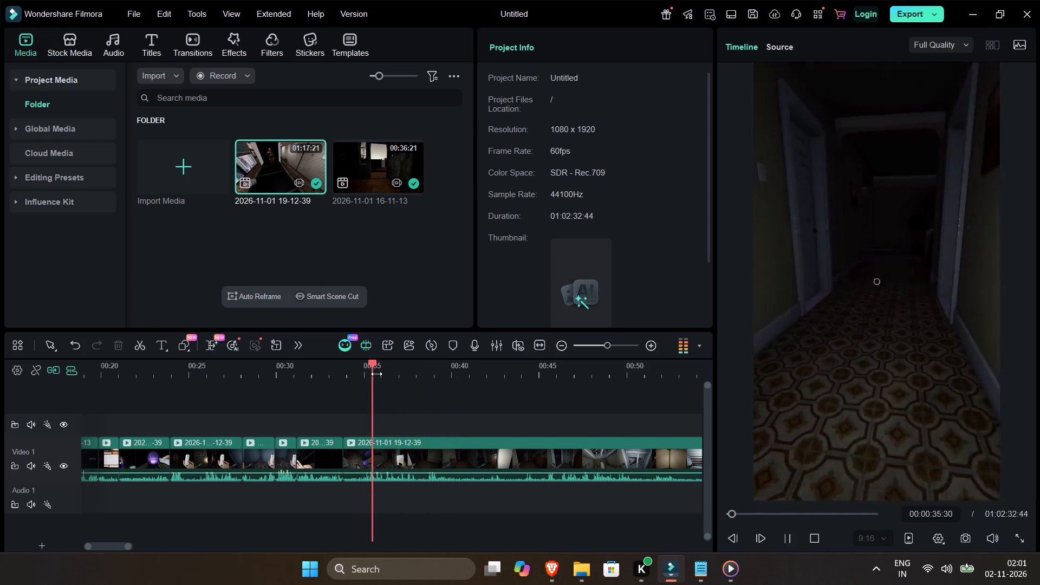
pyautogui.press('space')
pyautogui.hotkey('ctrl', 'b')
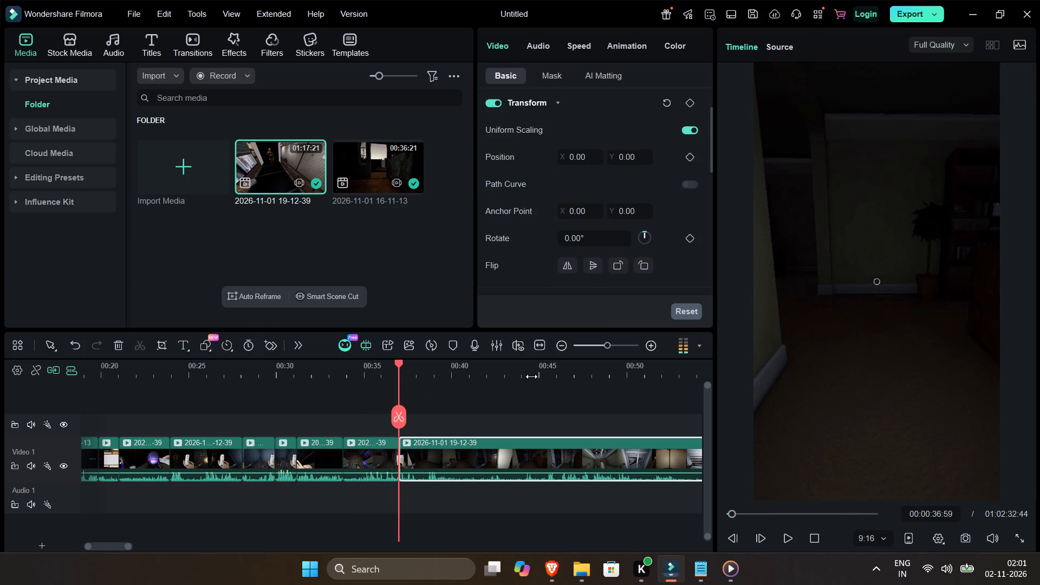
# Find the next action behind the slatted closet doors, split at 00:00:55:35, and delete the segment from 00:00:36:59 to that cut.
pyautogui.click(564, 367)
pyautogui.press('space')
pyautogui.click(562, 345)
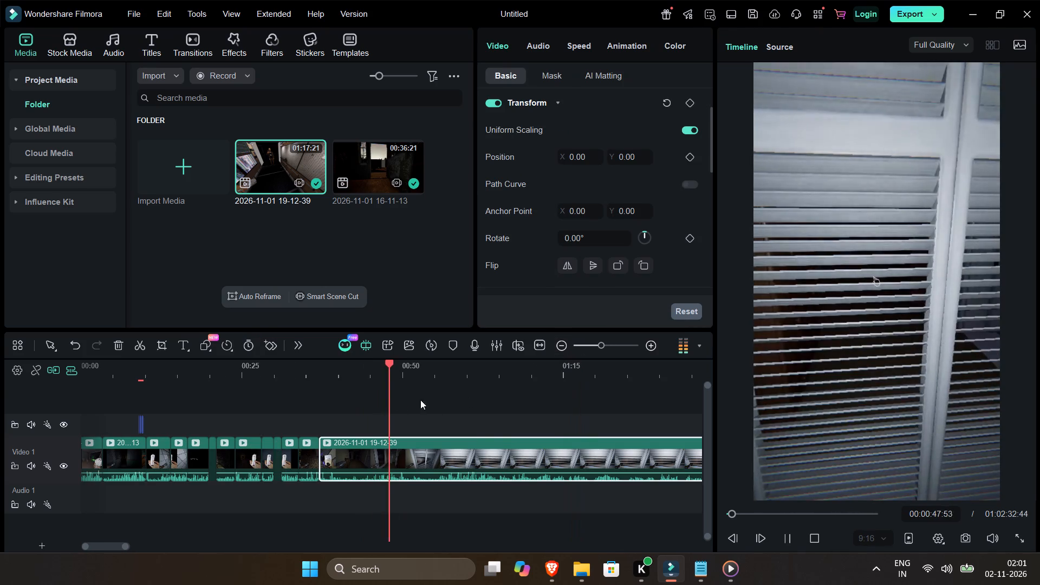
pyautogui.click(408, 365)
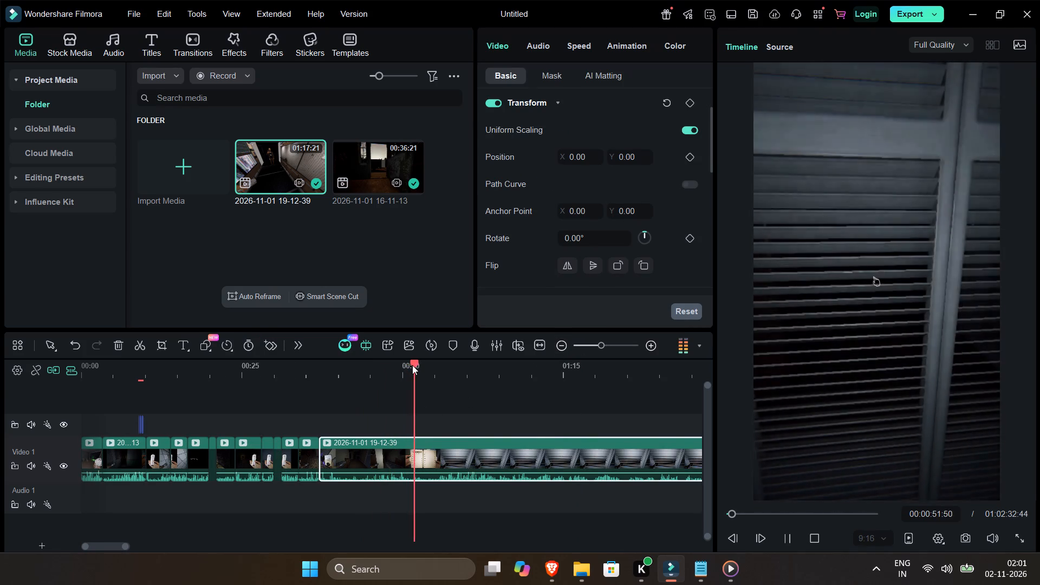
pyautogui.click(647, 346)
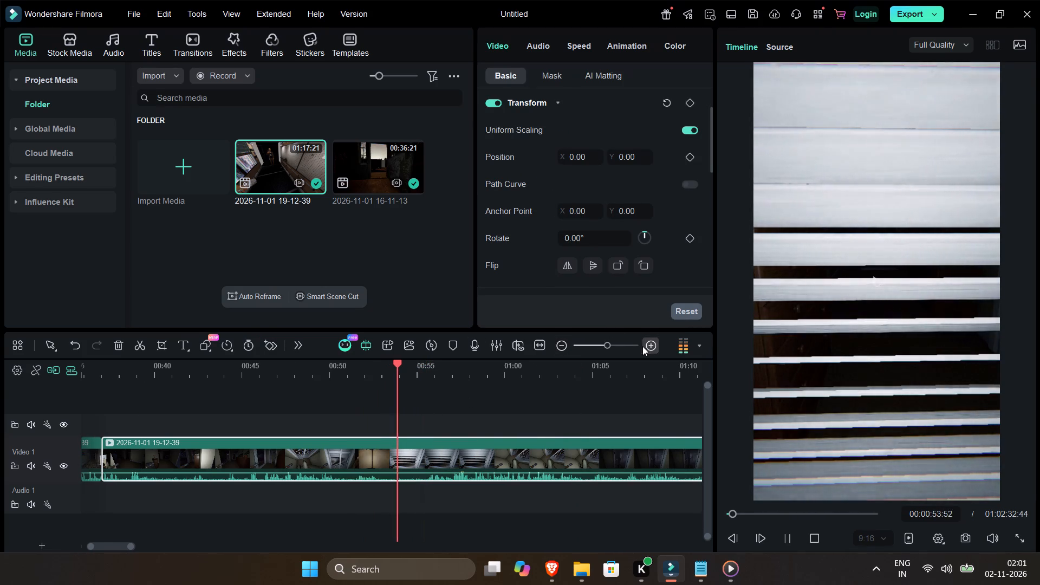
pyautogui.press('space')
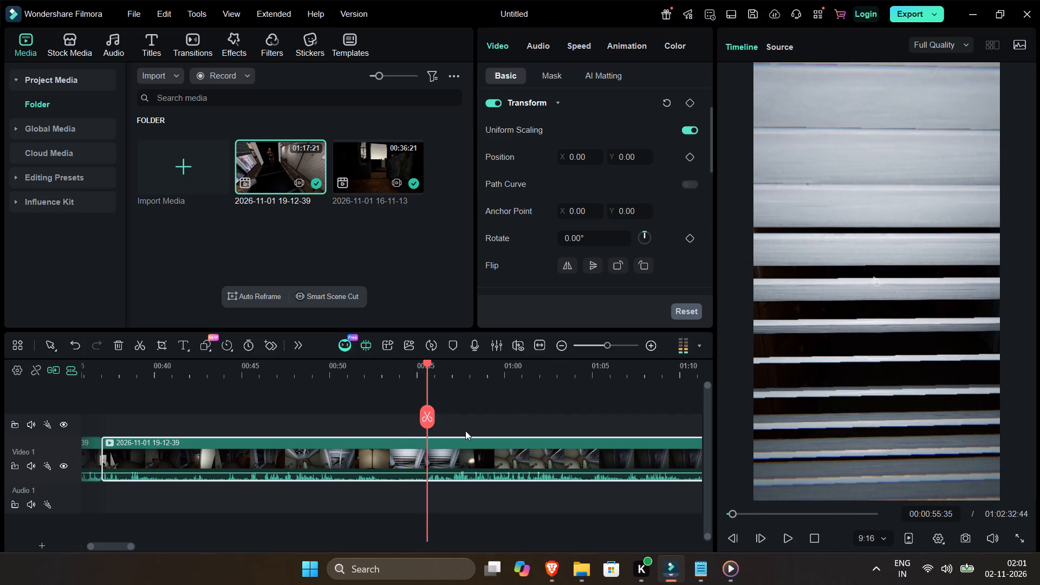
pyautogui.hotkey('ctrl', 'b')
pyautogui.click(352, 454)
pyautogui.press('Delete')
# Play the closet scene from the join at 00:00:36:59 and split the clip at about 00:00:46.
pyautogui.press('Up')
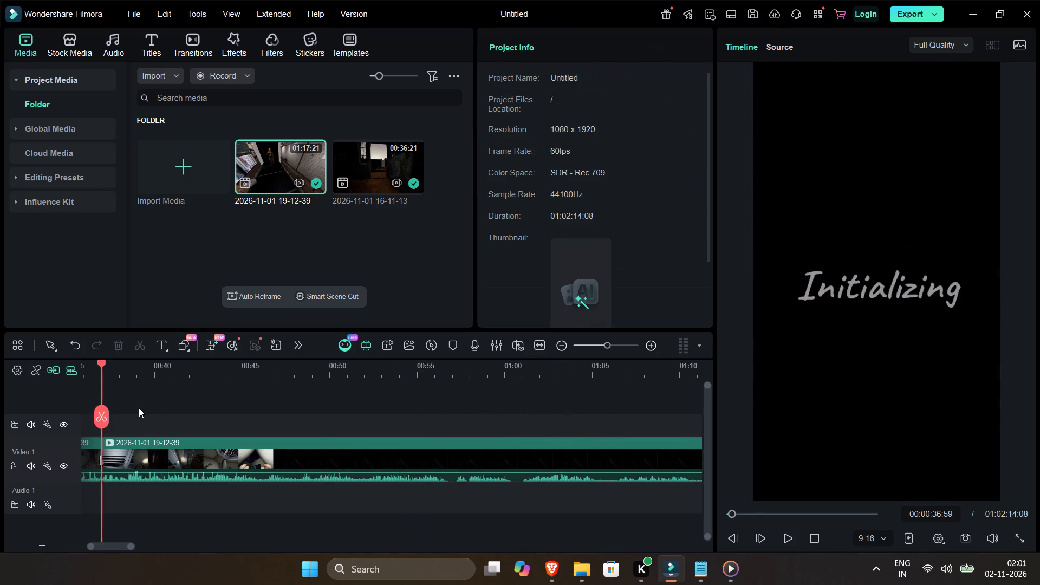
pyautogui.press('space')
pyautogui.click(563, 348)
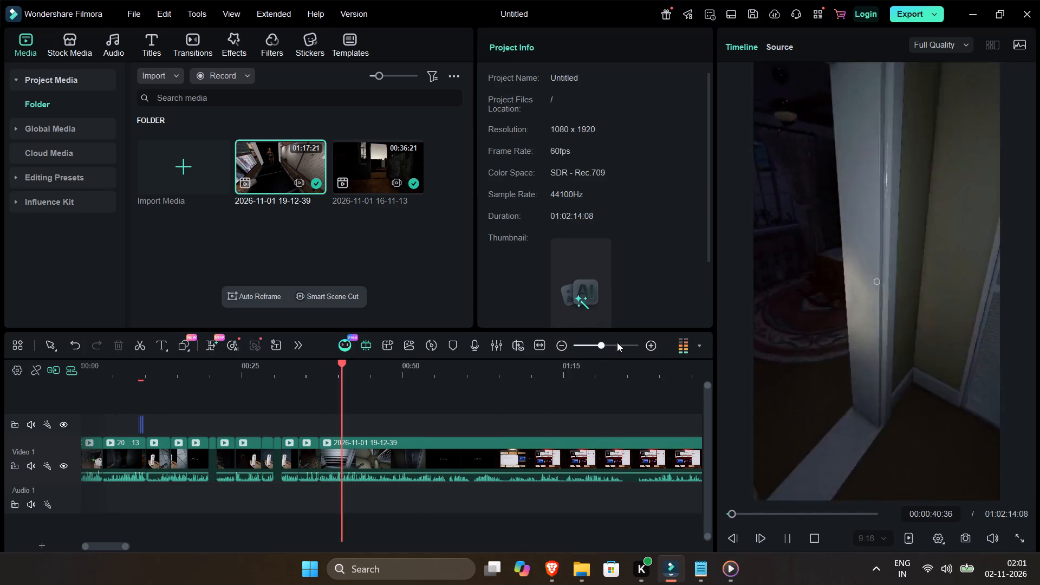
pyautogui.click(649, 343)
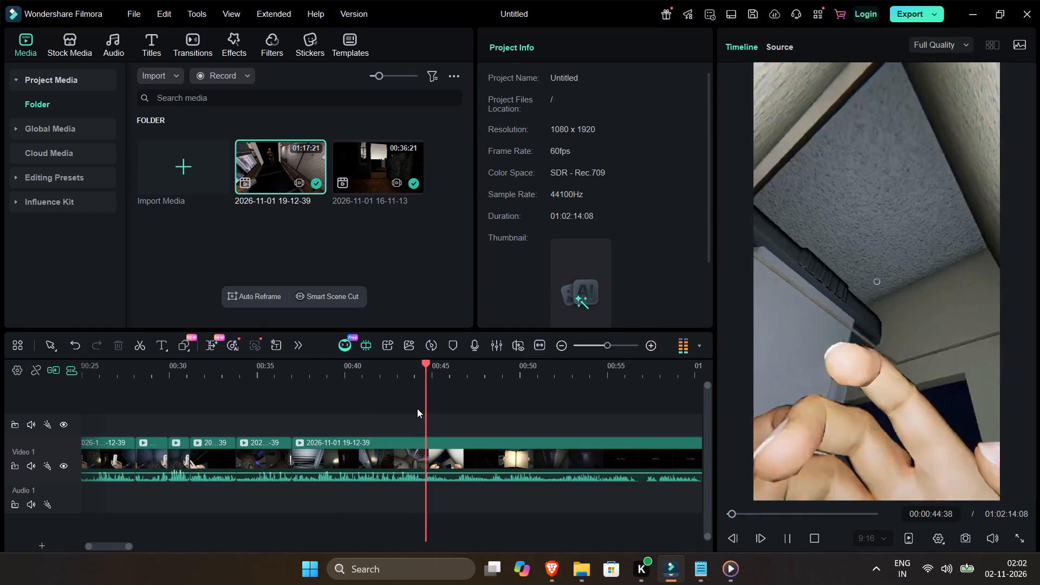
pyautogui.press('space')
pyautogui.hotkey('ctrl', 'b')
# Find where the next shot starts, split at 00:00:46:38, and delete the short segment from about 00:00:46 to that cut.
pyautogui.press('space')
pyautogui.click(501, 377)
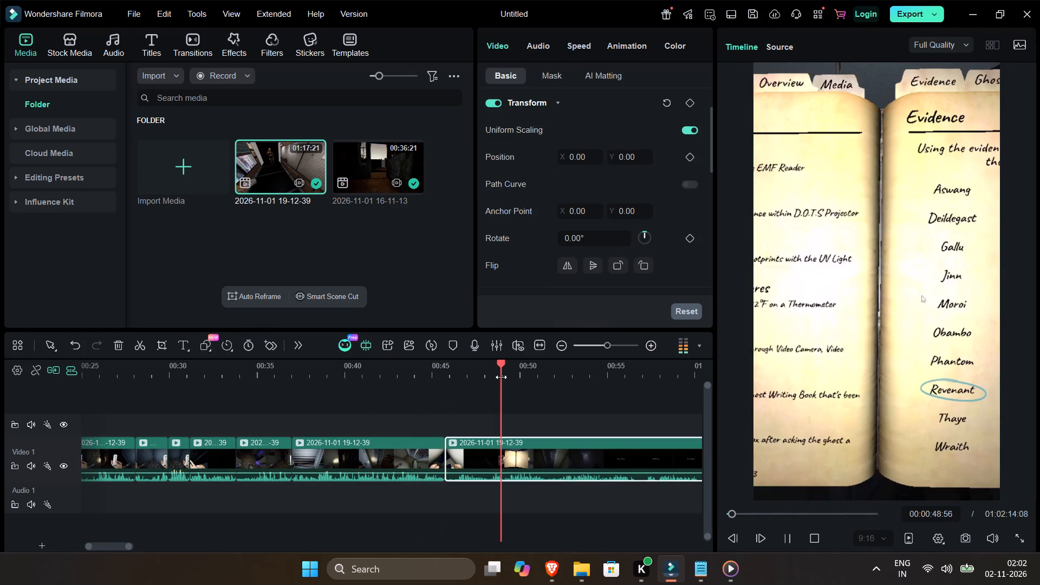
pyautogui.click(453, 374)
pyautogui.press('space')
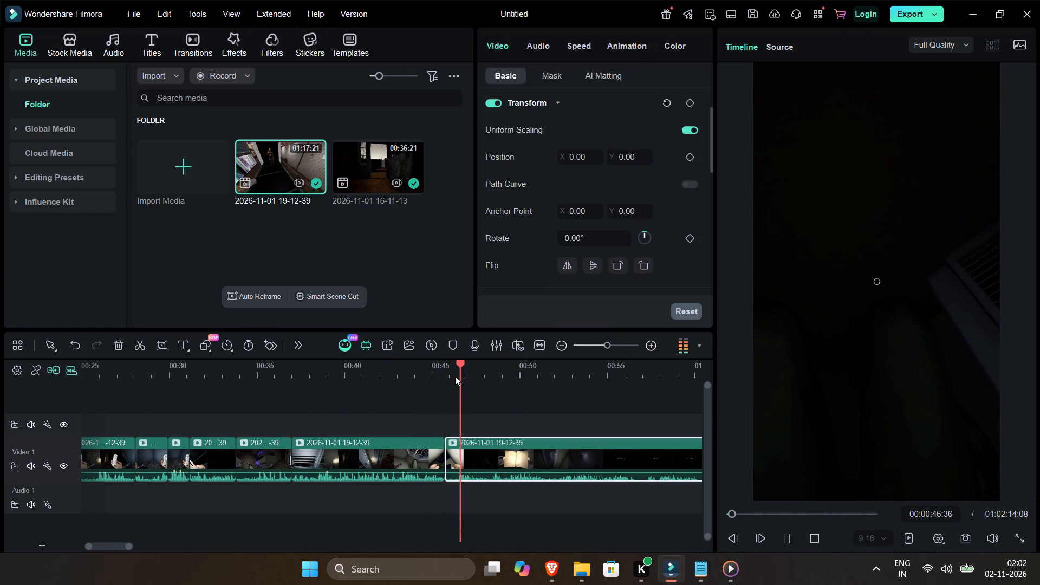
pyautogui.hotkey('ctrl', 'b')
pyautogui.click(448, 461)
pyautogui.press('Delete')
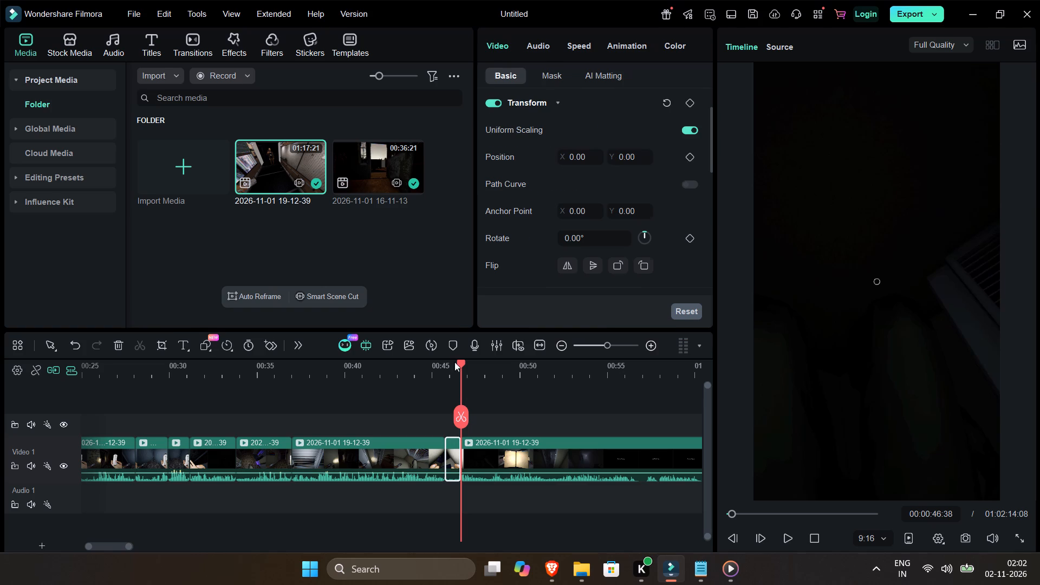
# Play from the join at about 00:00:46, split the clip at 00:00:47:17, and delete the short dark segment before that cut.
pyautogui.click(438, 378)
pyautogui.press('space')
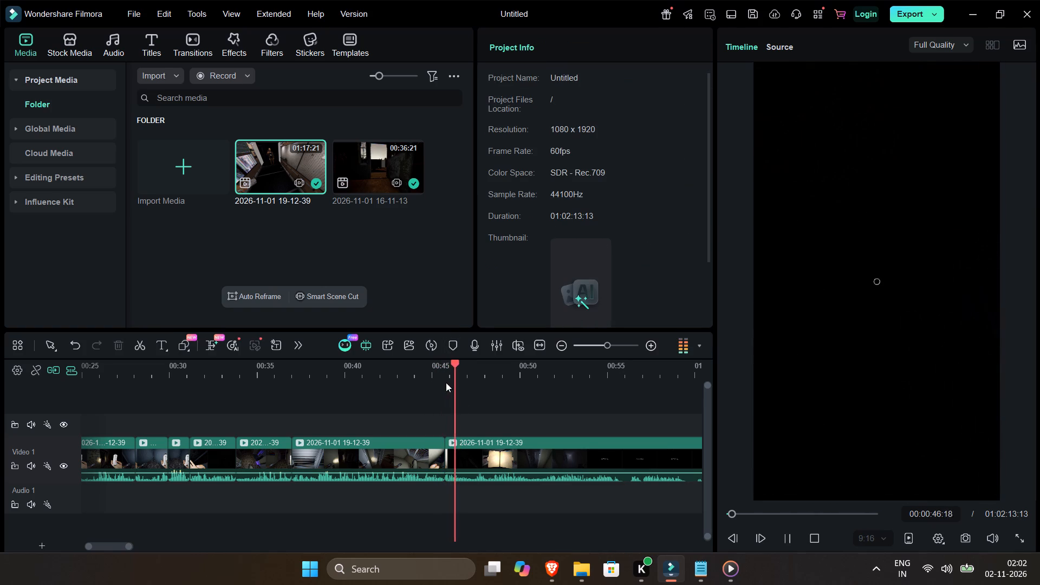
pyautogui.press('space')
pyautogui.hotkey('ctrl', 'b')
pyautogui.click(457, 461)
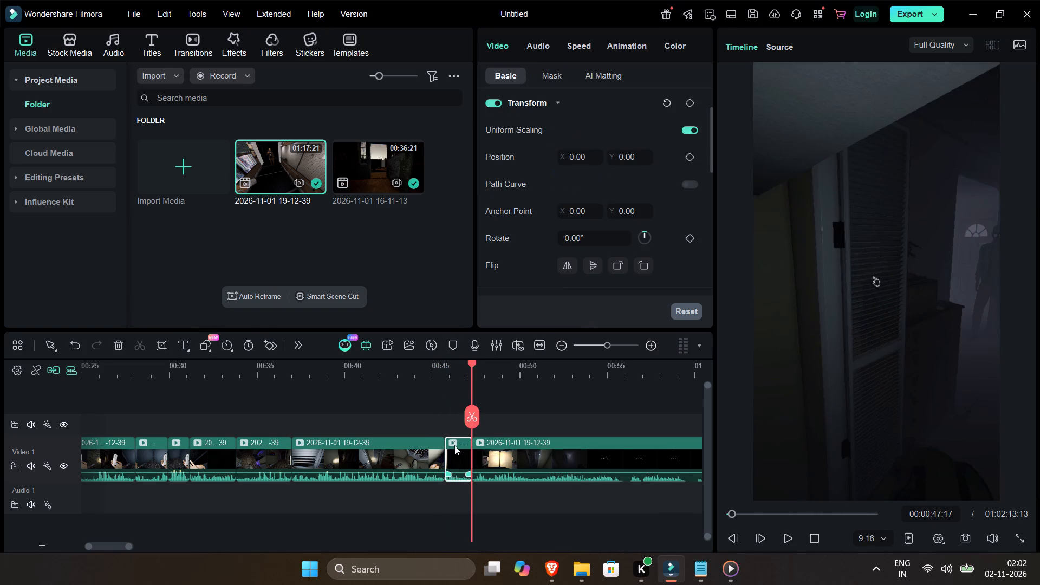
pyautogui.press('Delete')
# Play the journal and dark hallway scene from the join at about 00:00:46 and split the clip at 00:00:48:48.
pyautogui.click(441, 375)
pyautogui.press('space')
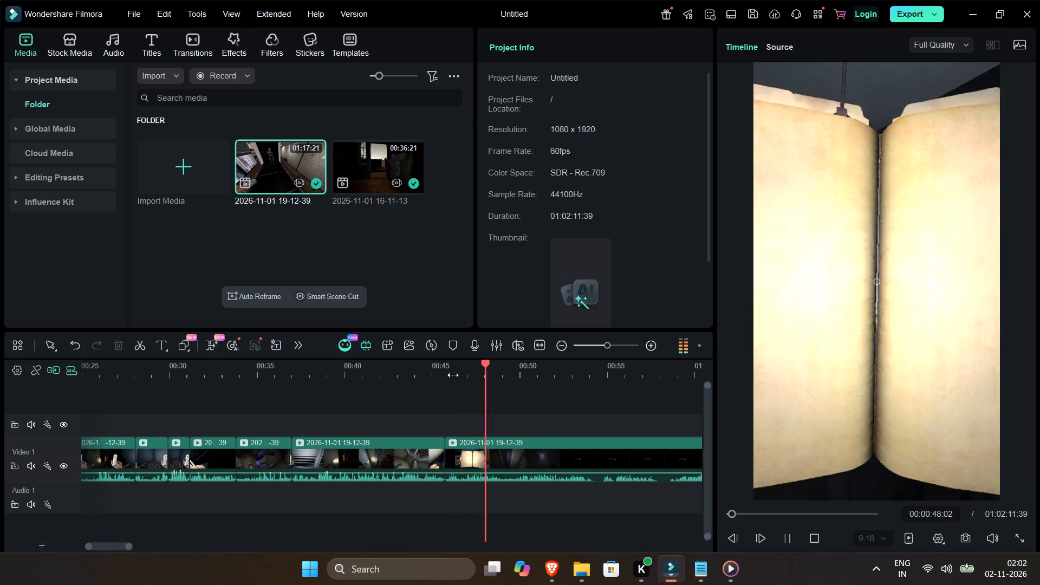
pyautogui.press('space')
pyautogui.hotkey('ctrl', 'b')
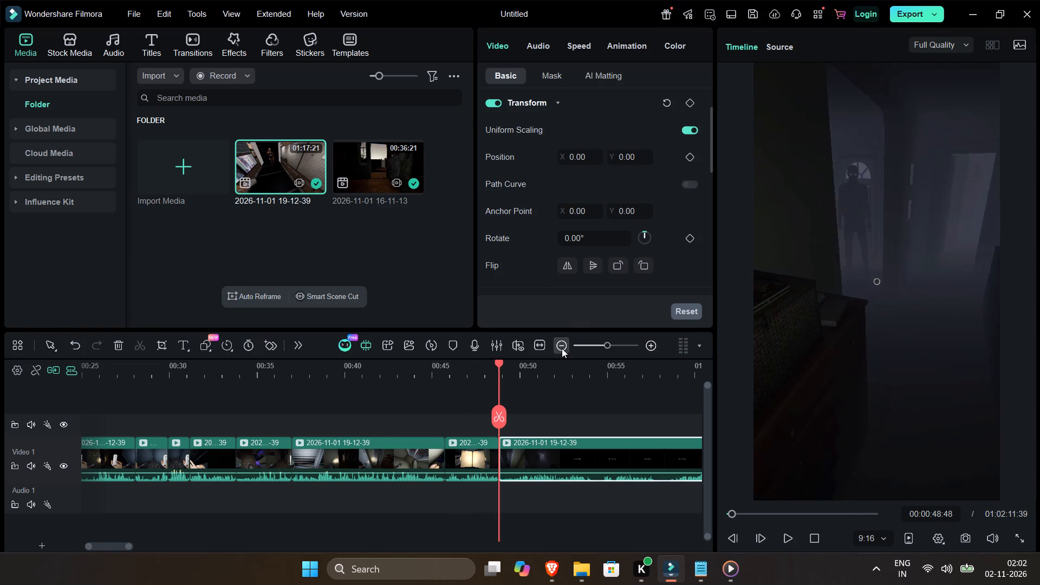
# Check the scene timestamps noted in Notepad, and scan the remaining footage between about 00:09:51 and 00:22:53 for the next scene.
pyautogui.tripleClick(562, 348)
pyautogui.click(703, 573)
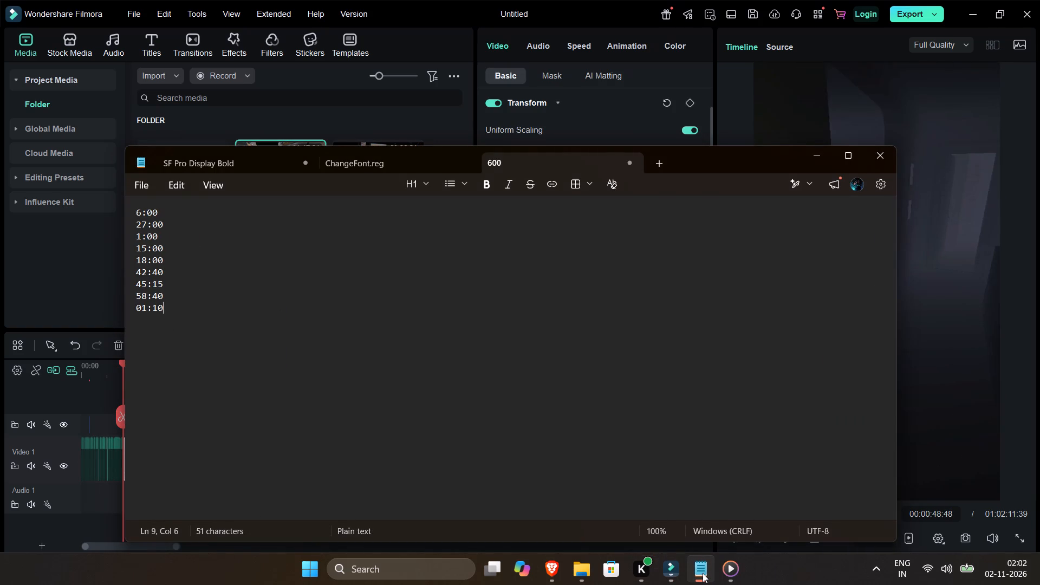
pyautogui.click(703, 571)
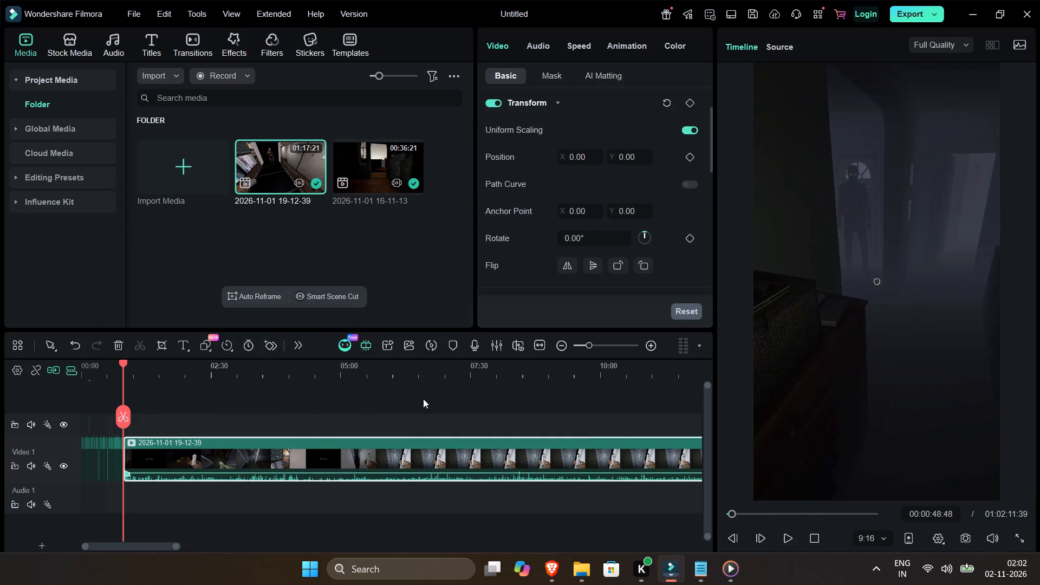
pyautogui.click(526, 376)
pyautogui.click(593, 370)
pyautogui.click(554, 344)
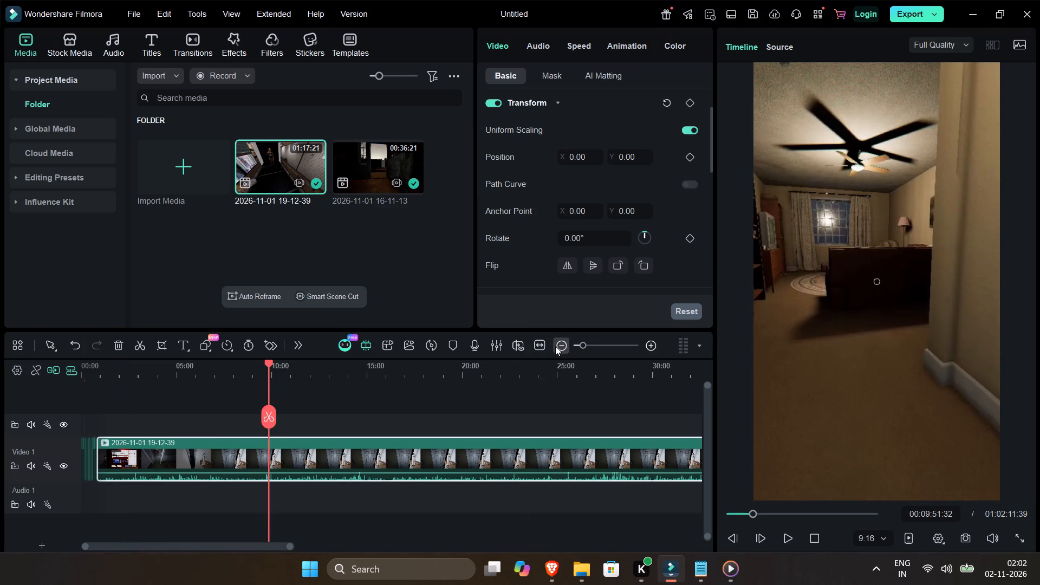
pyautogui.press('space')
pyautogui.press('space')
pyautogui.click(517, 363)
pyautogui.press('space')
pyautogui.press('space')
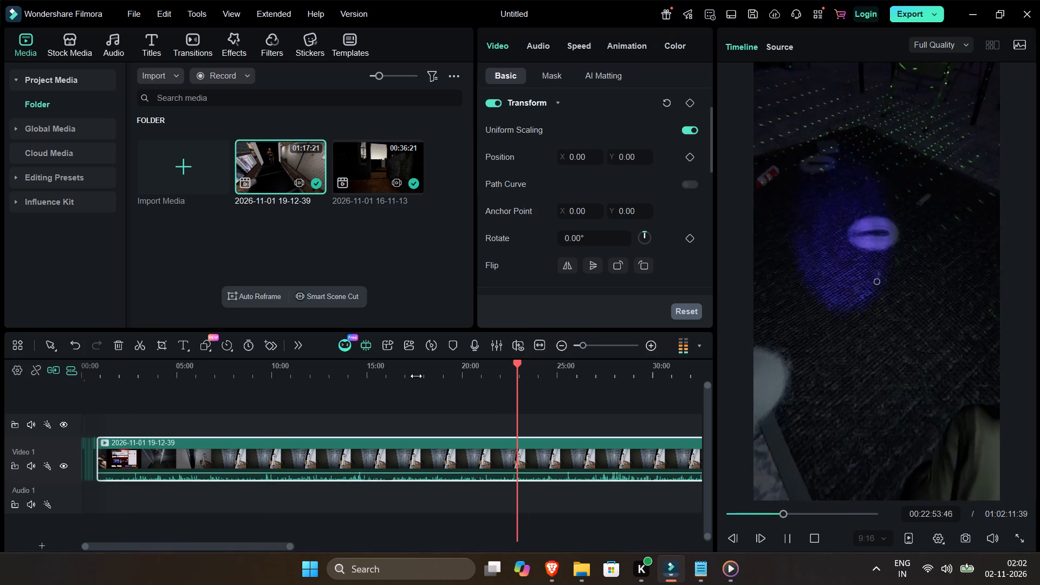
pyautogui.click(431, 372)
pyautogui.press('space')
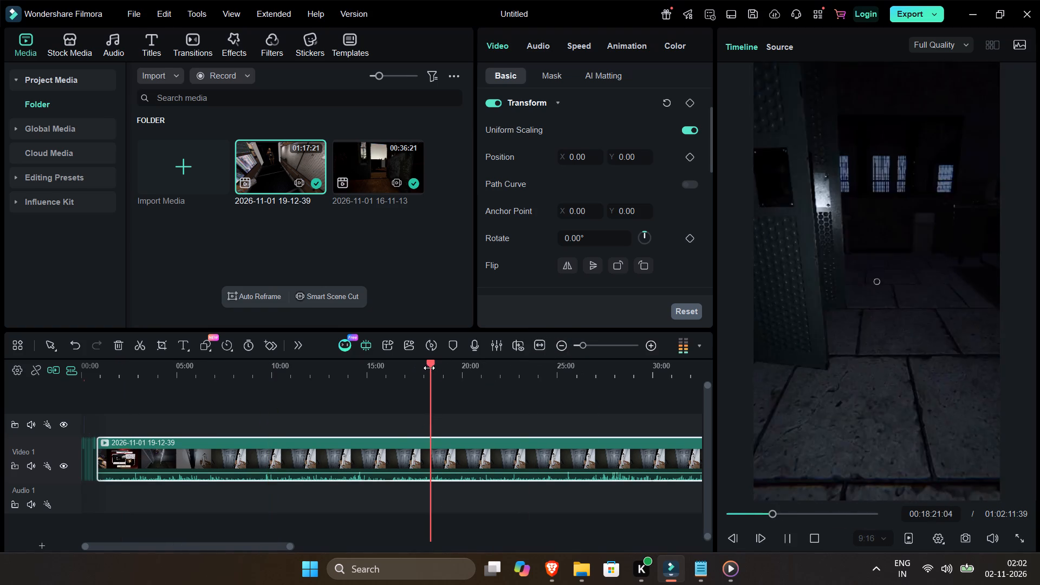
pyautogui.press('space')
pyautogui.moveTo(434, 366); pyautogui.dragTo(455, 386)
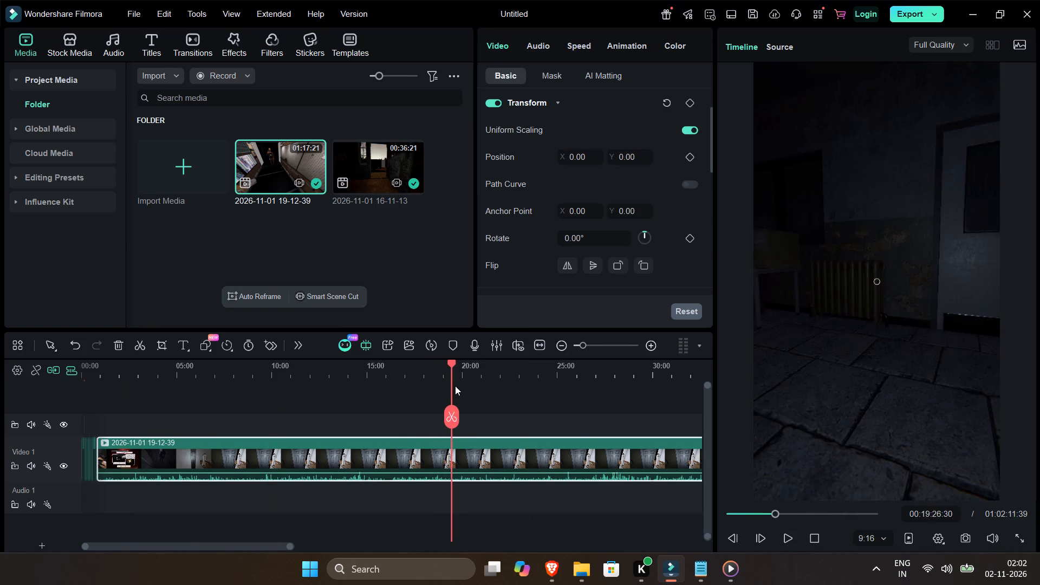
pyautogui.moveTo(455, 386); pyautogui.dragTo(470, 398)
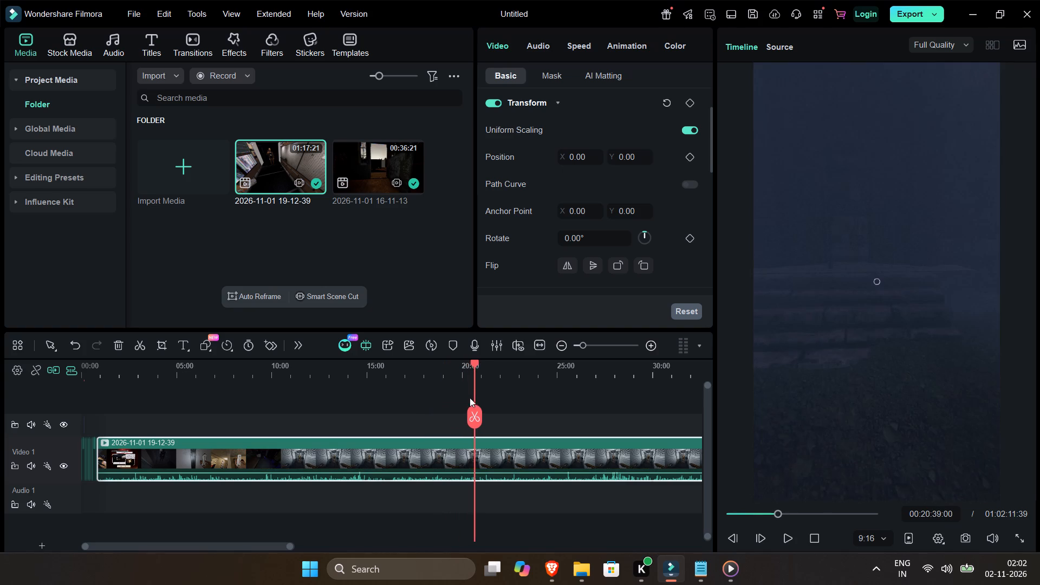
pyautogui.moveTo(470, 398); pyautogui.dragTo(466, 398)
# Examine the footage between about 00:14:30 and 00:23:01 for the next scene to keep.
pyautogui.press('space')
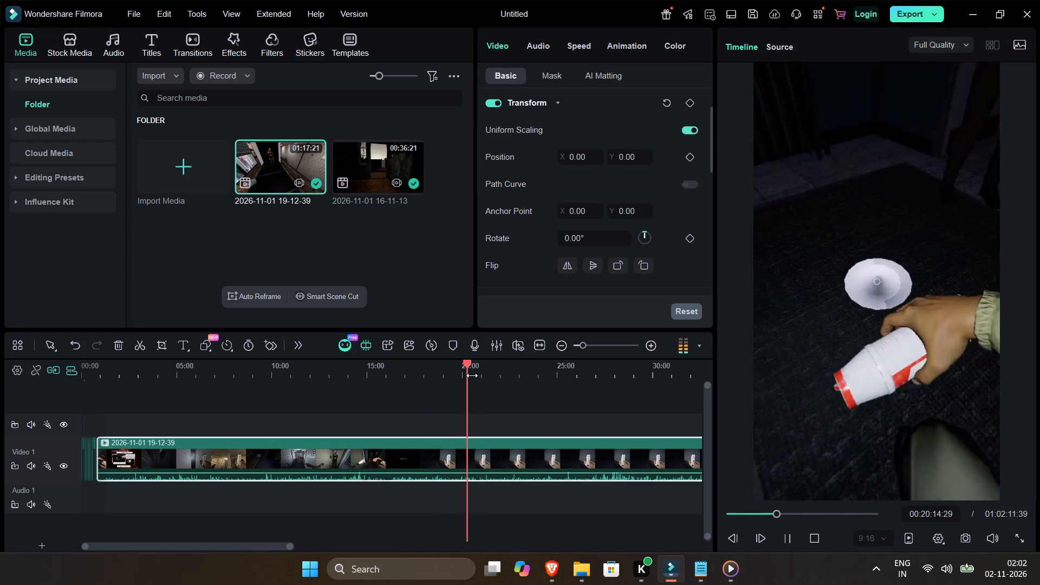
pyautogui.moveTo(470, 373); pyautogui.dragTo(476, 388)
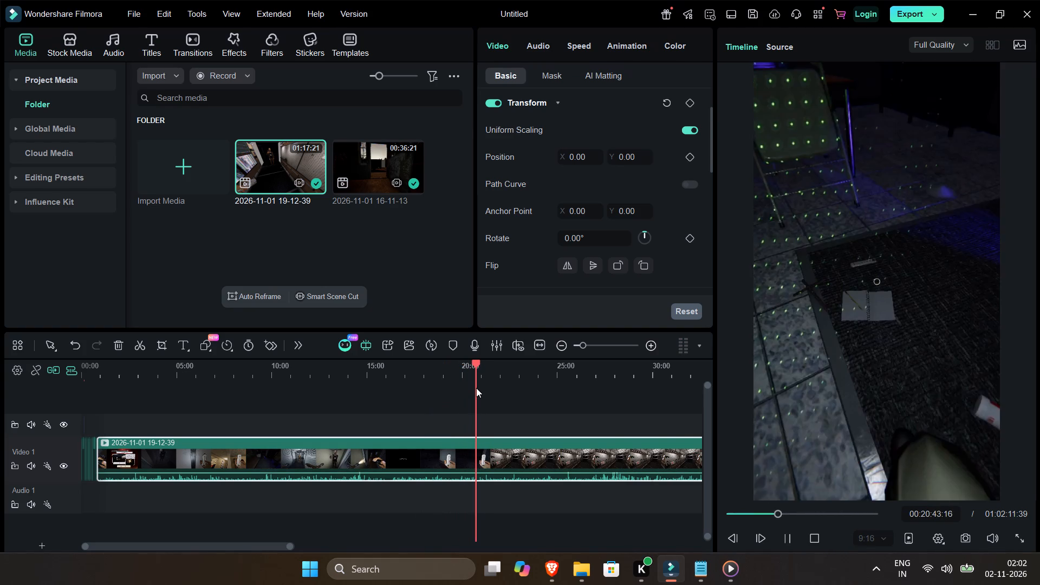
pyautogui.moveTo(476, 388); pyautogui.dragTo(484, 395)
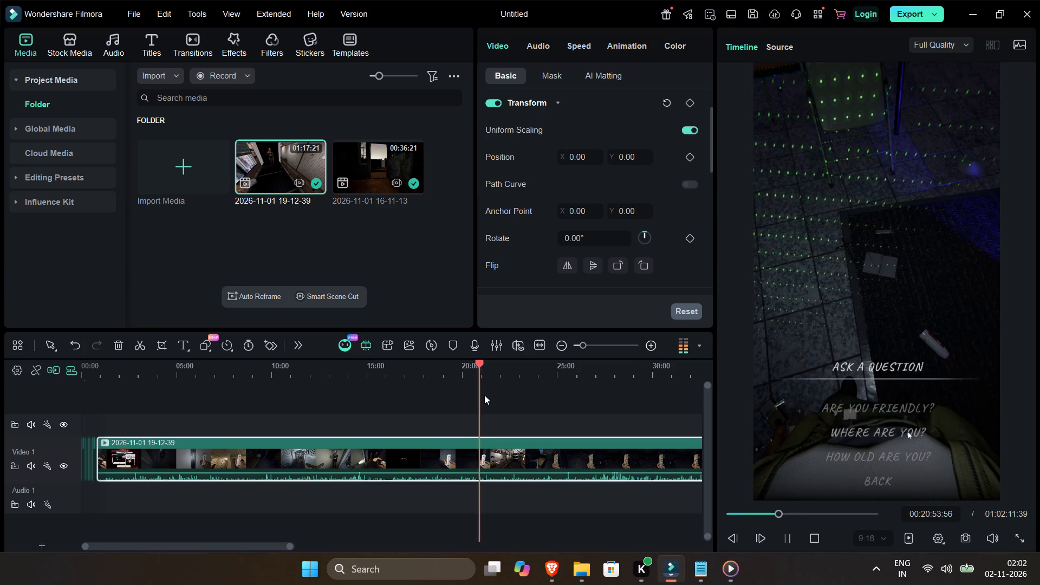
pyautogui.moveTo(484, 395); pyautogui.dragTo(492, 400)
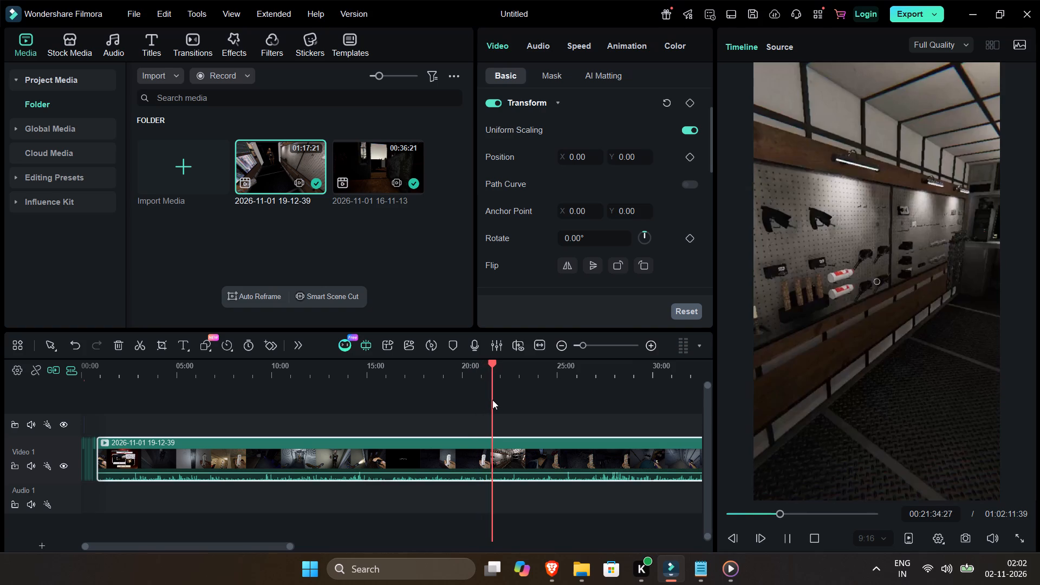
pyautogui.moveTo(492, 400); pyautogui.dragTo(521, 405)
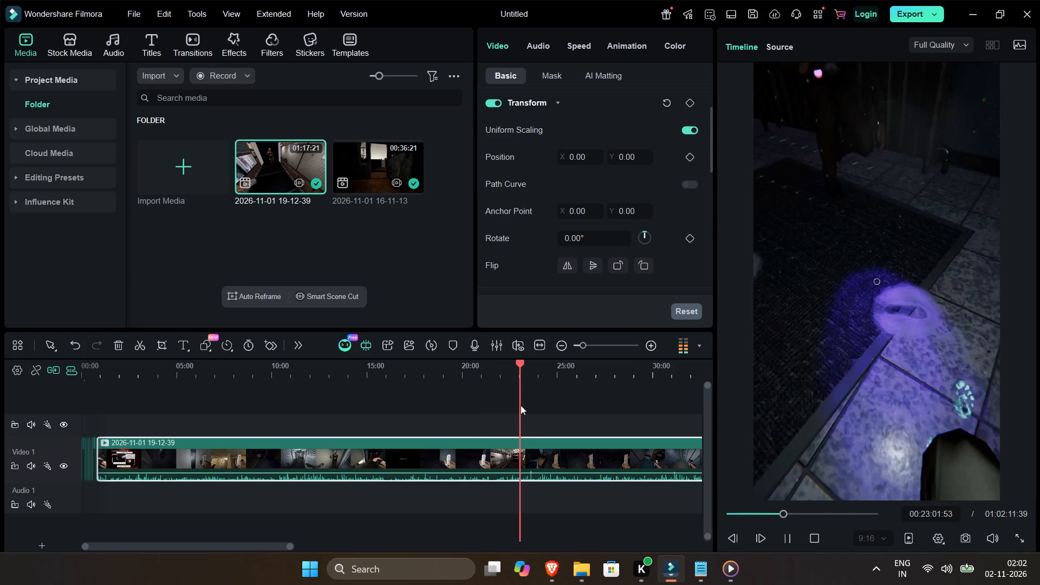
pyautogui.moveTo(521, 405); pyautogui.dragTo(437, 408)
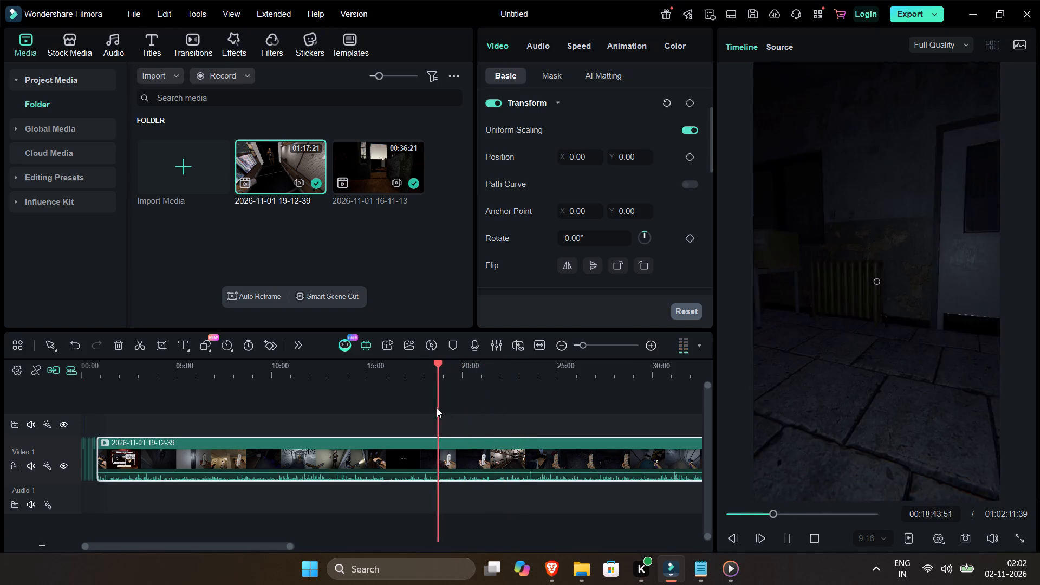
pyautogui.moveTo(437, 408); pyautogui.dragTo(397, 400)
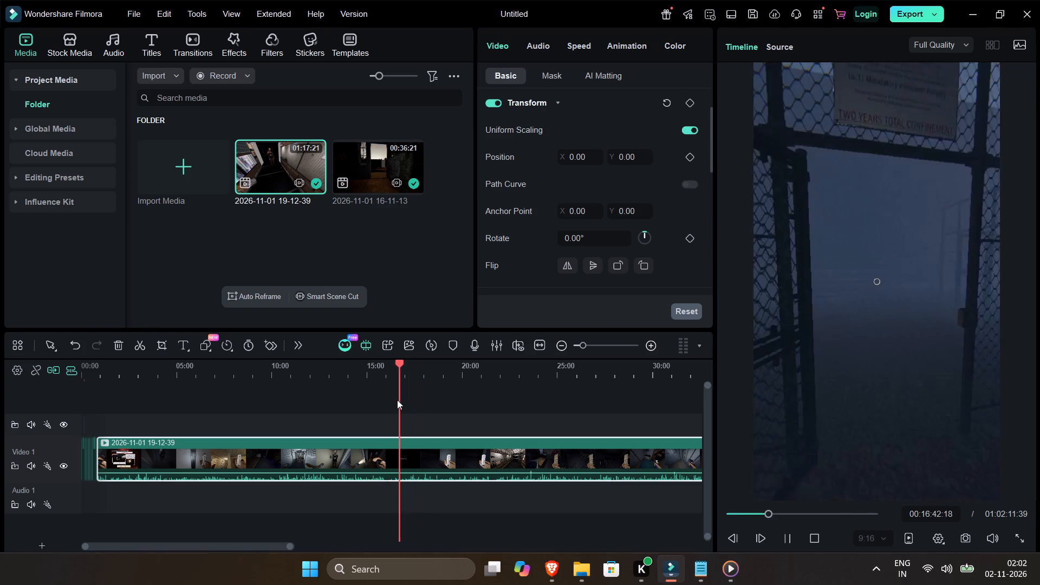
pyautogui.moveTo(397, 400); pyautogui.dragTo(369, 398)
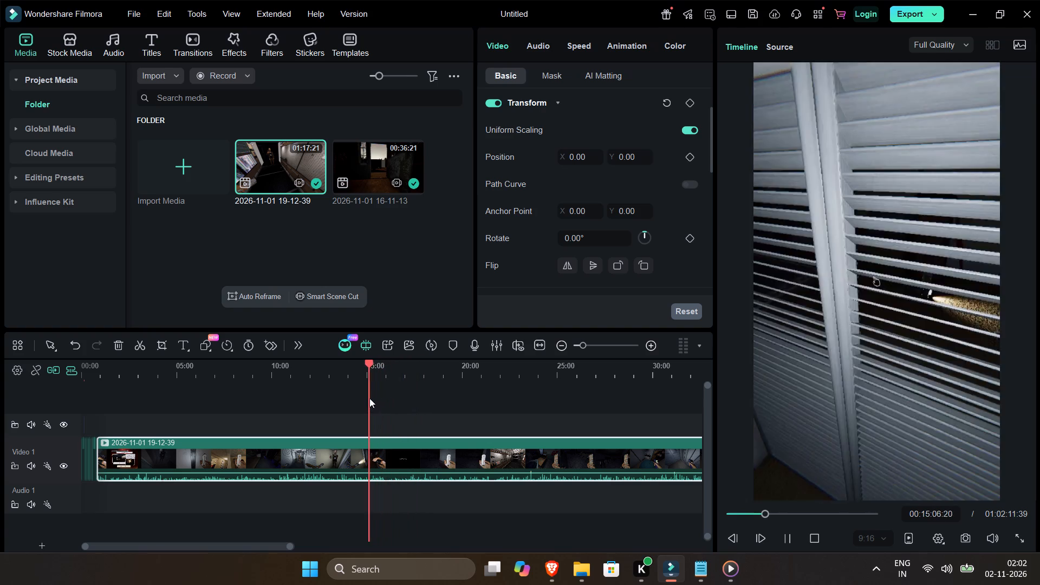
pyautogui.moveTo(369, 398); pyautogui.dragTo(358, 396)
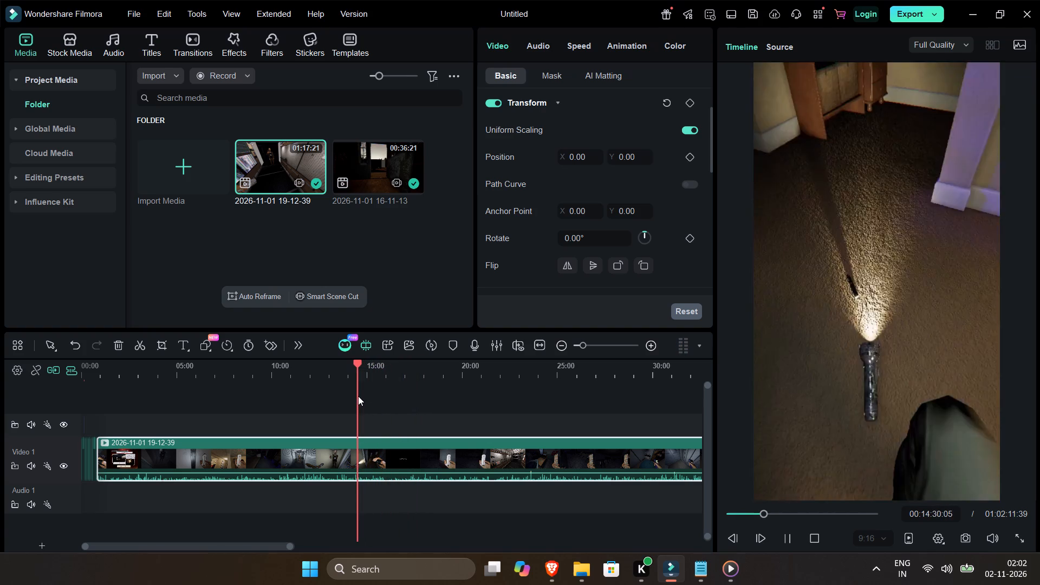
# Scan the footage from about 00:24:44 through to the end of the recording for the next scene to keep.
pyautogui.moveTo(358, 396); pyautogui.dragTo(553, 428)
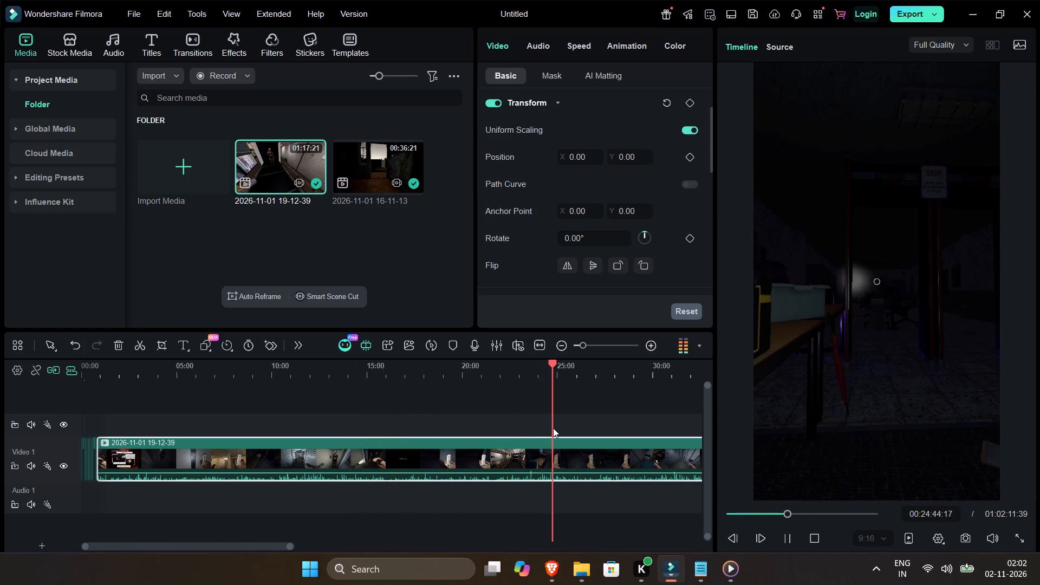
pyautogui.moveTo(553, 428); pyautogui.dragTo(598, 437)
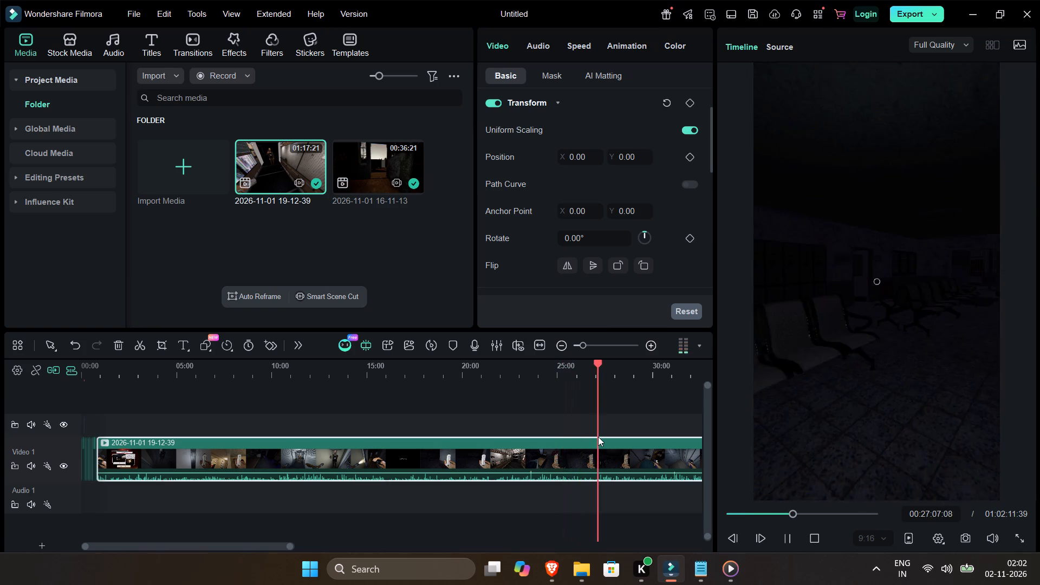
pyautogui.moveTo(598, 437); pyautogui.dragTo(599, 437)
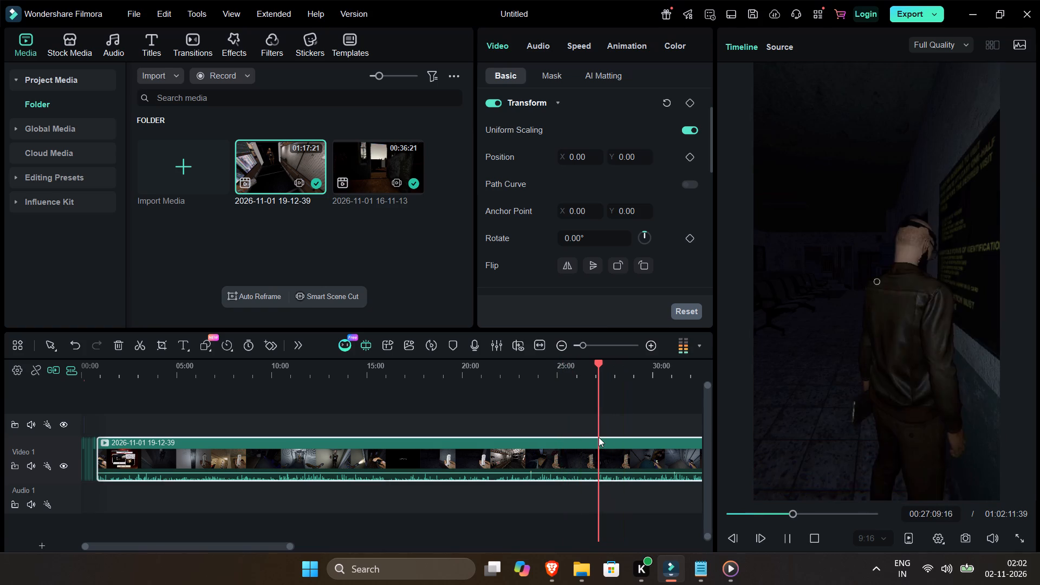
pyautogui.moveTo(599, 437); pyautogui.dragTo(604, 437)
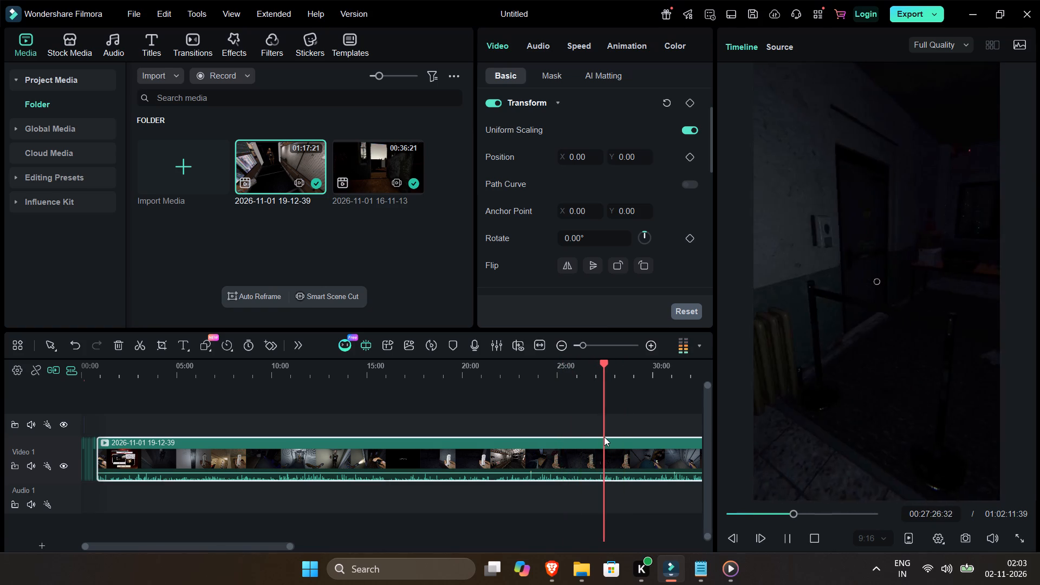
pyautogui.moveTo(604, 437); pyautogui.dragTo(673, 454)
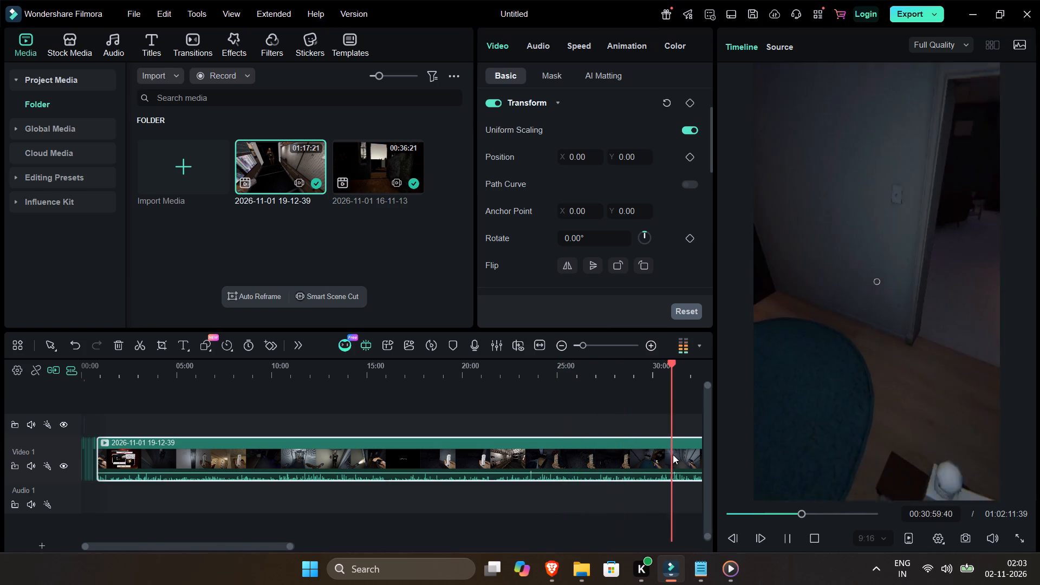
pyautogui.moveTo(673, 454); pyautogui.dragTo(669, 453)
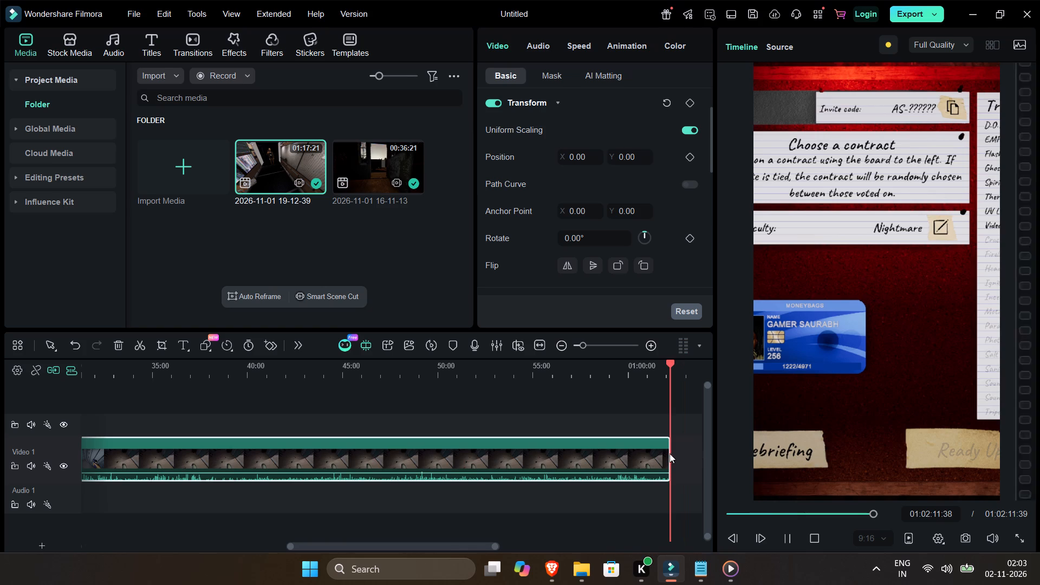
pyautogui.moveTo(669, 453); pyautogui.dragTo(577, 457)
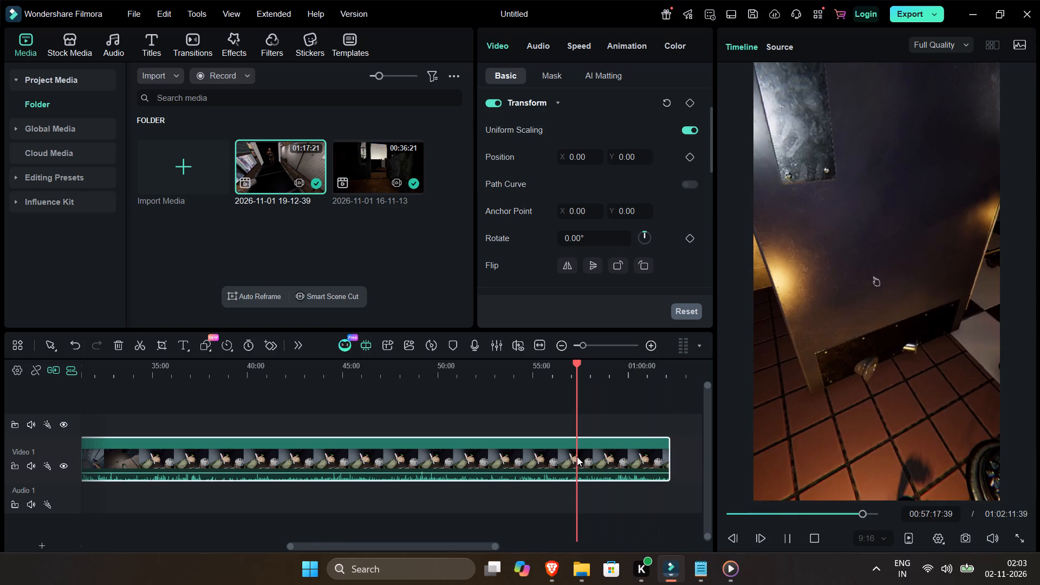
pyautogui.moveTo(577, 457); pyautogui.dragTo(575, 457)
# Check the scene timestamps noted in Notepad and examine the footage between about 00:42:39 and 00:45:30 for the next scene to keep.
pyautogui.click(703, 561)
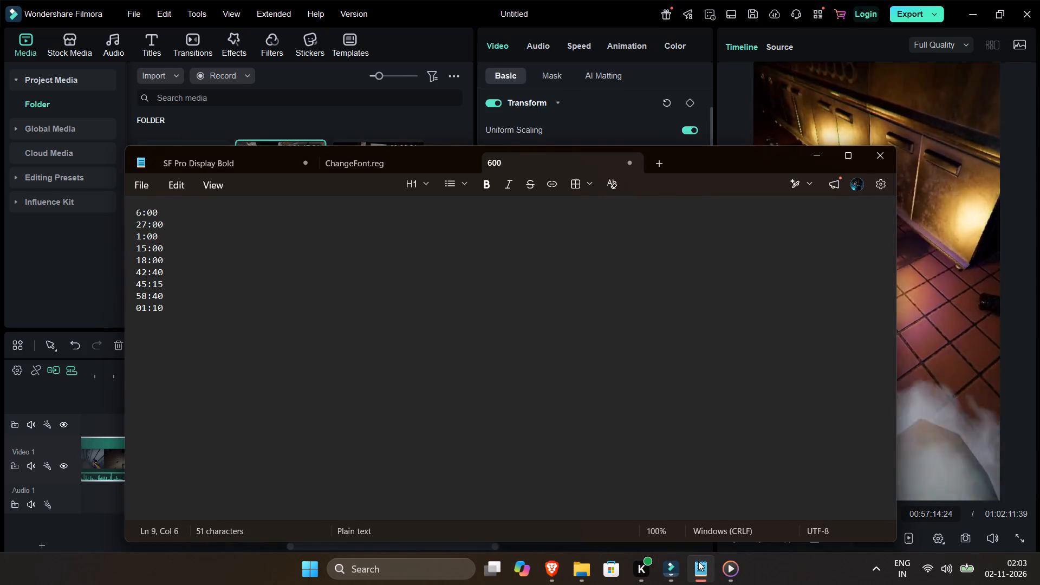
pyautogui.click(698, 561)
pyautogui.press('space')
pyautogui.moveTo(574, 367); pyautogui.dragTo(333, 405)
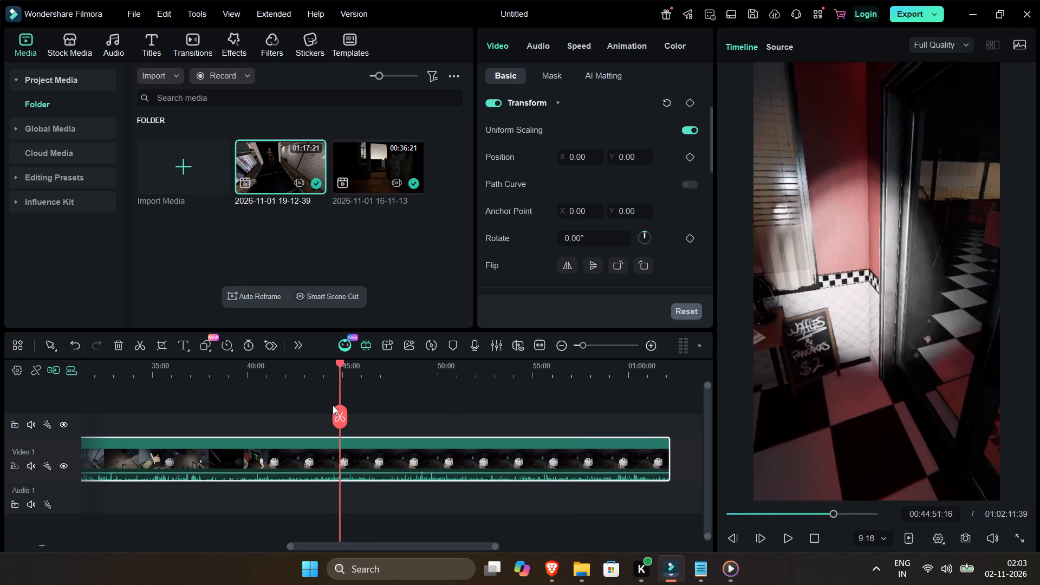
pyautogui.moveTo(333, 405); pyautogui.dragTo(310, 405)
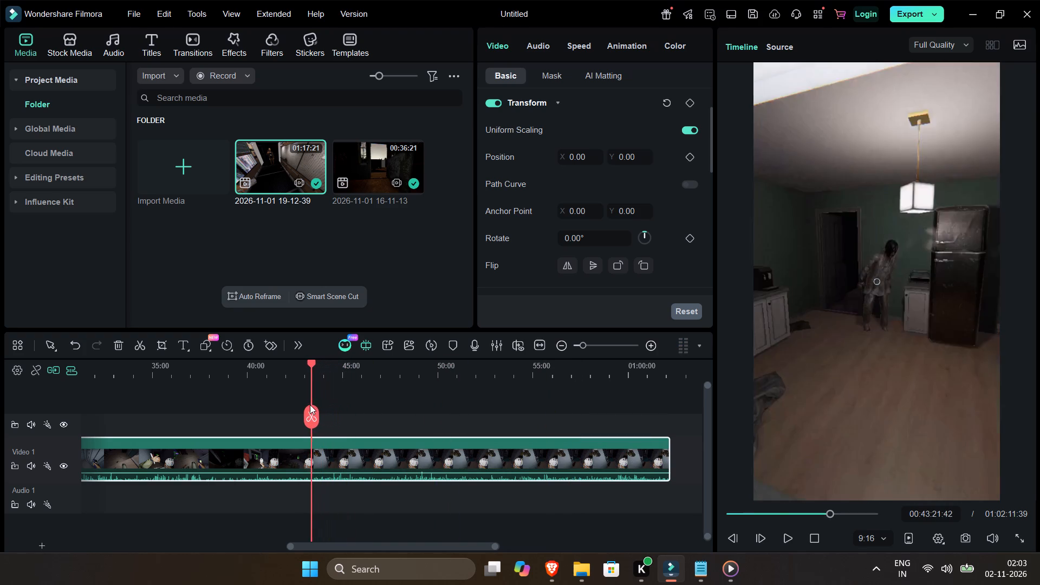
pyautogui.moveTo(310, 405); pyautogui.dragTo(298, 406)
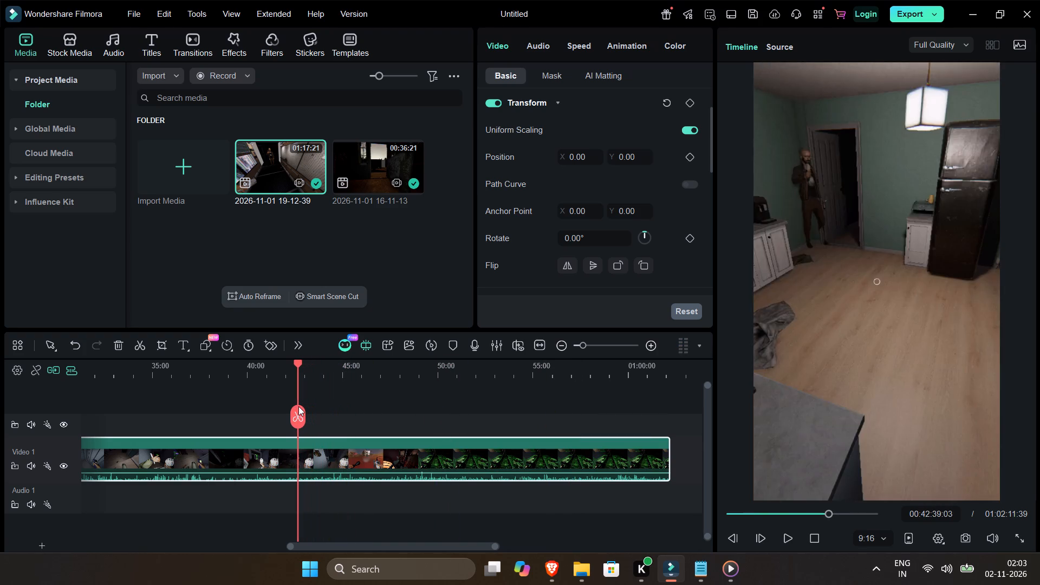
pyautogui.moveTo(298, 406); pyautogui.dragTo(292, 409)
pyautogui.press('space')
pyautogui.click(353, 362)
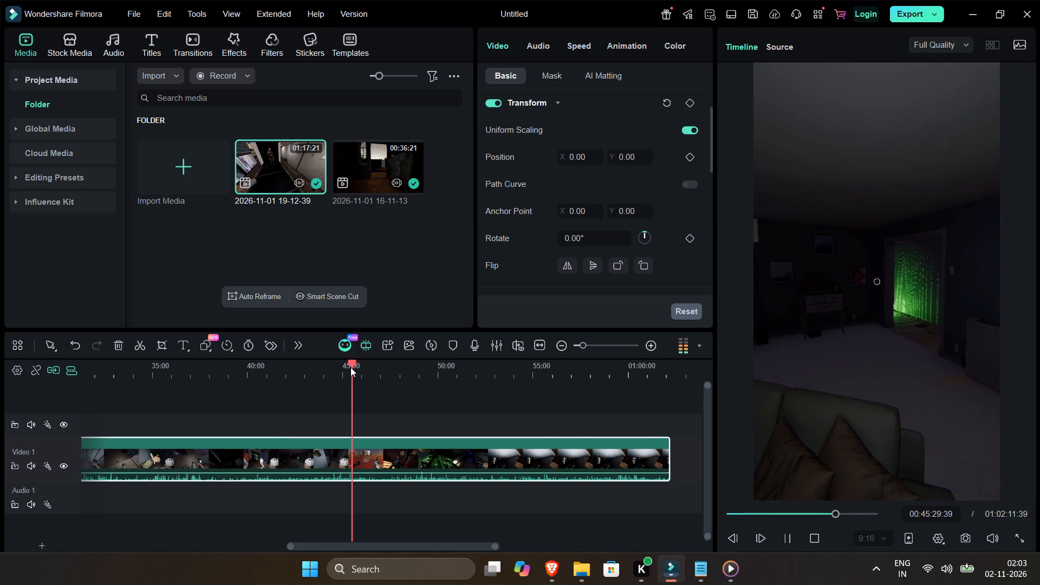
pyautogui.press('space')
pyautogui.click(323, 372)
pyautogui.press('space')
pyautogui.click(339, 372)
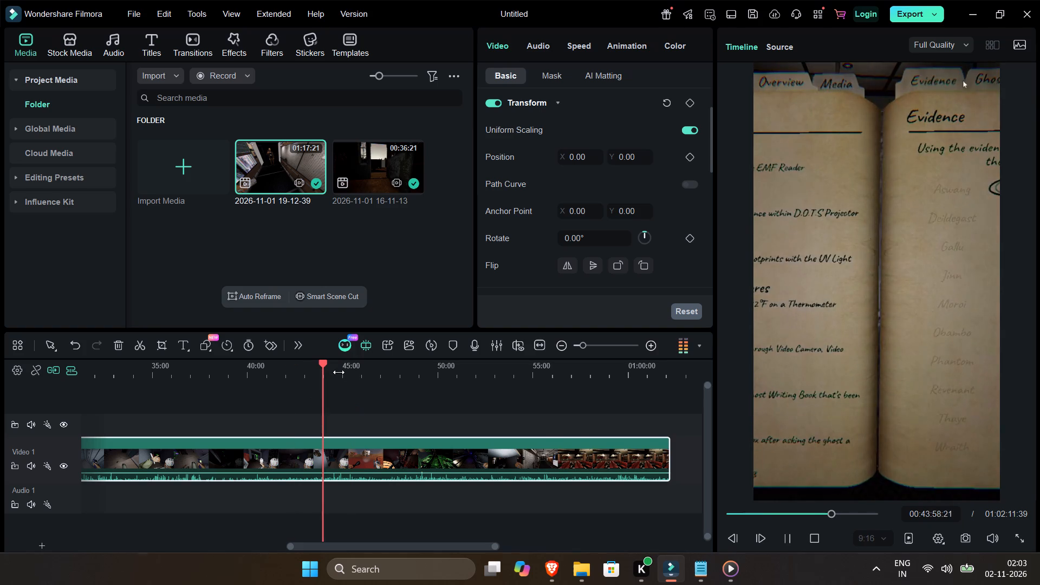
pyautogui.press('space')
# Scan the footage from about 00:45:12 through to about 01:01:27 for the next scene to keep.
pyautogui.moveTo(342, 366); pyautogui.dragTo(348, 374)
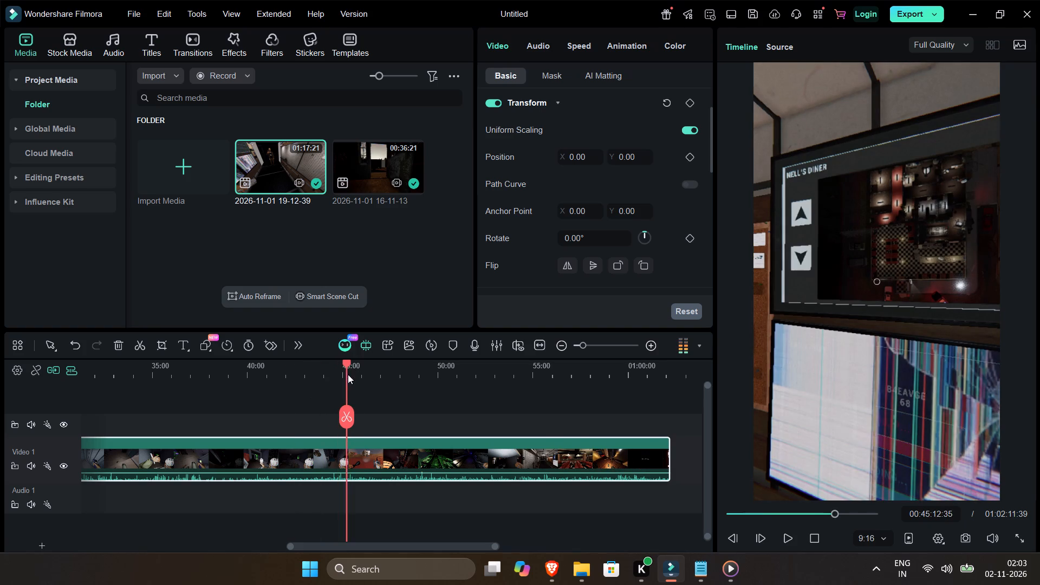
pyautogui.moveTo(348, 374); pyautogui.dragTo(386, 395)
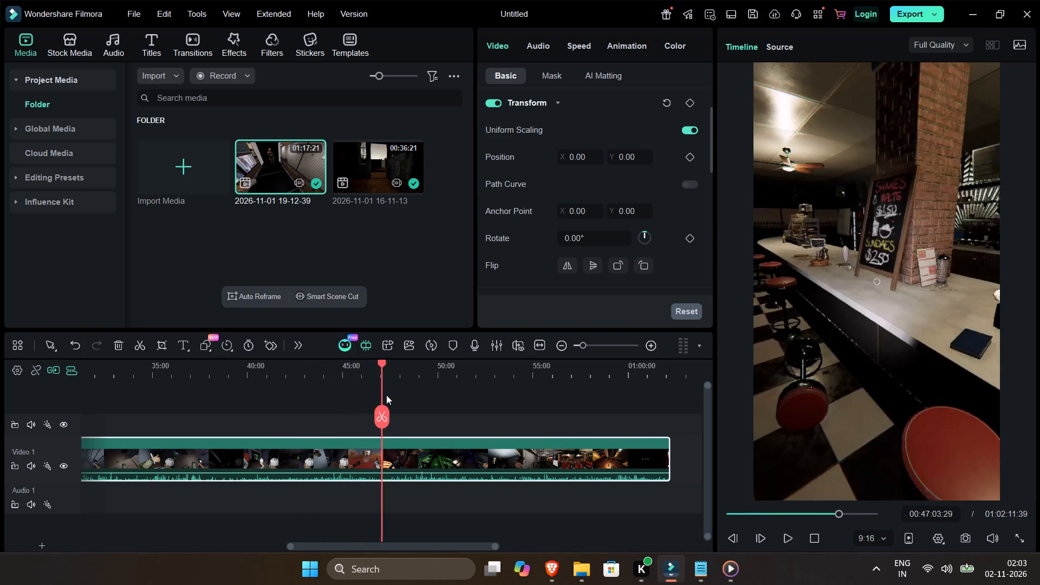
pyautogui.moveTo(386, 395); pyautogui.dragTo(433, 411)
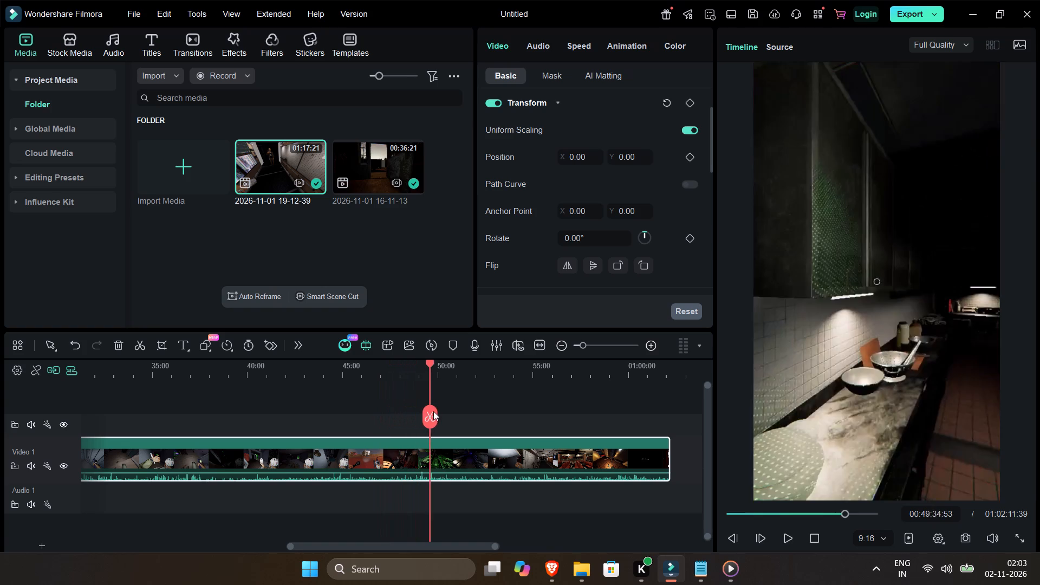
pyautogui.moveTo(433, 411); pyautogui.dragTo(476, 421)
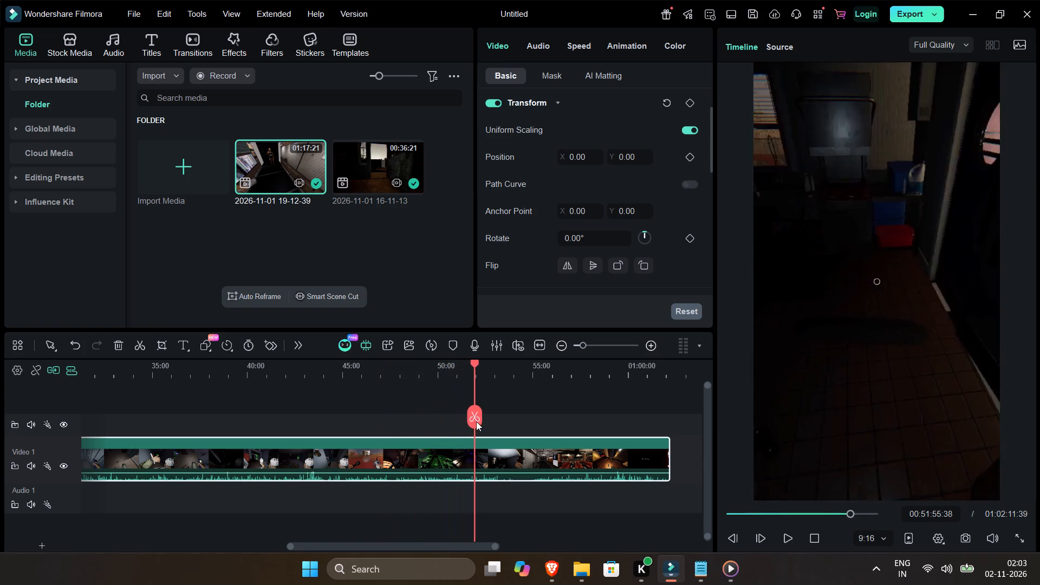
pyautogui.moveTo(476, 421); pyautogui.dragTo(514, 431)
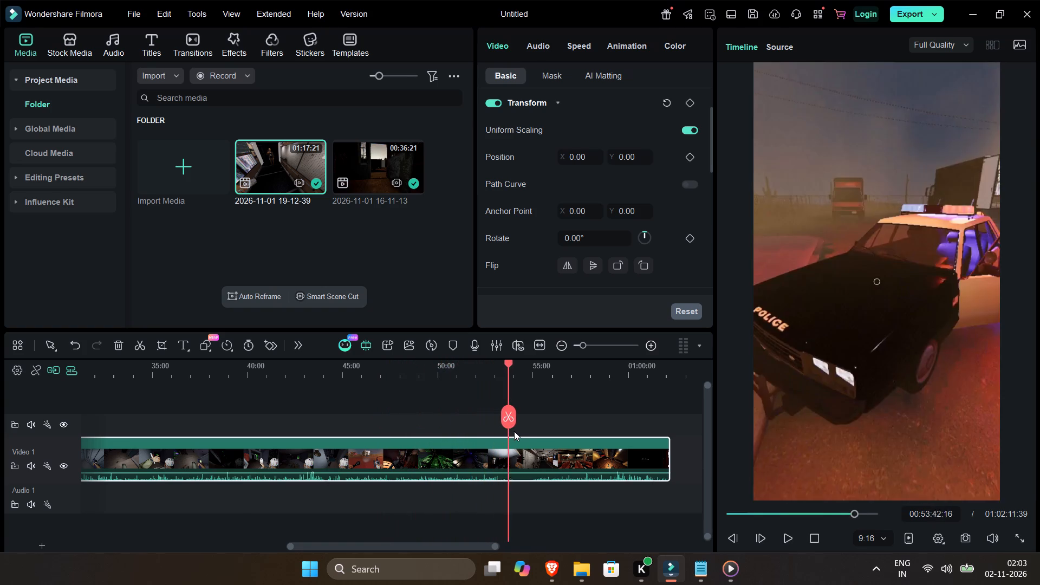
pyautogui.moveTo(514, 431); pyautogui.dragTo(558, 440)
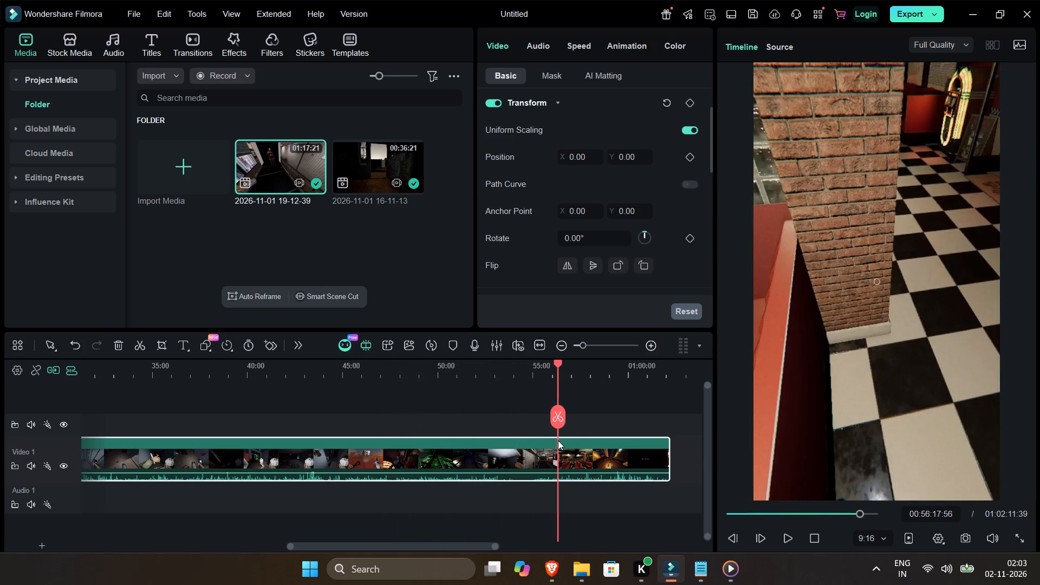
pyautogui.moveTo(558, 440); pyautogui.dragTo(639, 459)
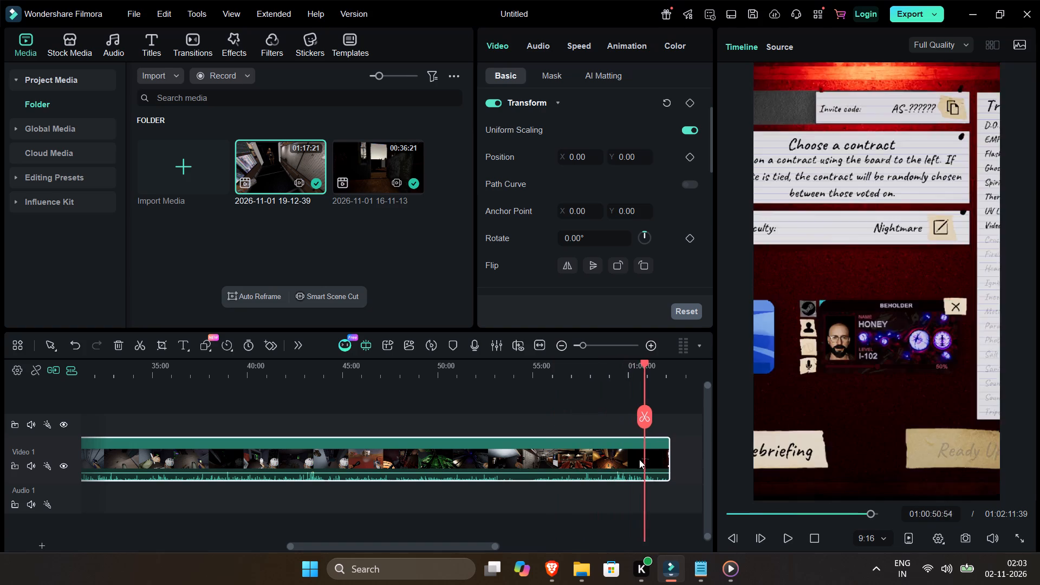
pyautogui.moveTo(639, 459); pyautogui.dragTo(648, 459)
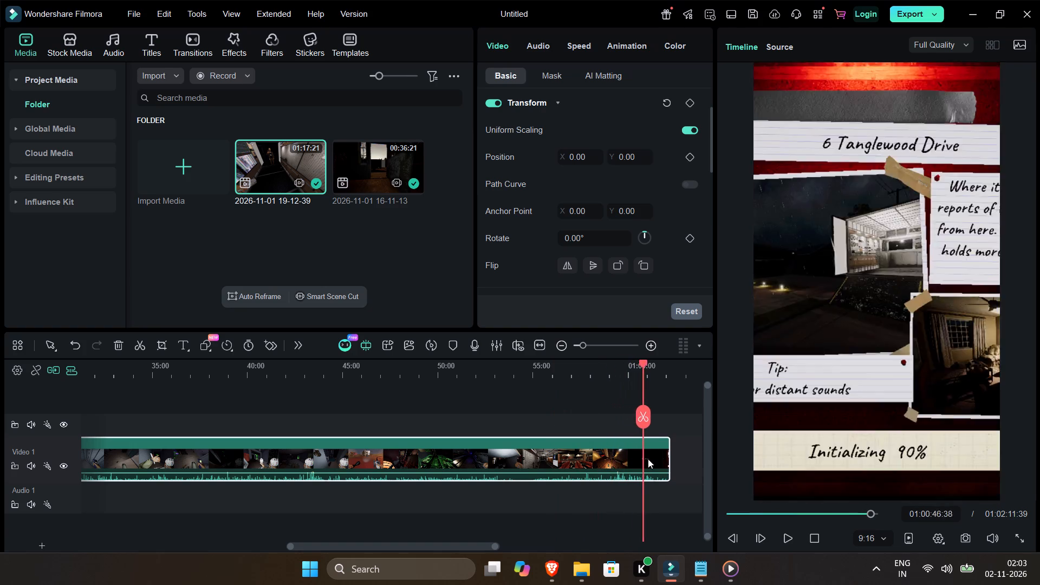
pyautogui.moveTo(648, 459); pyautogui.dragTo(642, 459)
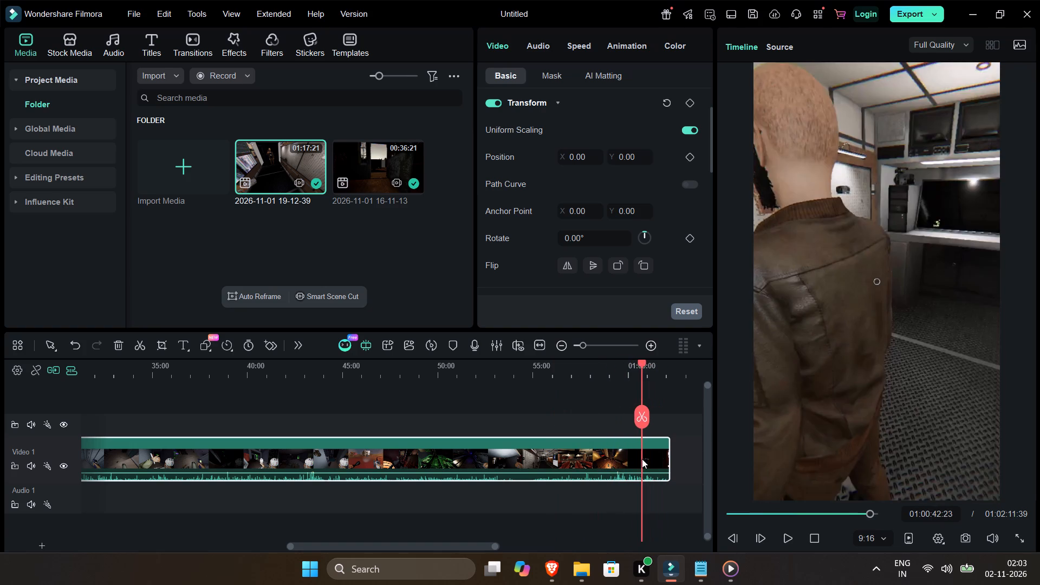
pyautogui.moveTo(642, 459); pyautogui.dragTo(621, 456)
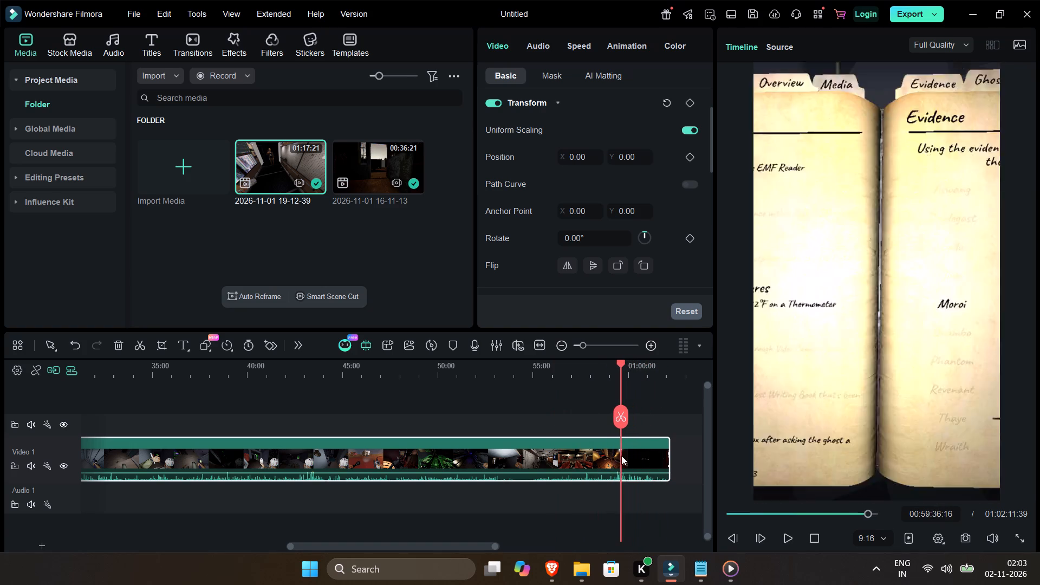
pyautogui.moveTo(621, 456); pyautogui.dragTo(632, 456)
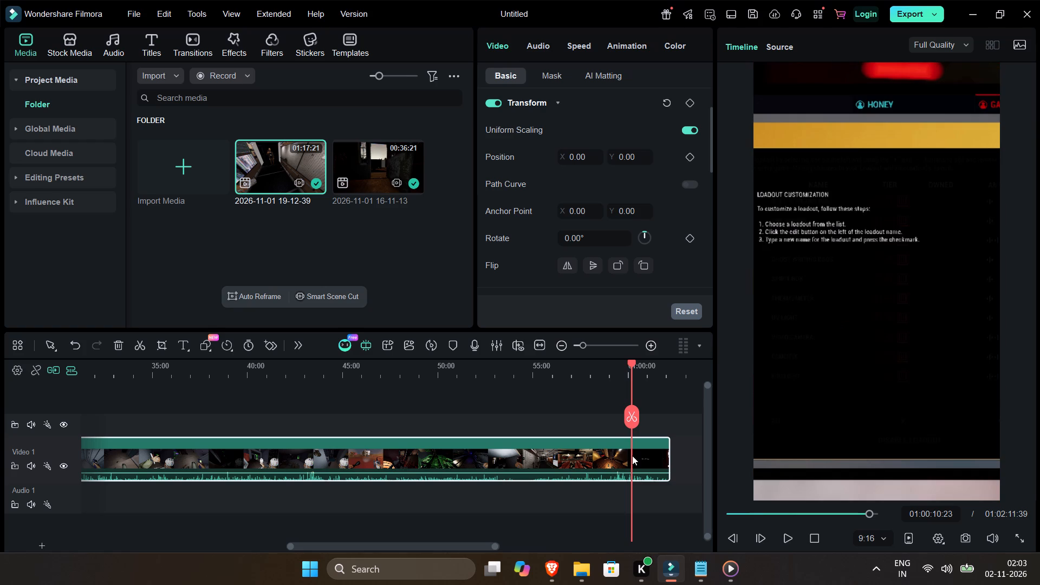
pyautogui.moveTo(632, 456); pyautogui.dragTo(640, 458)
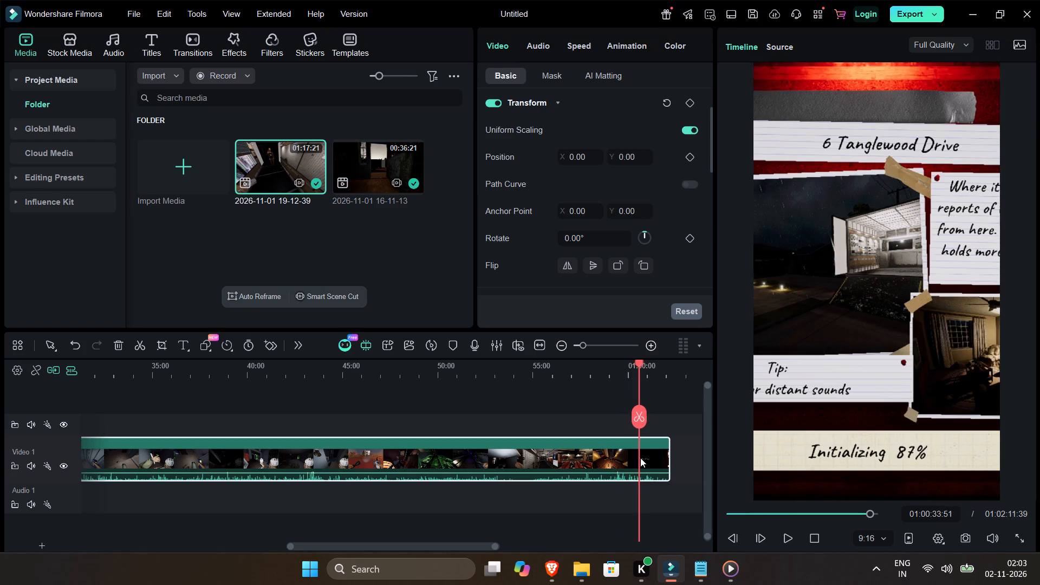
pyautogui.moveTo(640, 458); pyautogui.dragTo(652, 463)
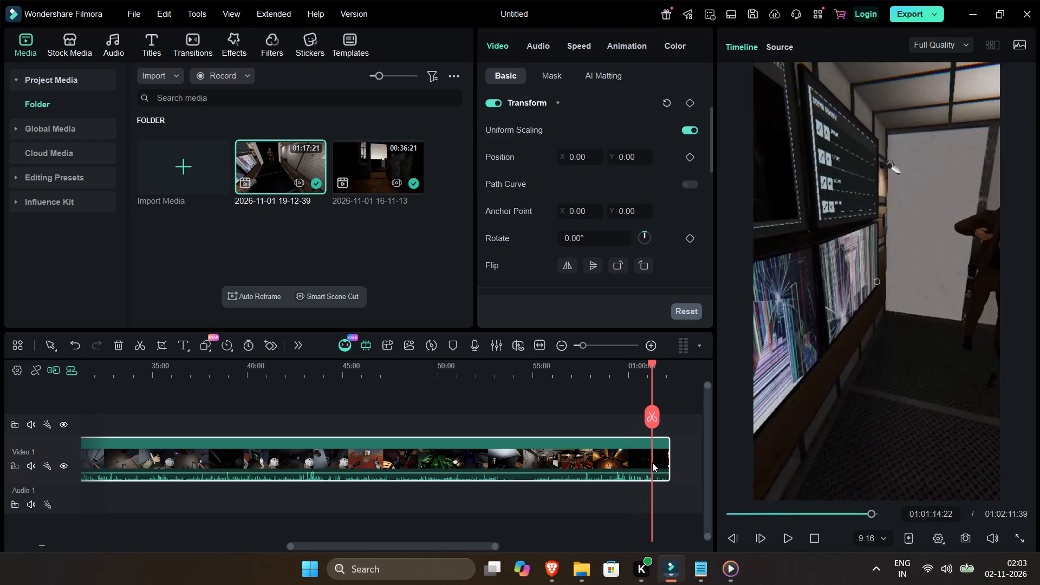
pyautogui.moveTo(652, 463); pyautogui.dragTo(656, 462)
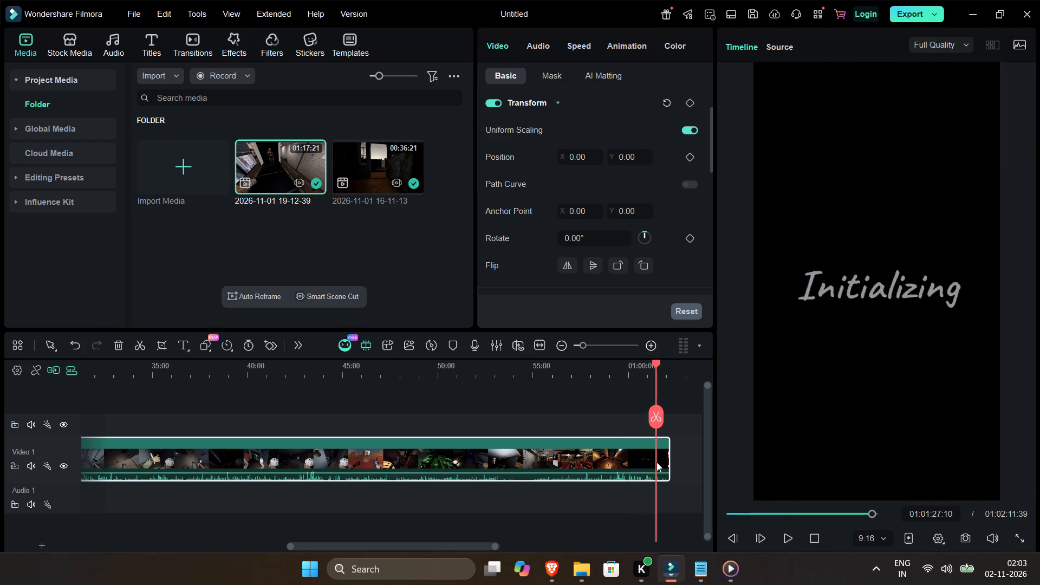
pyautogui.moveTo(656, 462); pyautogui.dragTo(640, 459)
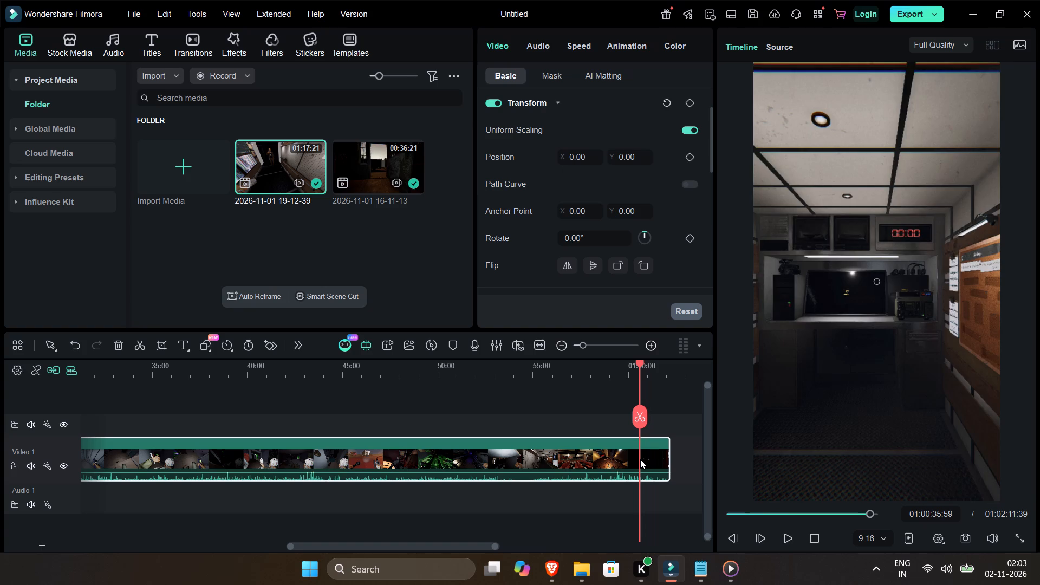
pyautogui.moveTo(640, 459); pyautogui.dragTo(637, 460)
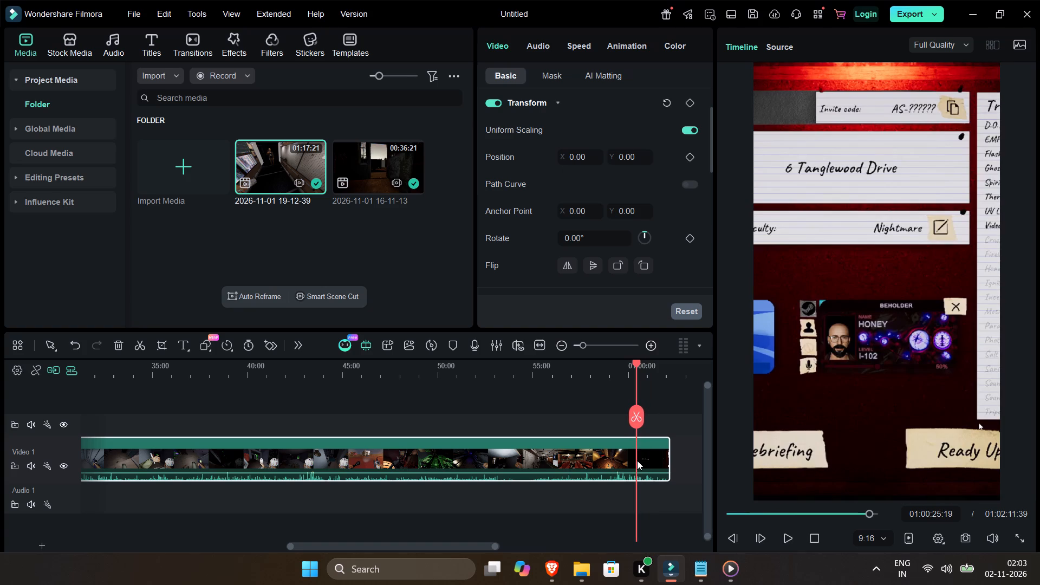
pyautogui.moveTo(637, 460); pyautogui.dragTo(656, 465)
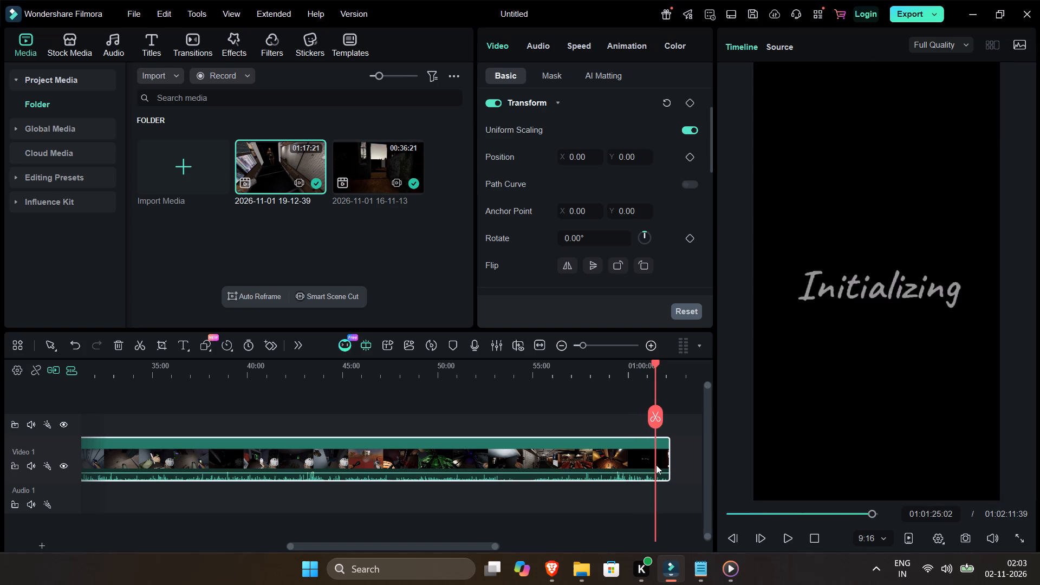
pyautogui.moveTo(656, 465); pyautogui.dragTo(188, 481)
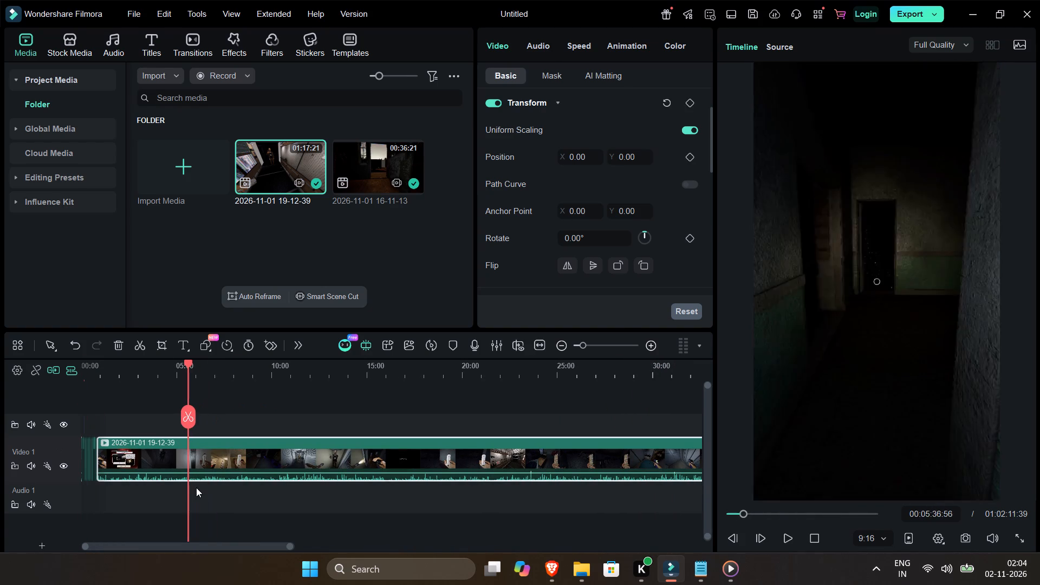
pyautogui.press('Delete')
pyautogui.moveTo(265, 179); pyautogui.dragTo(198, 441)
pyautogui.click(566, 309)
pyautogui.click(572, 293)
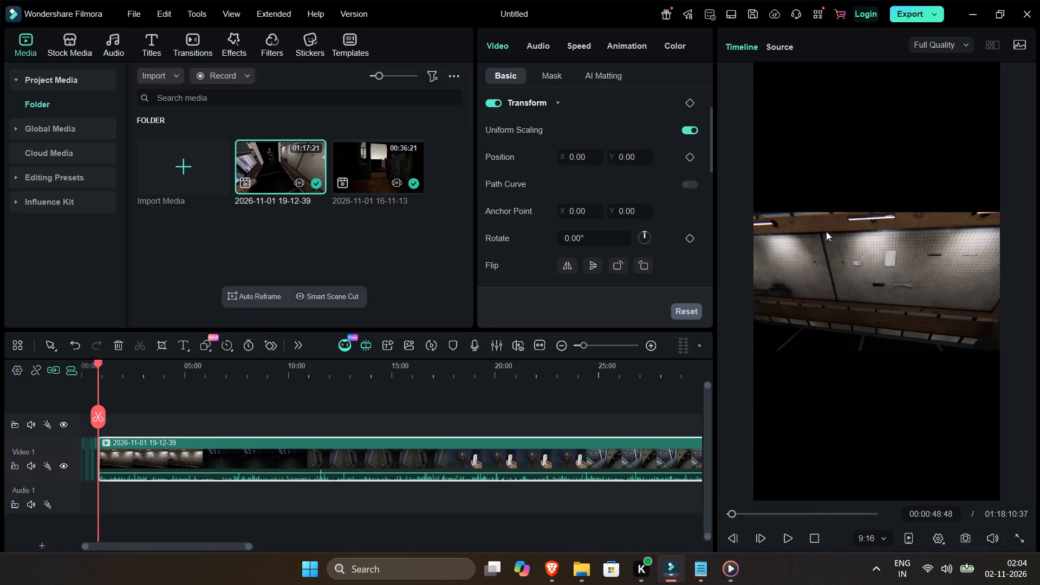
# Scale the newly placed recording up evenly about its centre until it fills the full height of the 9:16 frame.
pyautogui.click(778, 236)
pyautogui.click(753, 217)
pyautogui.moveTo(753, 213); pyautogui.dragTo(697, 67)
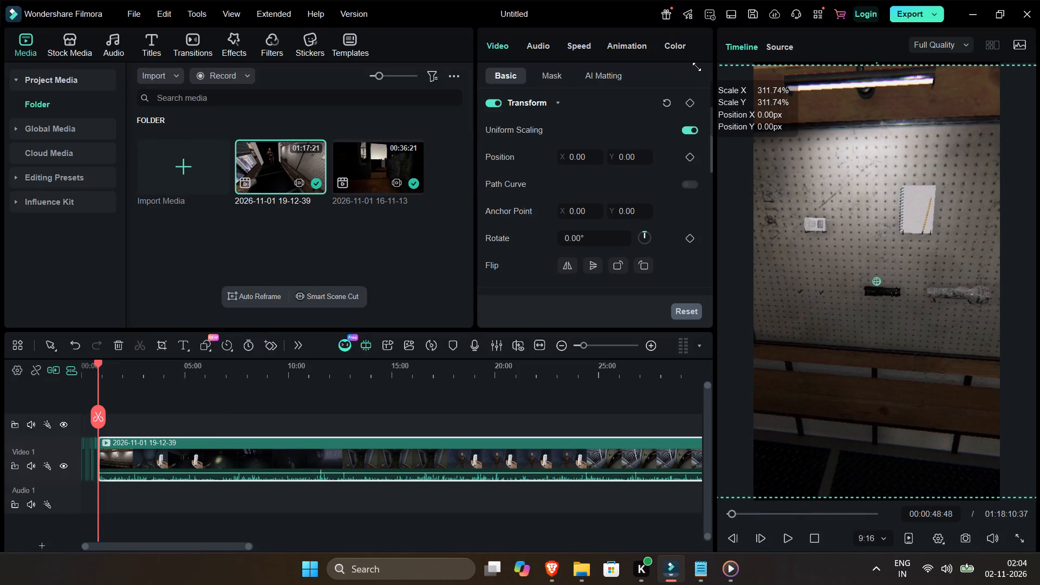
pyautogui.moveTo(697, 67); pyautogui.dragTo(697, 63)
# Check the scene timestamps noted in Notepad and scan the recording between about 00:18:40 and 00:20:07 for the next scene to keep.
pyautogui.click(707, 584)
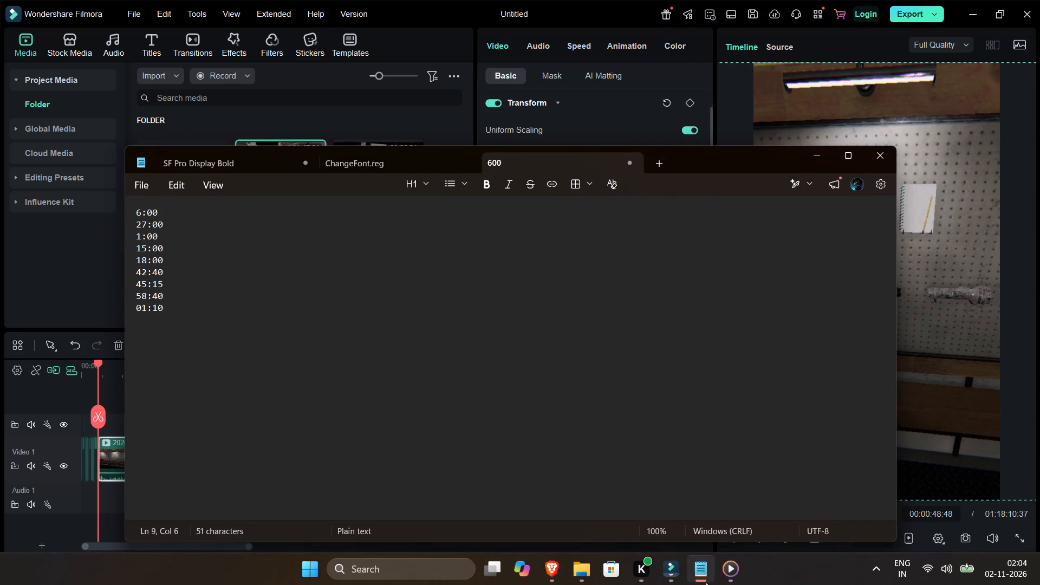
pyautogui.click(706, 582)
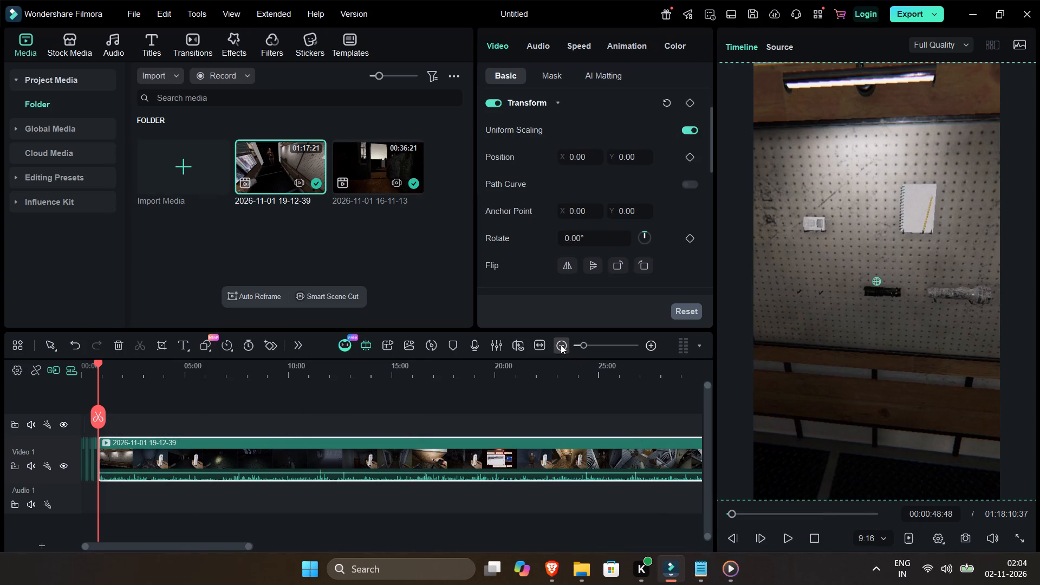
pyautogui.click(557, 346)
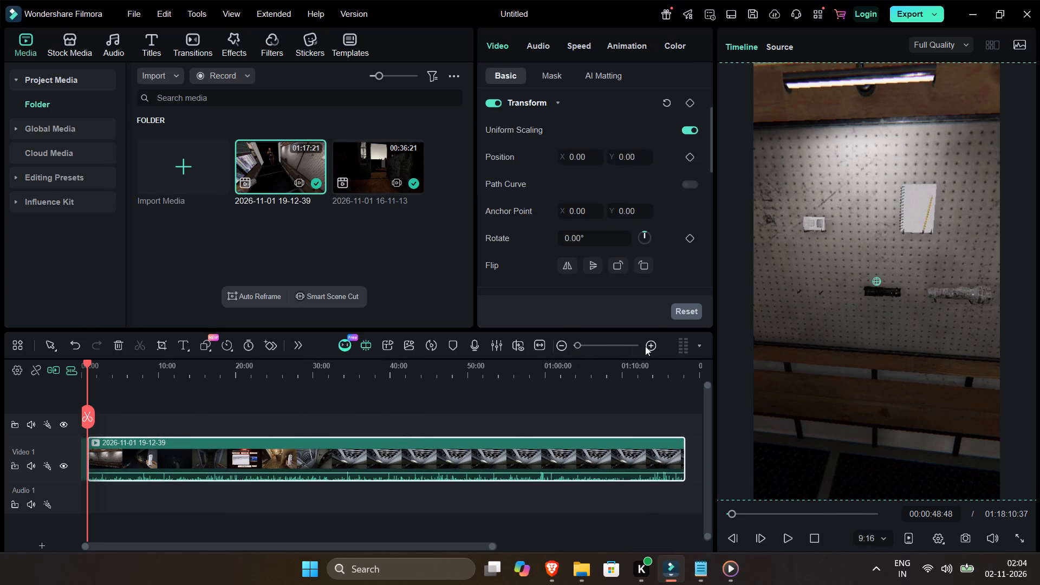
pyautogui.click(647, 346)
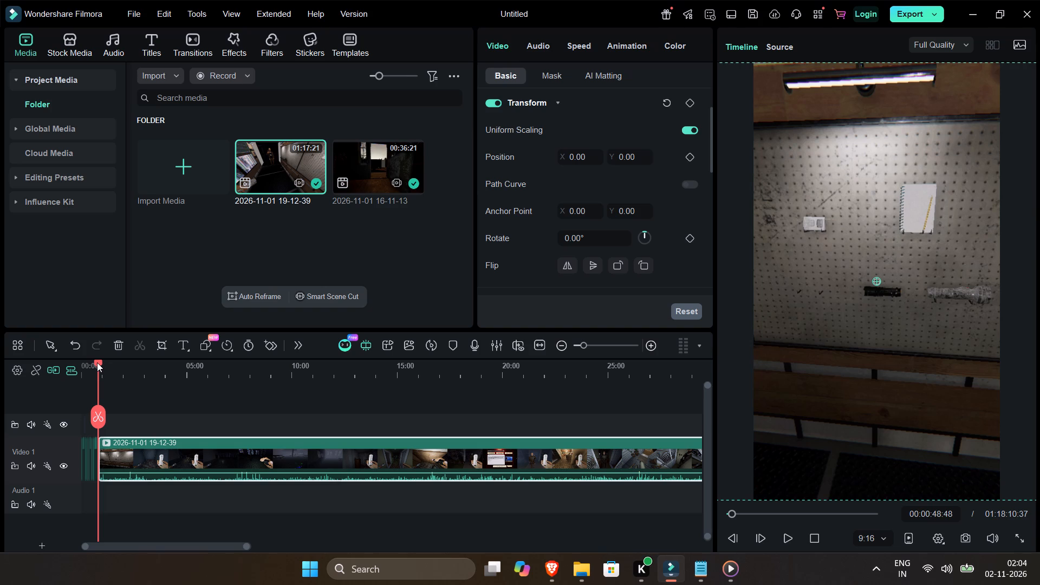
pyautogui.moveTo(99, 366); pyautogui.dragTo(78, 381)
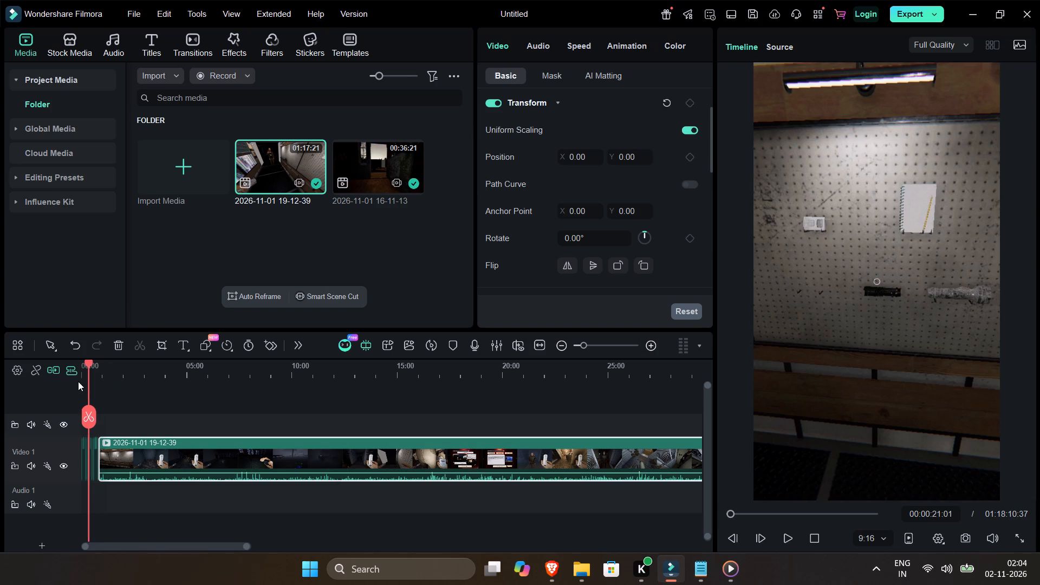
pyautogui.moveTo(78, 381); pyautogui.dragTo(425, 435)
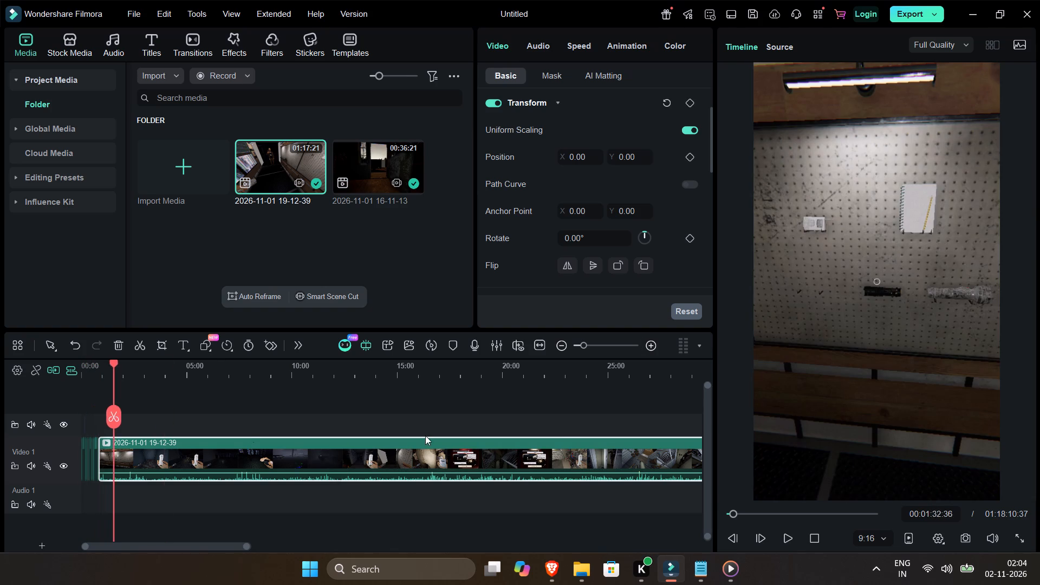
pyautogui.moveTo(425, 435); pyautogui.dragTo(493, 406)
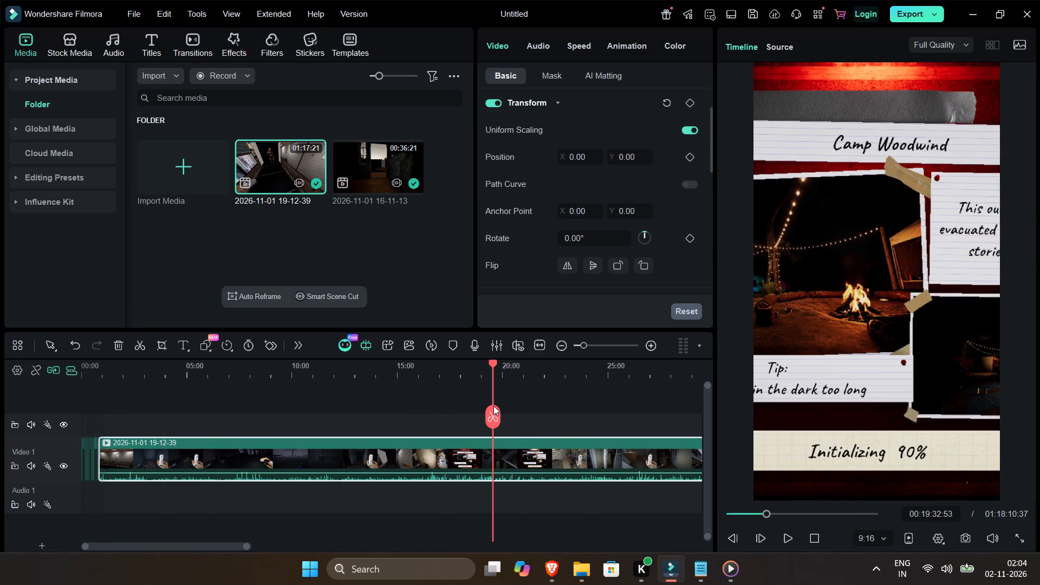
pyautogui.moveTo(493, 406); pyautogui.dragTo(491, 406)
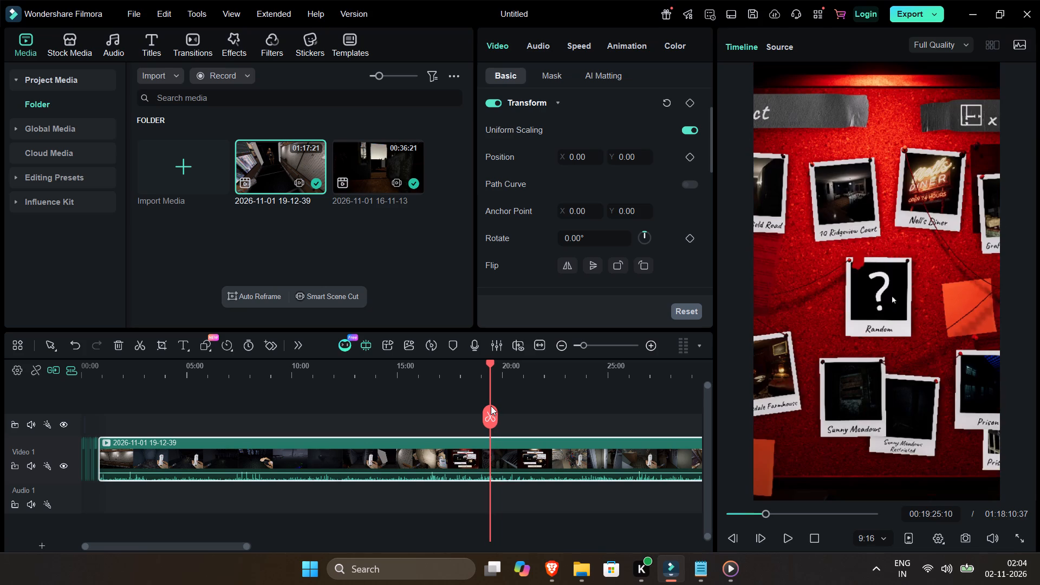
pyautogui.moveTo(491, 406); pyautogui.dragTo(495, 408)
pyautogui.press('space')
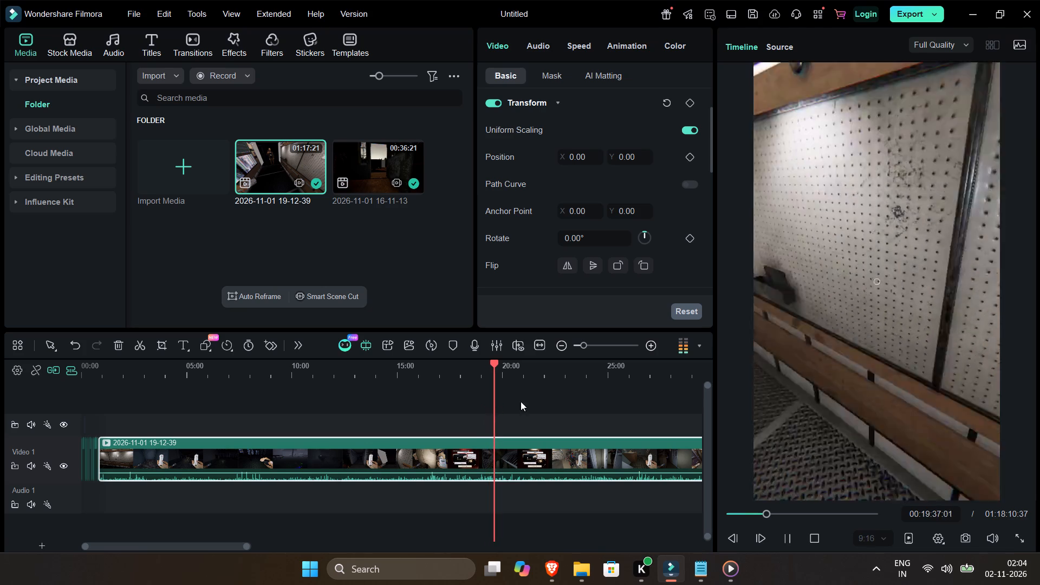
pyautogui.press('space')
pyautogui.moveTo(498, 366); pyautogui.dragTo(505, 379)
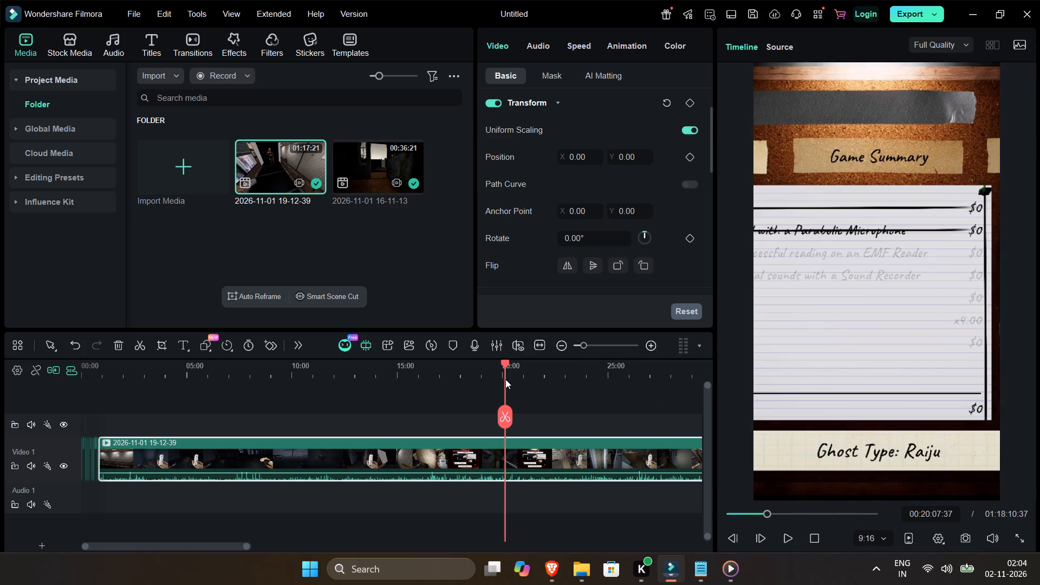
pyautogui.moveTo(505, 379); pyautogui.dragTo(489, 384)
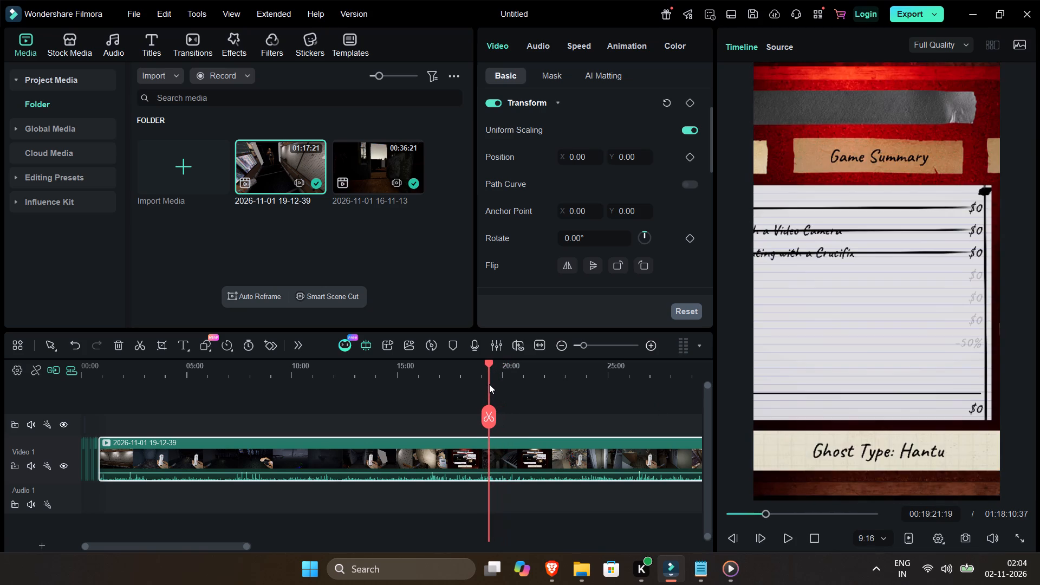
pyautogui.moveTo(489, 384); pyautogui.dragTo(482, 388)
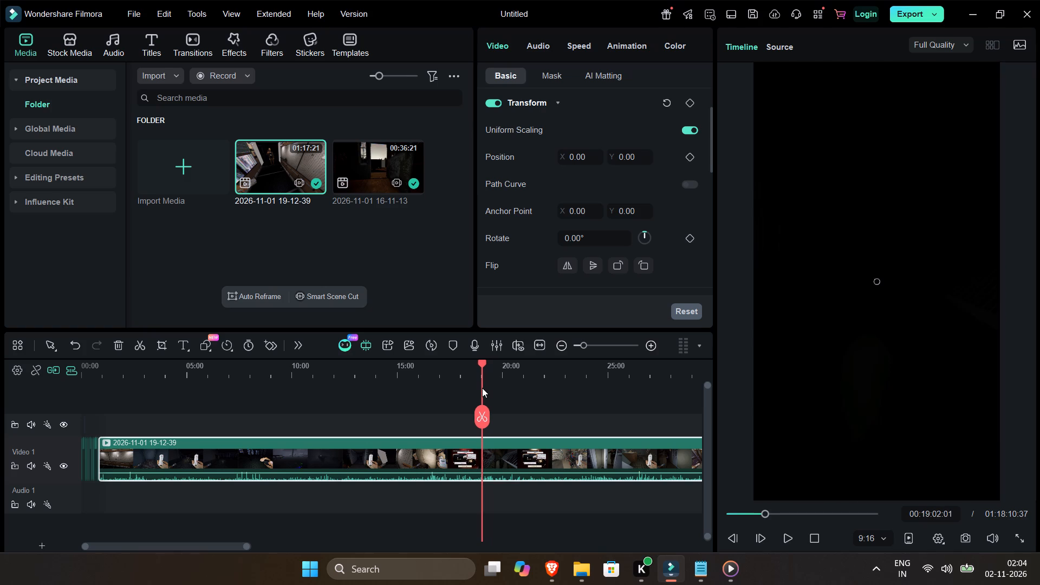
pyautogui.moveTo(482, 388); pyautogui.dragTo(475, 392)
# Split the recording on Video 1 at about 00:18:54 and delete the section between the kept scenes and that point.
pyautogui.press('space')
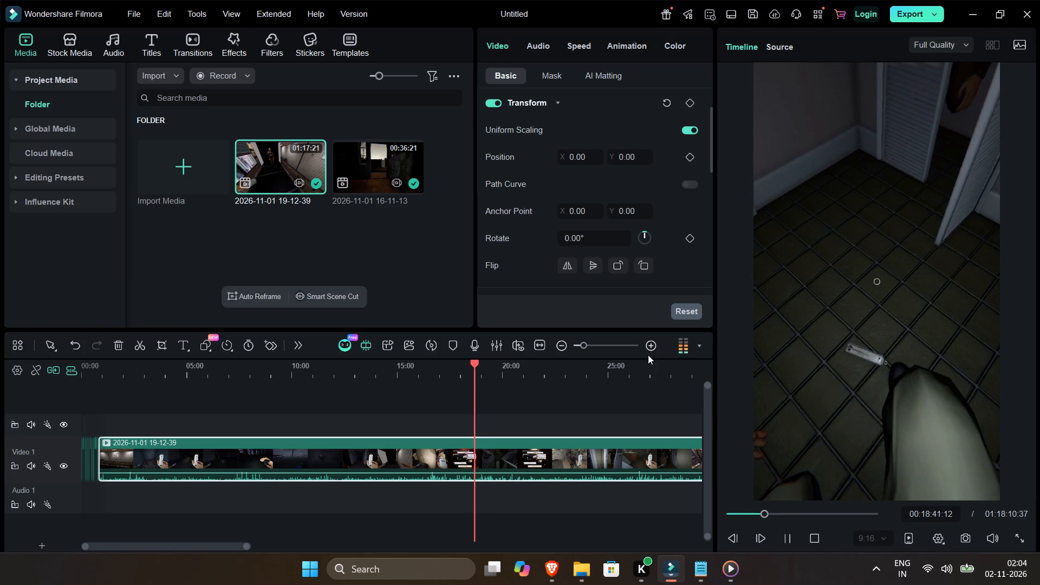
pyautogui.click(649, 352)
pyautogui.click(399, 361)
pyautogui.click(410, 365)
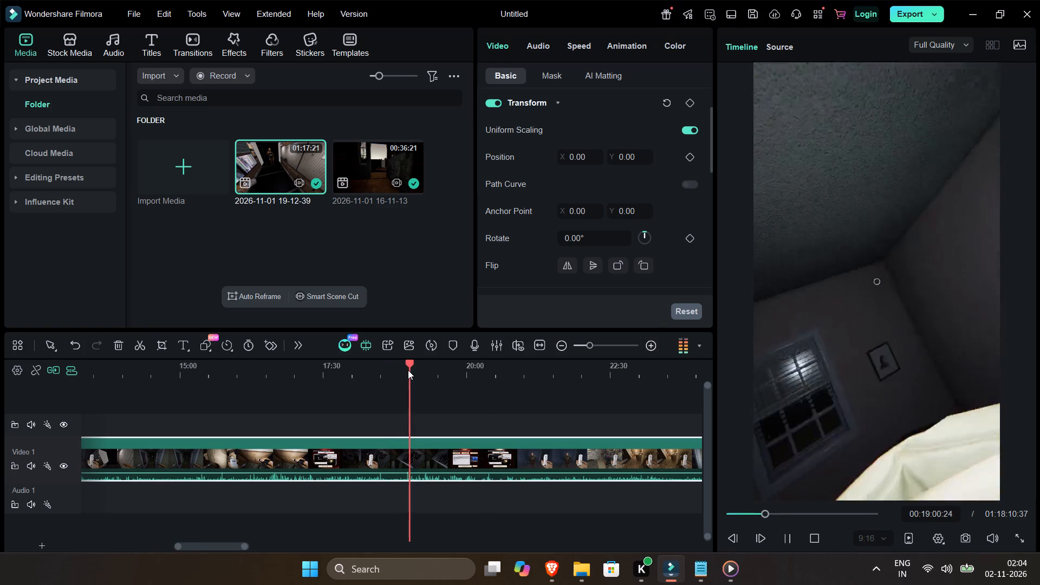
pyautogui.press('space')
pyautogui.click(396, 369)
pyautogui.press('space')
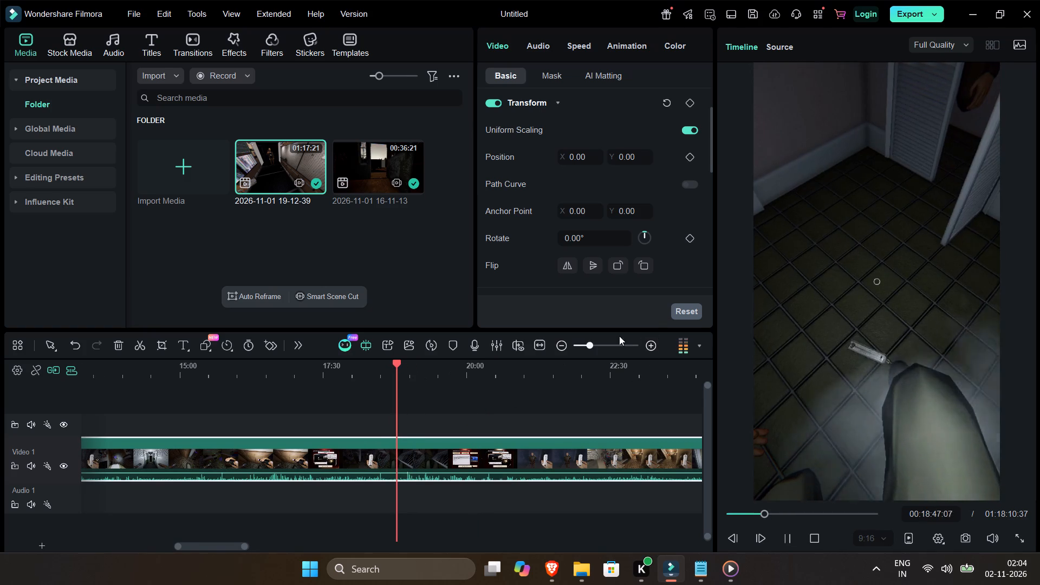
pyautogui.click(650, 343)
pyautogui.click(402, 368)
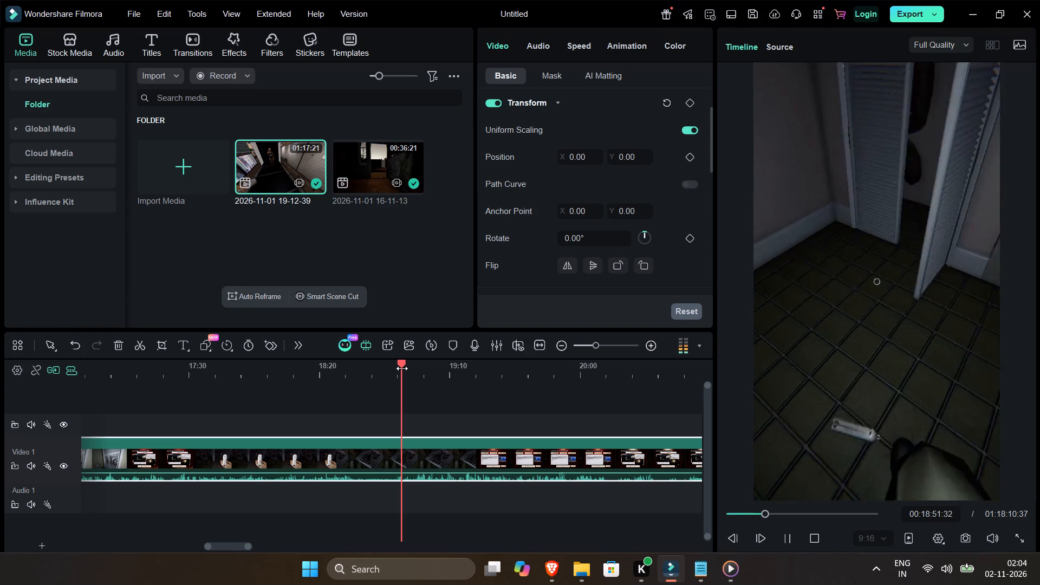
pyautogui.press('space')
pyautogui.press('space')
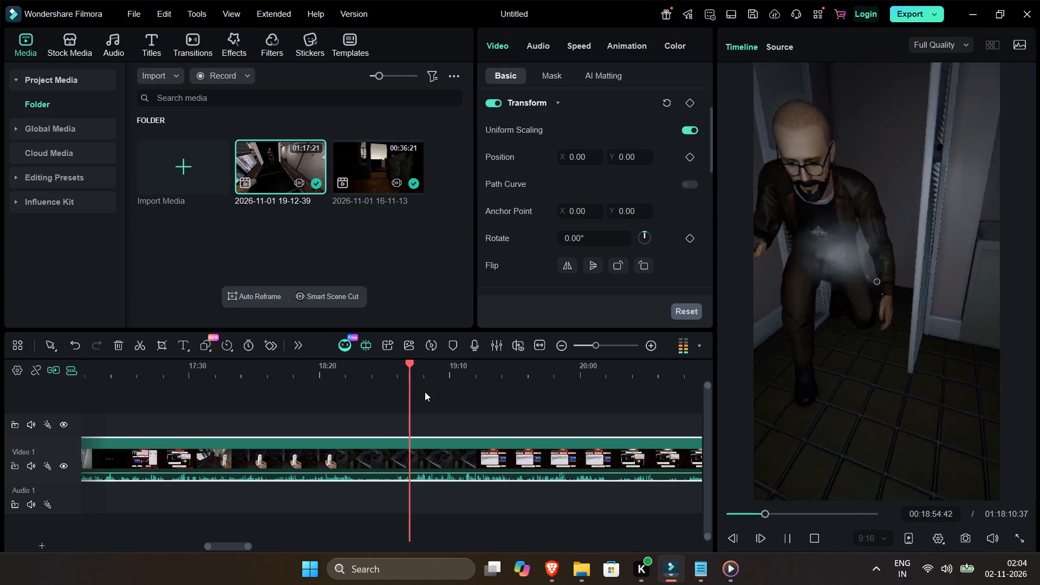
pyautogui.press('space')
pyautogui.hotkey('ctrl', 'b')
pyautogui.click(382, 451)
pyautogui.press('Delete')
# Play the new scene from 00:00:48:48 and split the recording at its end, 00:00:57:40.
pyautogui.press('Up')
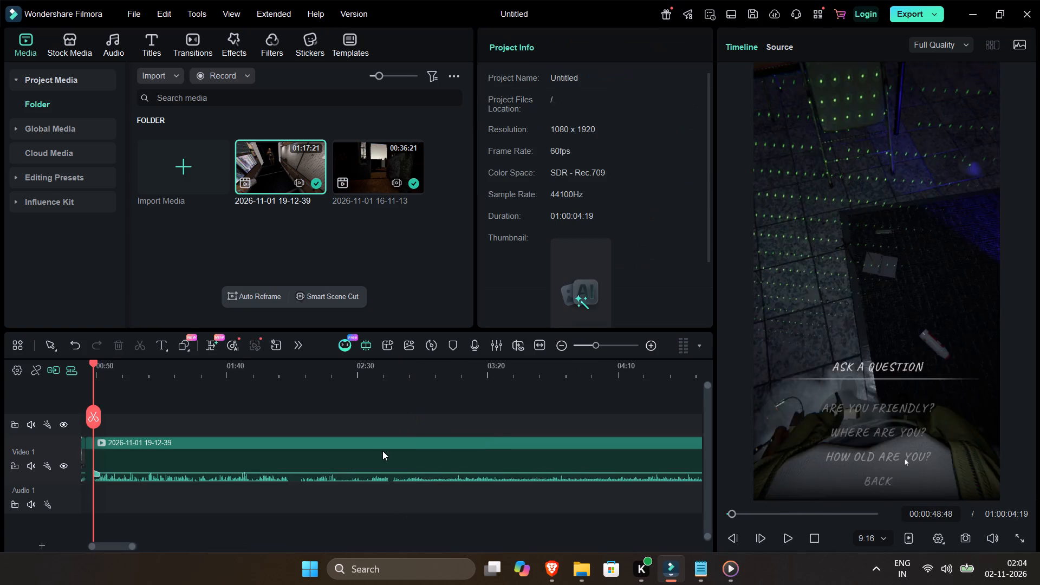
pyautogui.press('space')
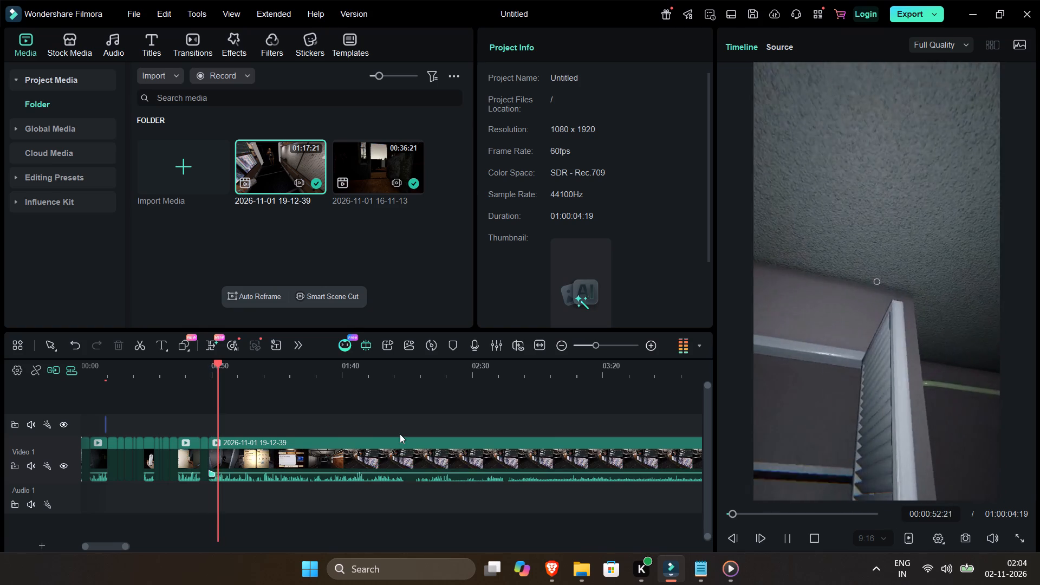
pyautogui.click(654, 349)
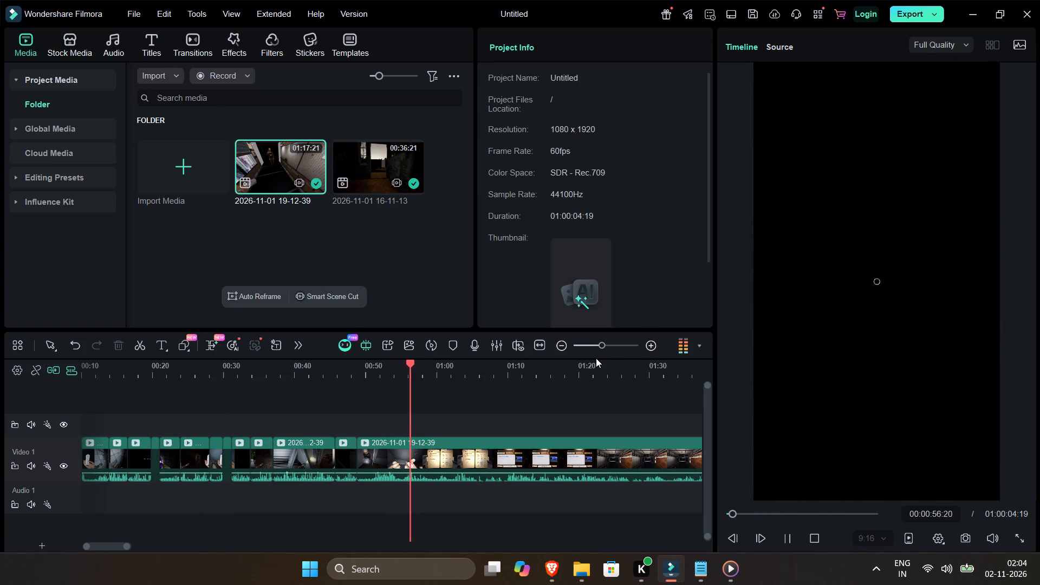
pyautogui.click(453, 449)
pyautogui.press('space')
pyautogui.hotkey('ctrl', 'b')
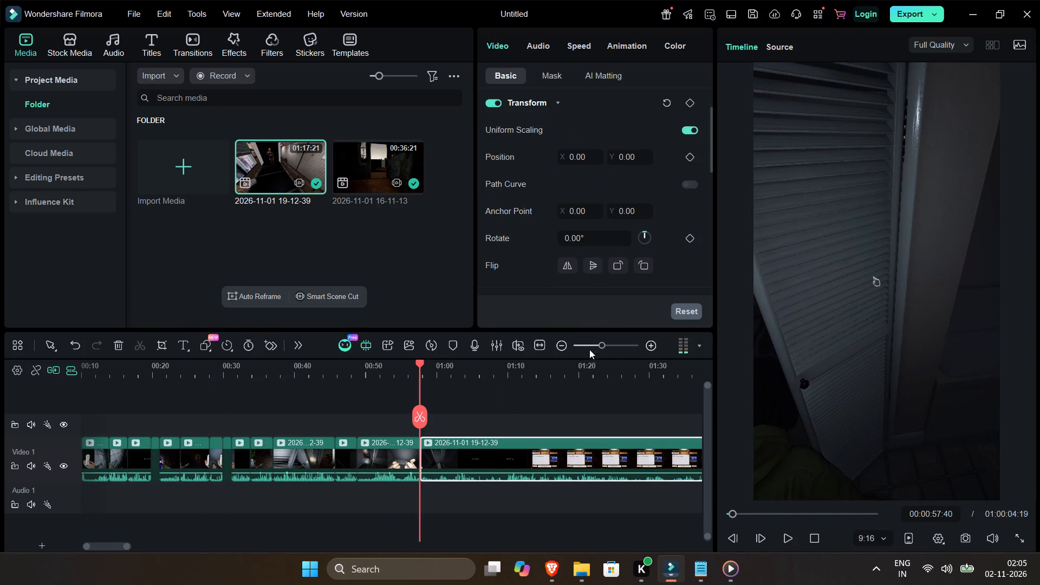
# Check the timestamps noted in Notepad and scan the remaining footage up to about 00:50:23 for the next scene to keep.
pyautogui.click(707, 565)
pyautogui.click(706, 565)
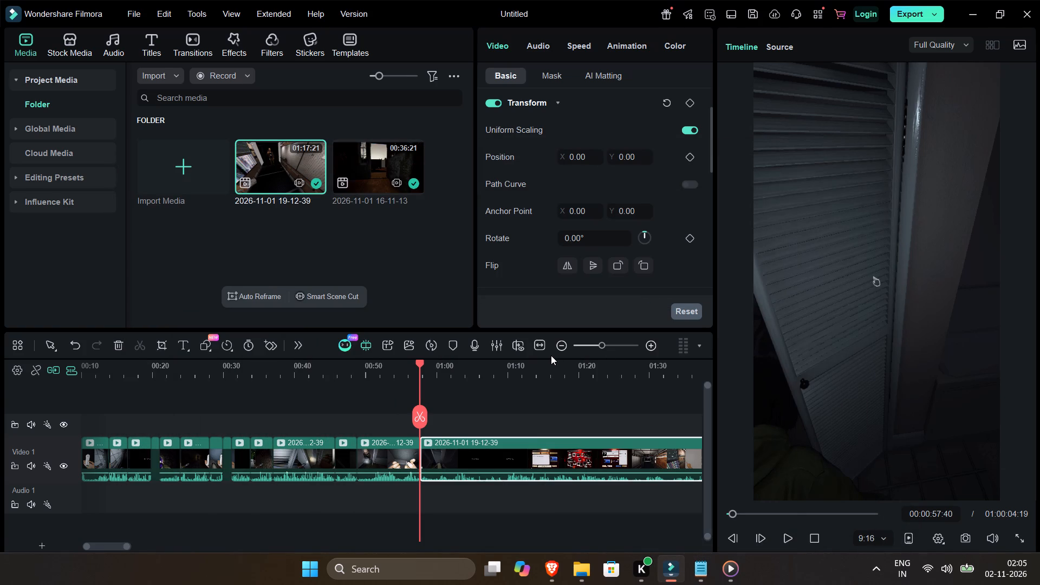
pyautogui.moveTo(326, 366); pyautogui.dragTo(331, 371)
pyautogui.press('space')
pyautogui.click(359, 373)
pyautogui.press('space')
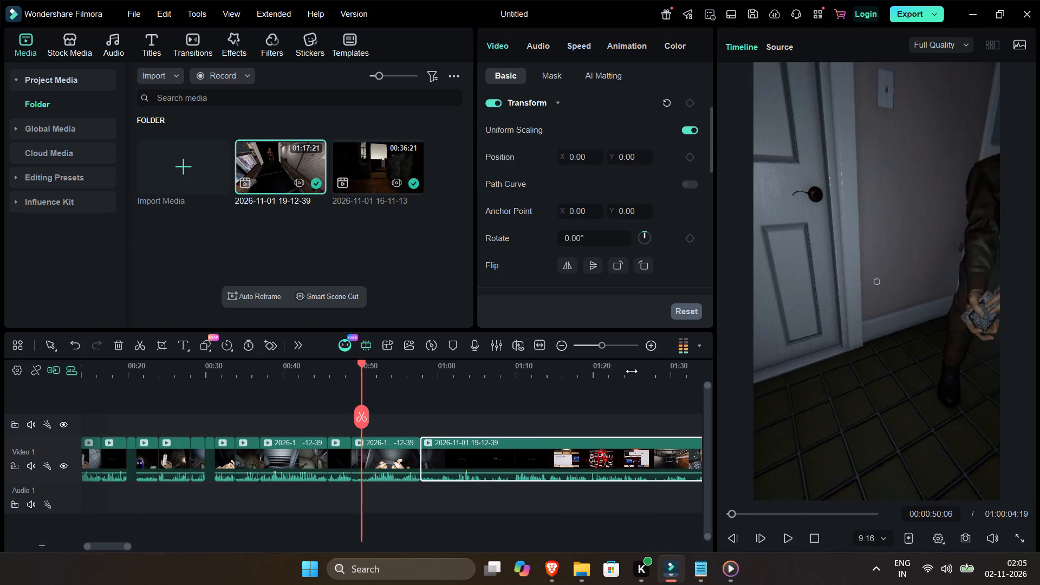
pyautogui.click(610, 374)
pyautogui.doubleClick(567, 347)
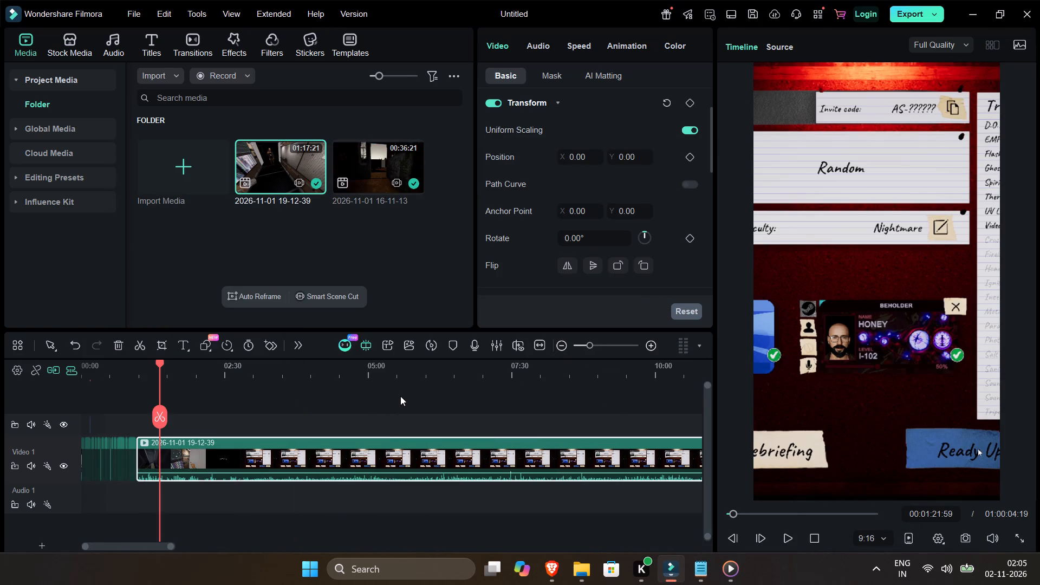
pyautogui.click(380, 373)
pyautogui.moveTo(377, 365); pyautogui.dragTo(546, 394)
pyautogui.doubleClick(556, 341)
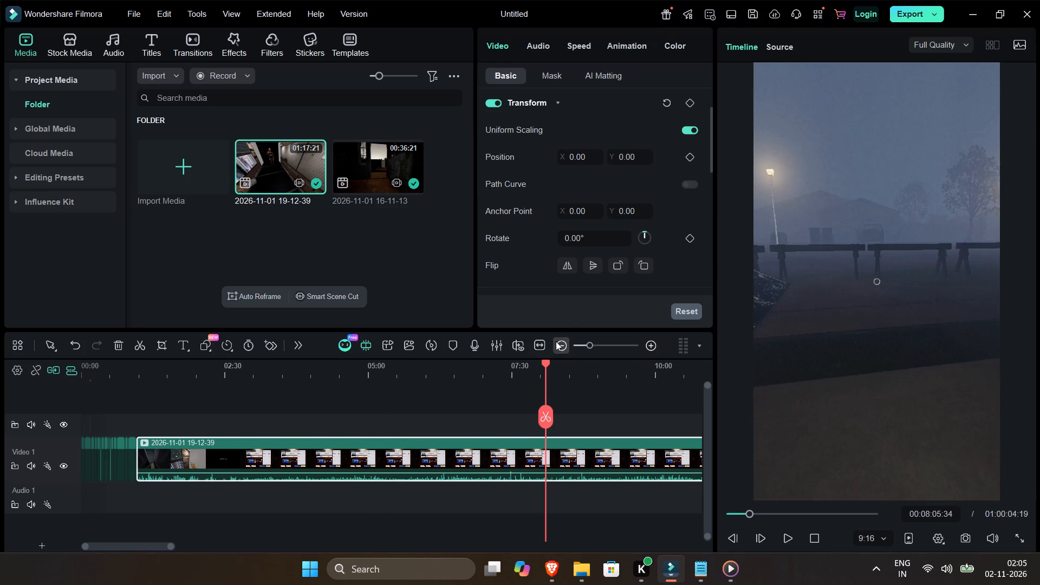
pyautogui.click(393, 376)
pyautogui.click(392, 370)
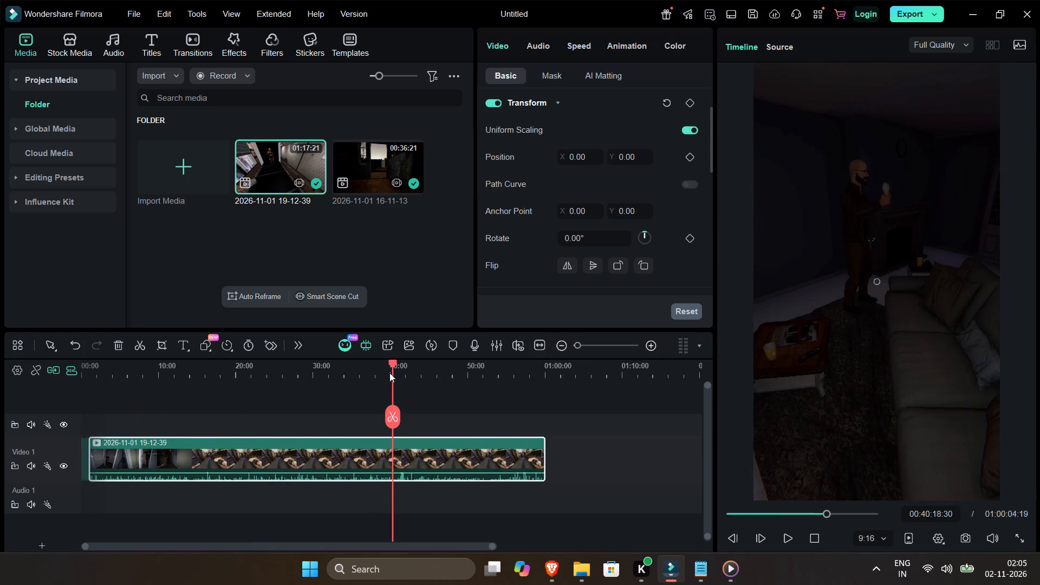
pyautogui.moveTo(392, 360); pyautogui.dragTo(418, 383)
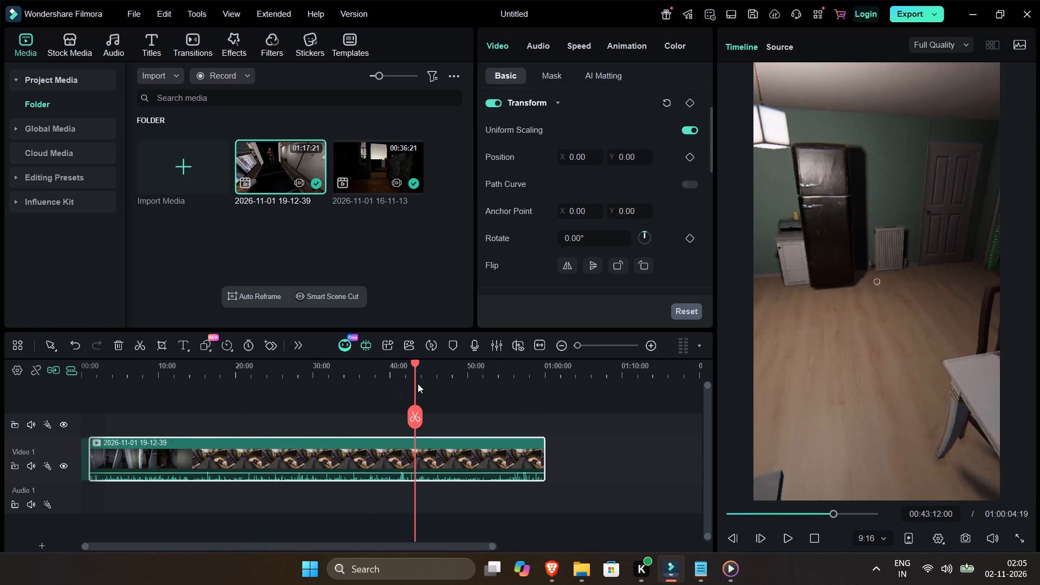
pyautogui.moveTo(418, 383); pyautogui.dragTo(408, 386)
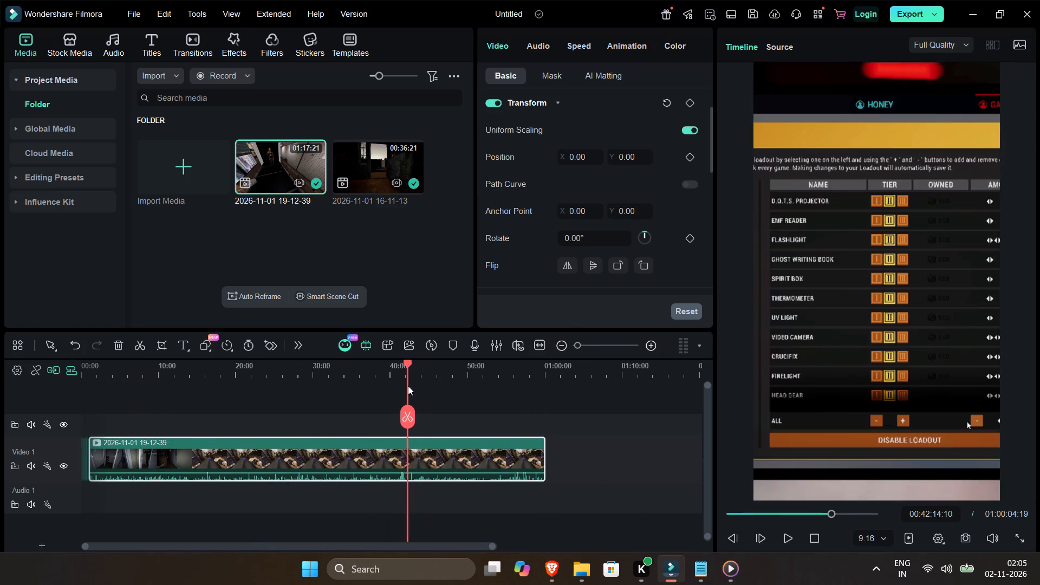
pyautogui.moveTo(408, 386); pyautogui.dragTo(393, 386)
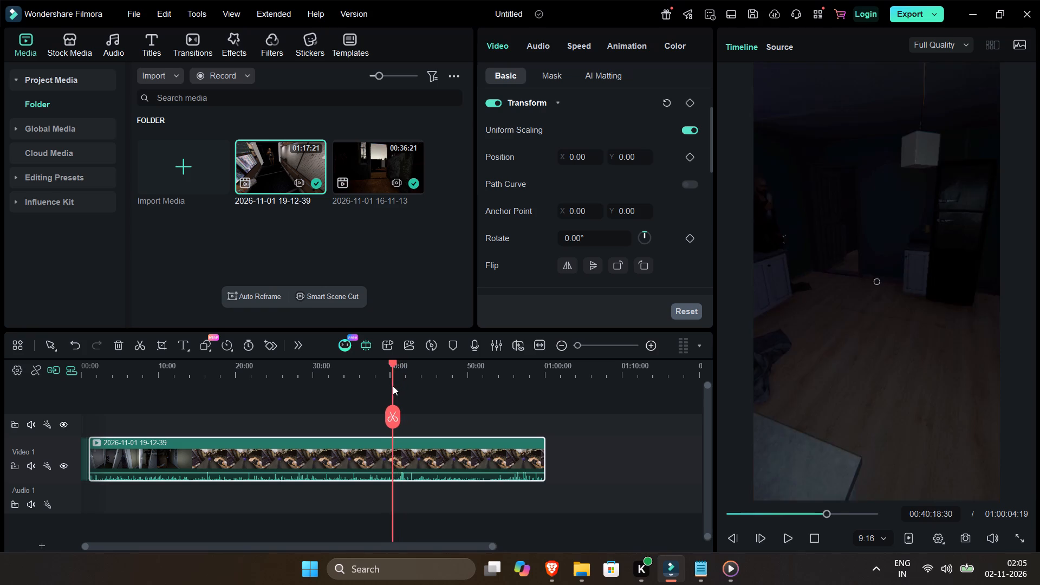
pyautogui.moveTo(393, 386); pyautogui.dragTo(434, 386)
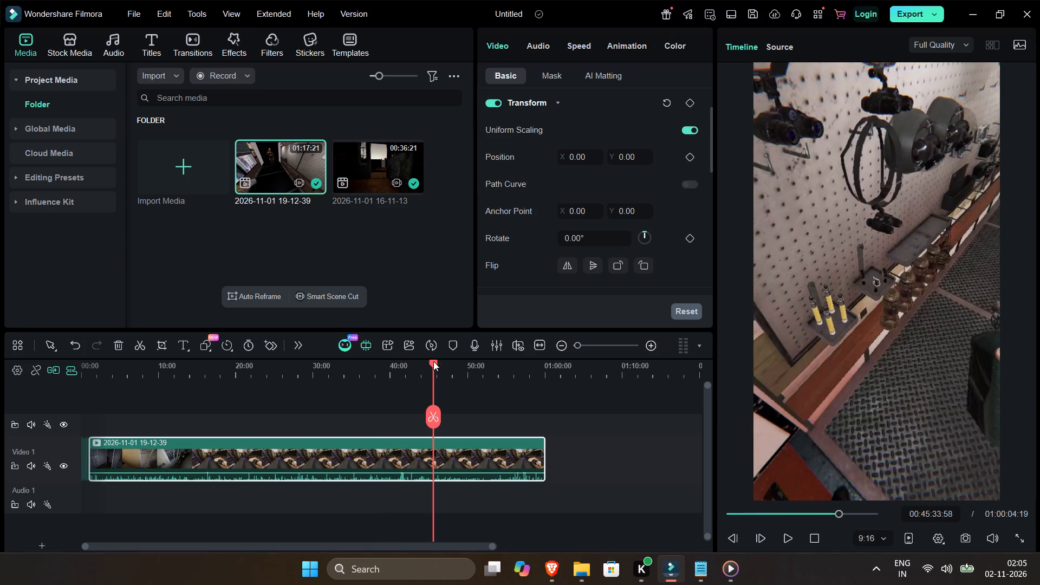
pyautogui.moveTo(433, 369); pyautogui.dragTo(401, 386)
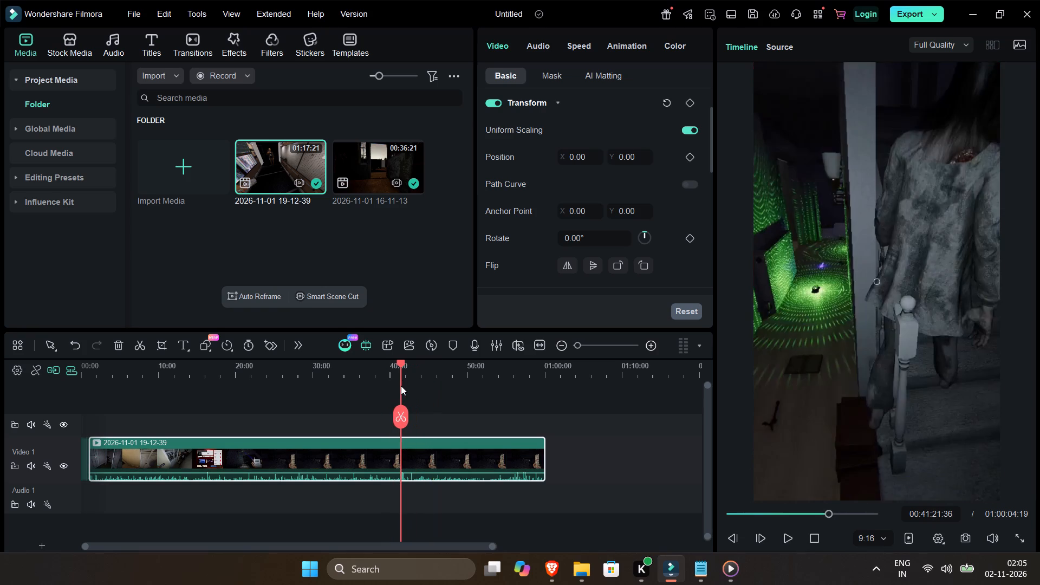
pyautogui.moveTo(401, 386); pyautogui.dragTo(432, 396)
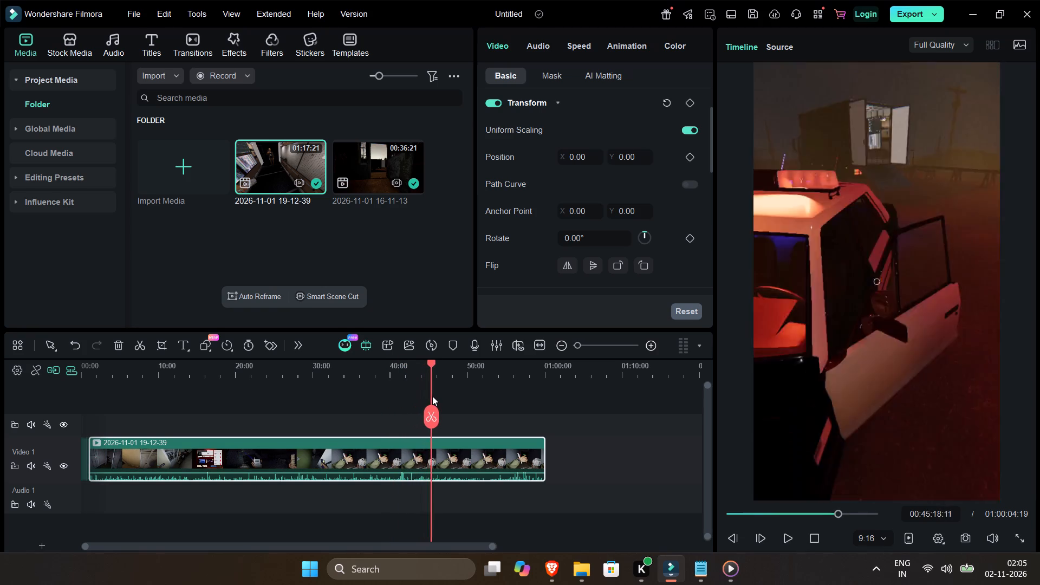
pyautogui.moveTo(432, 396); pyautogui.dragTo(449, 402)
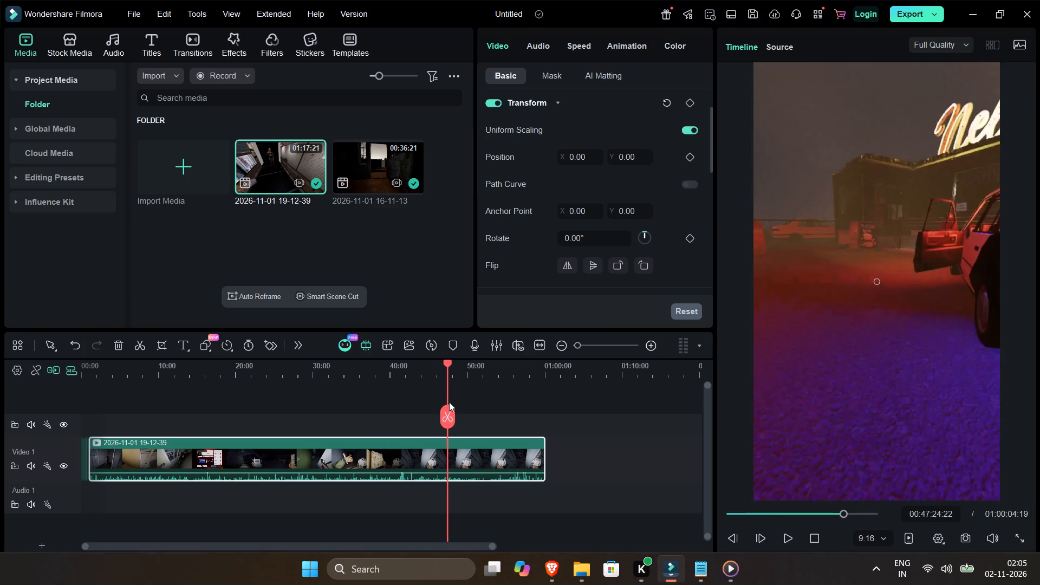
pyautogui.moveTo(449, 402); pyautogui.dragTo(471, 409)
pyautogui.click(709, 564)
pyautogui.click(709, 563)
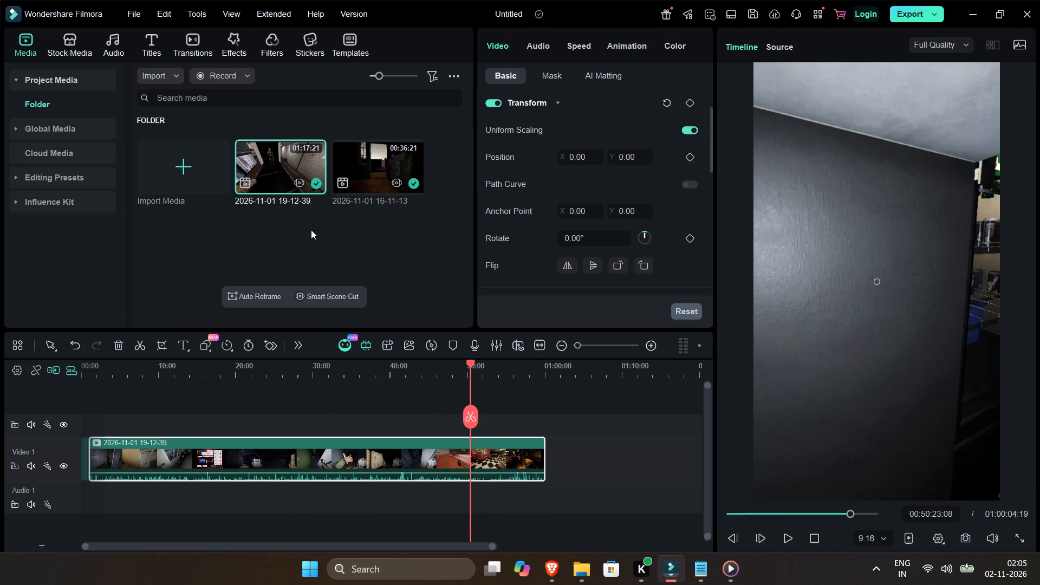
pyautogui.click(587, 570)
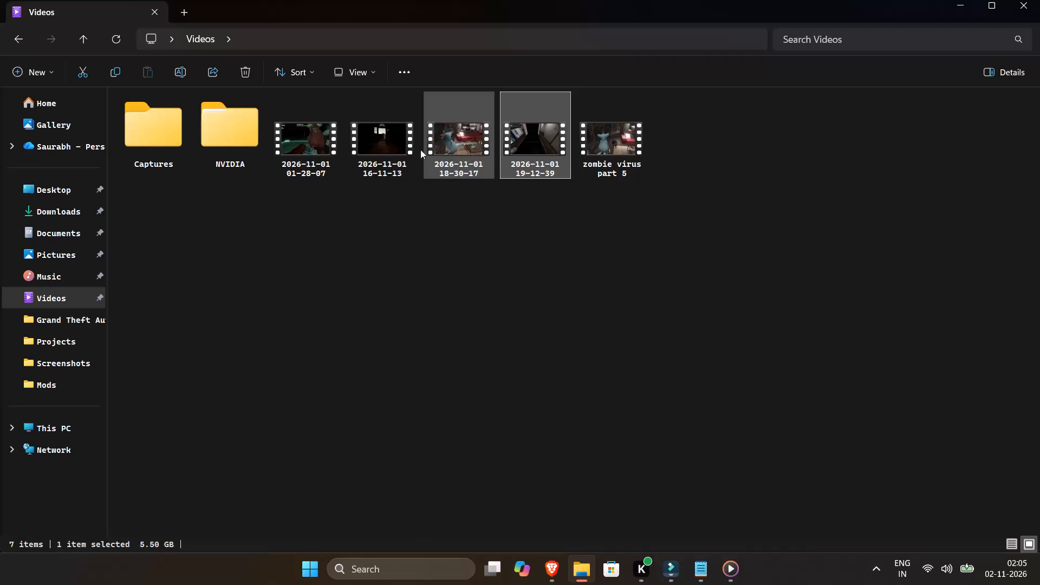
pyautogui.doubleClick(407, 149)
pyautogui.click(1039, 0)
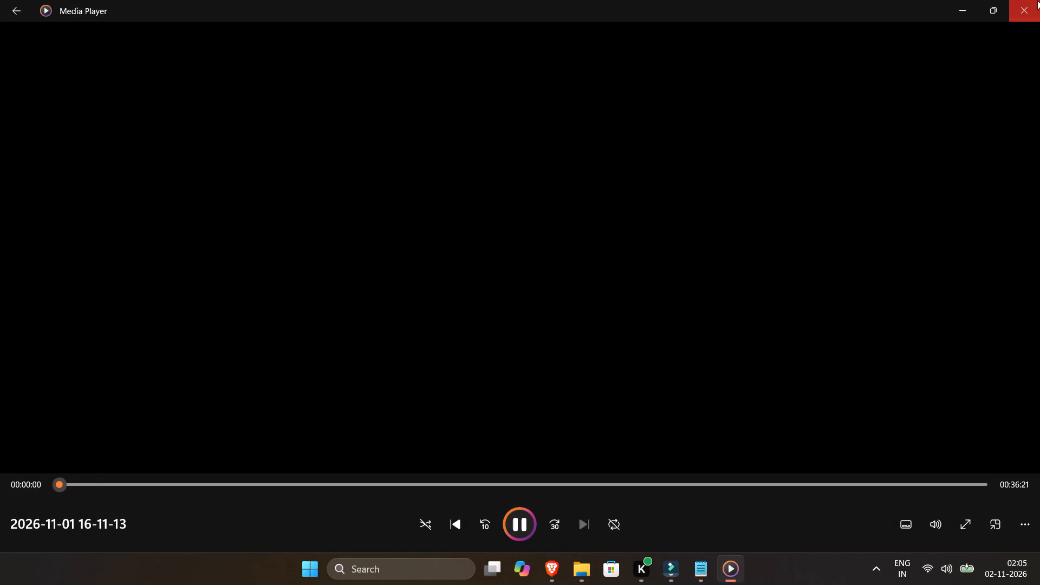
pyautogui.doubleClick(522, 130)
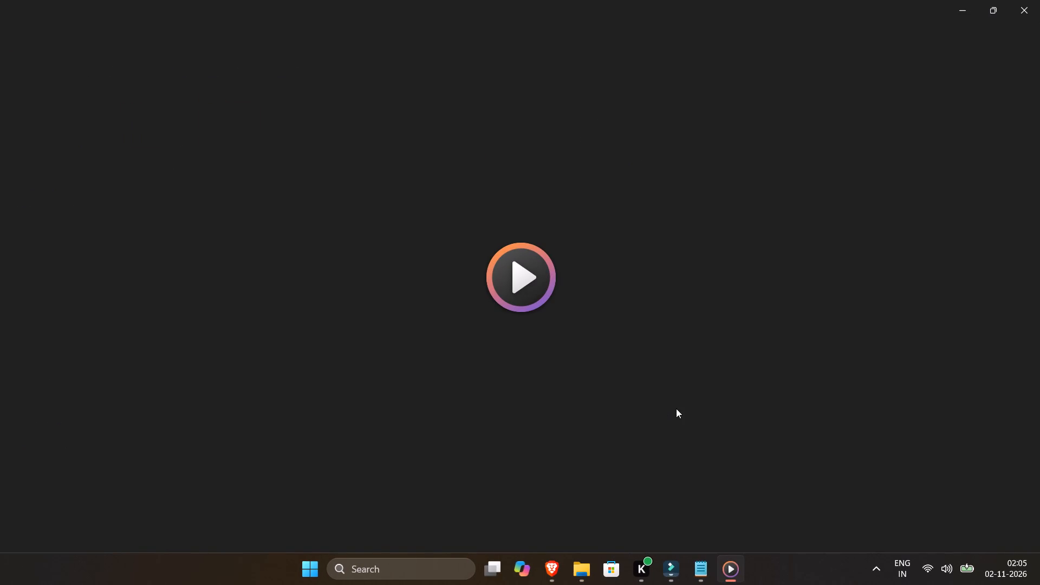
pyautogui.moveTo(60, 480); pyautogui.dragTo(79, 487)
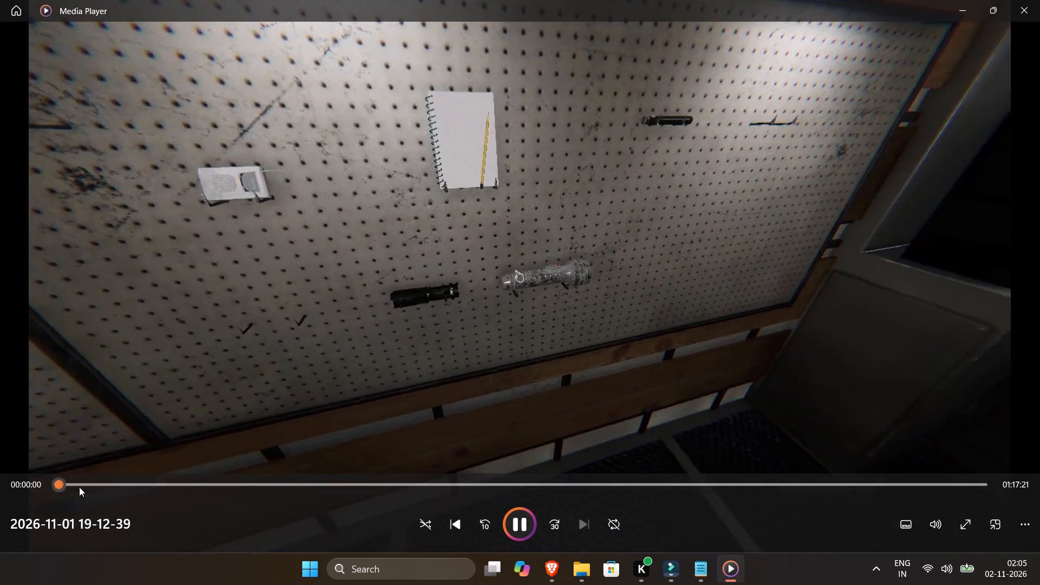
pyautogui.moveTo(79, 487); pyautogui.dragTo(796, 496)
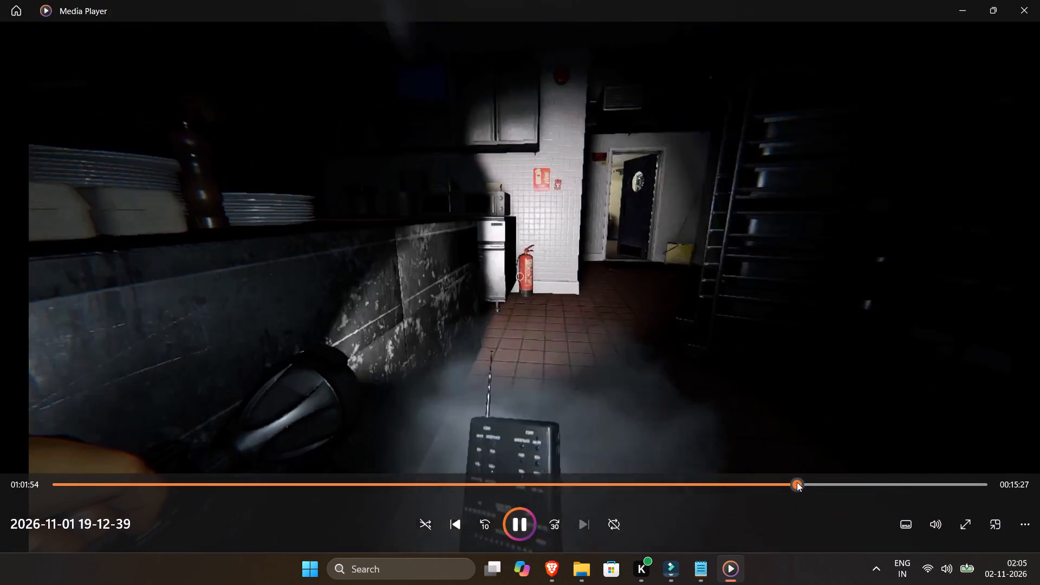
pyautogui.moveTo(797, 490); pyautogui.dragTo(797, 491)
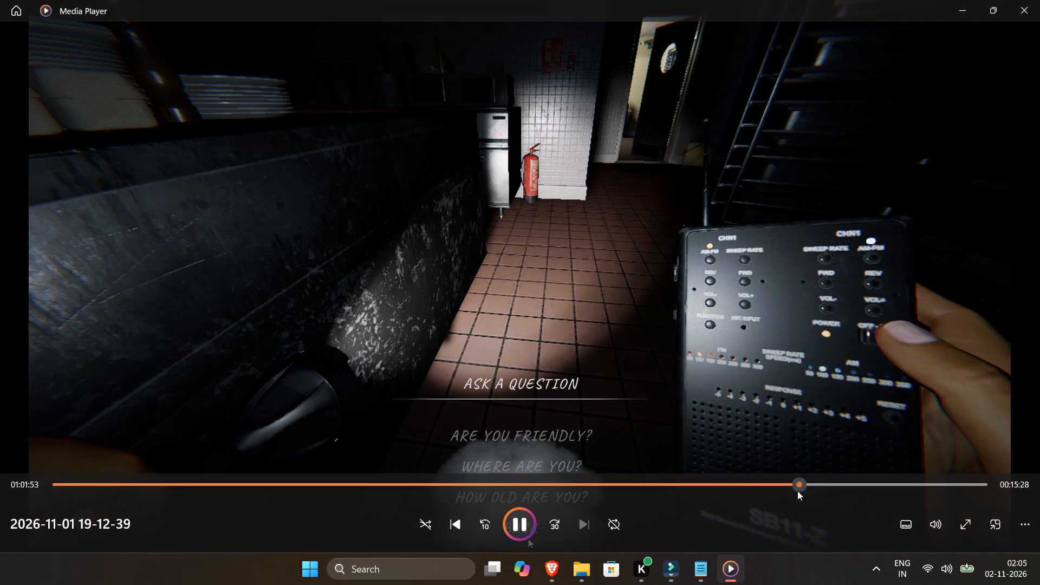
pyautogui.moveTo(797, 491); pyautogui.dragTo(791, 492)
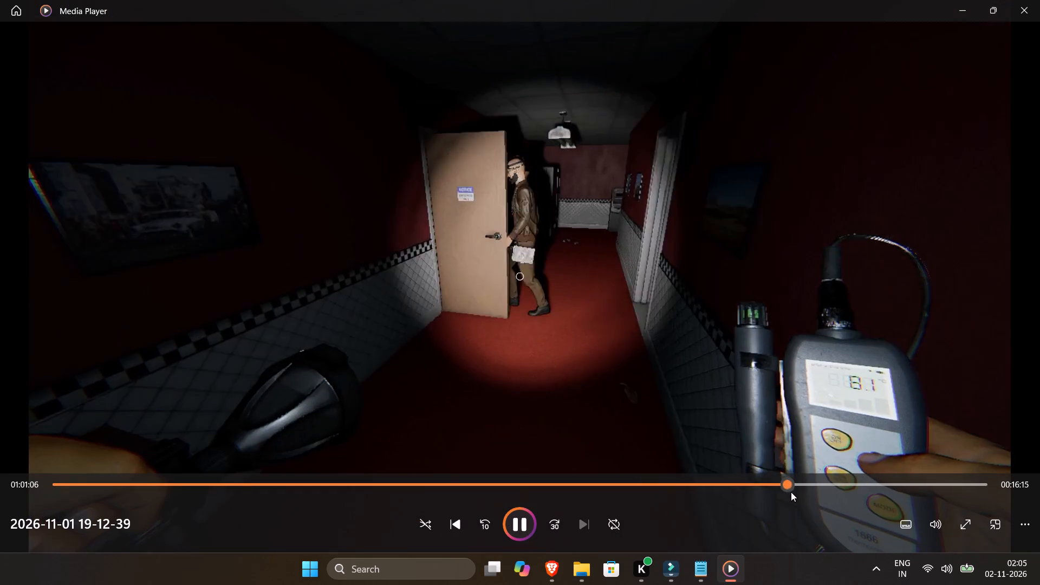
pyautogui.click(712, 562)
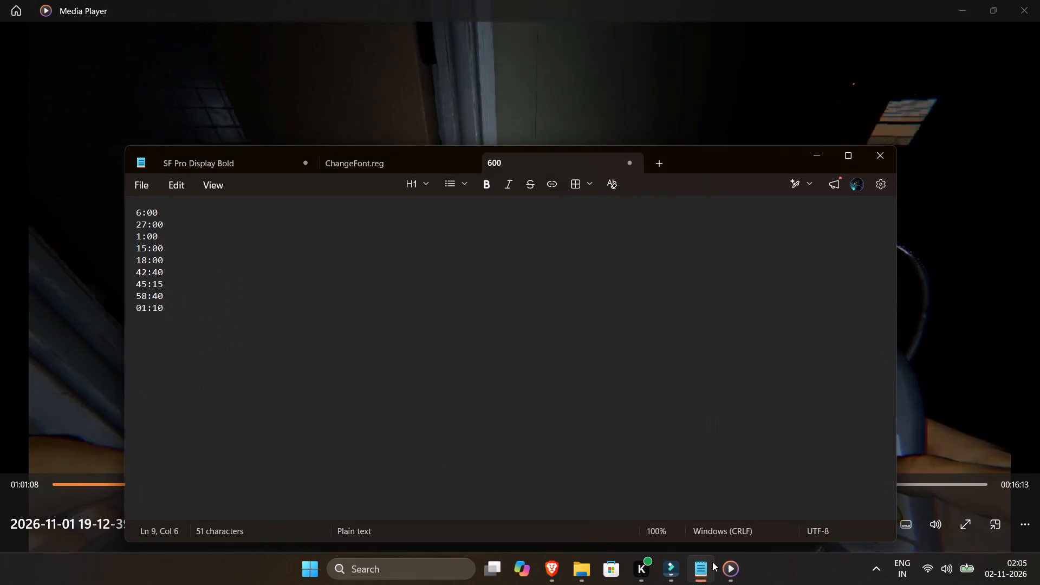
pyautogui.click(712, 562)
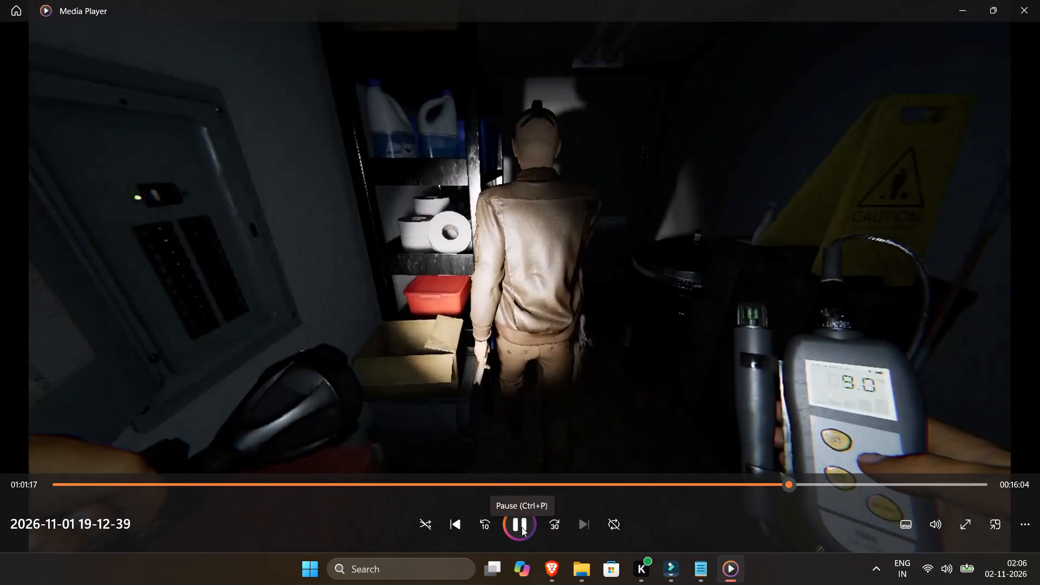
pyautogui.click(522, 527)
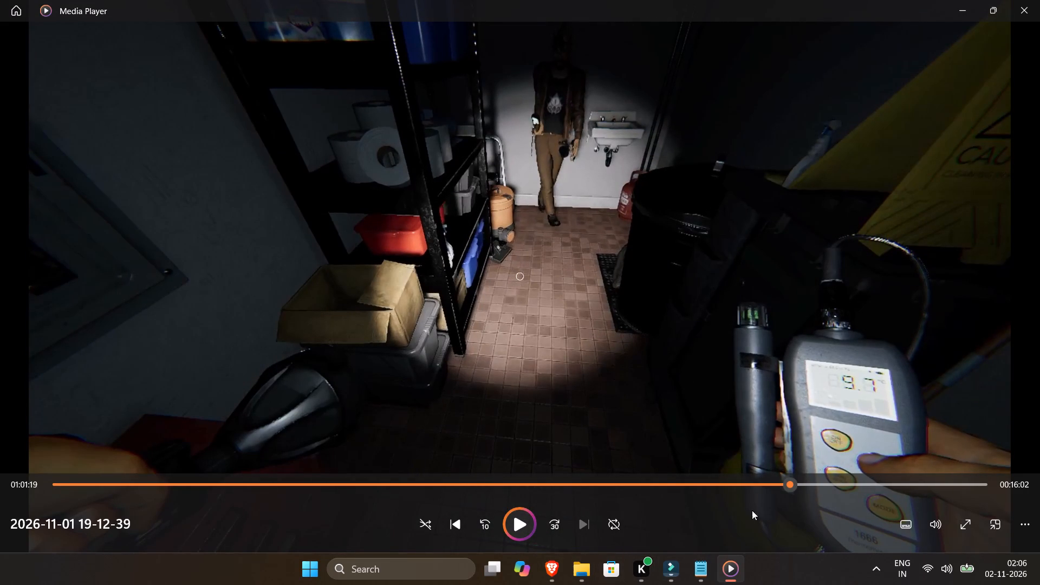
pyautogui.click(591, 570)
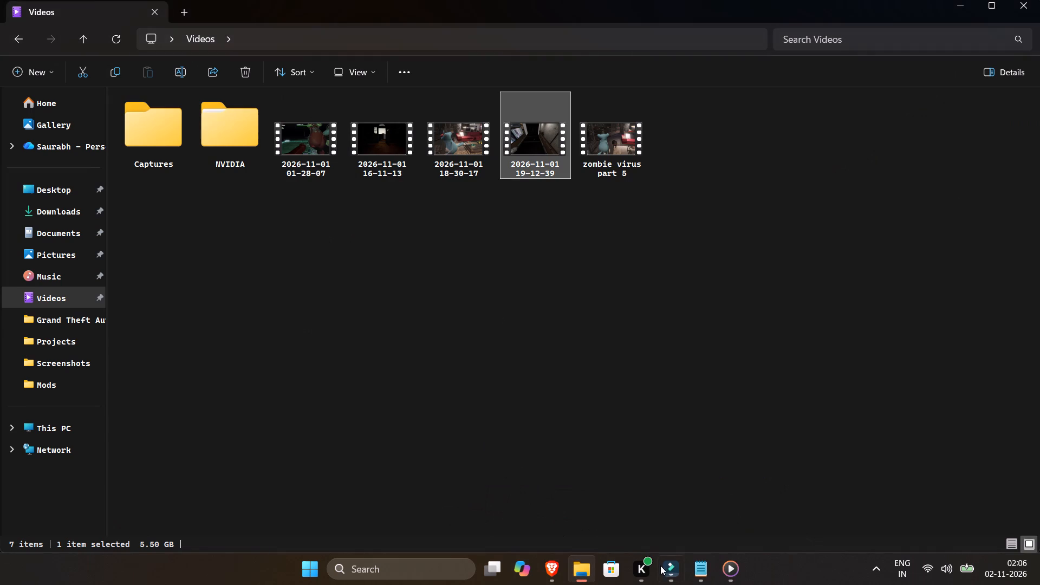
pyautogui.click(688, 571)
pyautogui.click(721, 558)
pyautogui.click(668, 569)
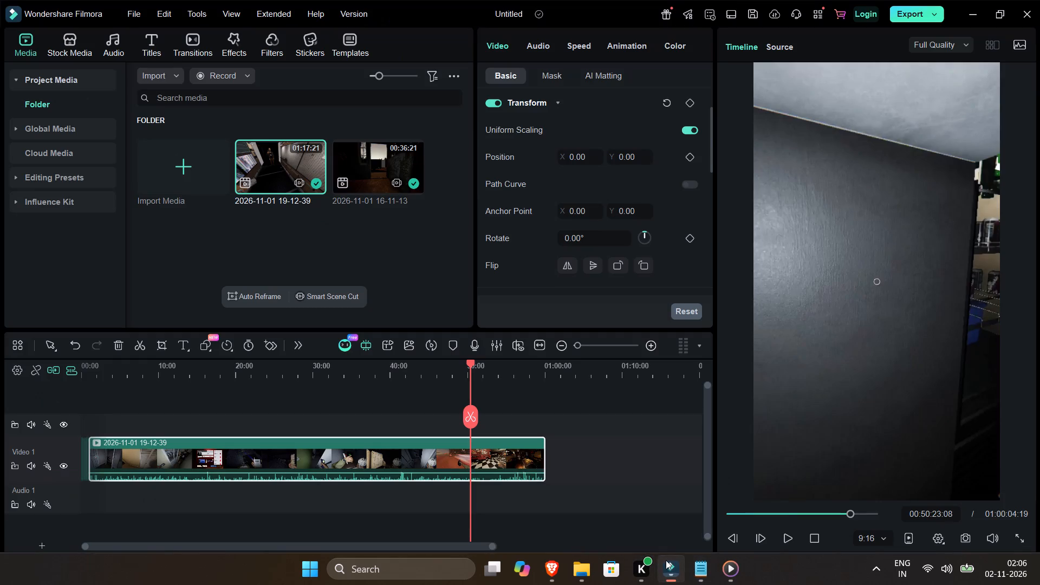
# Locate the next scene in the remaining footage, split the recording at about 00:43:43, and delete the section before it.
pyautogui.moveTo(473, 368); pyautogui.dragTo(485, 392)
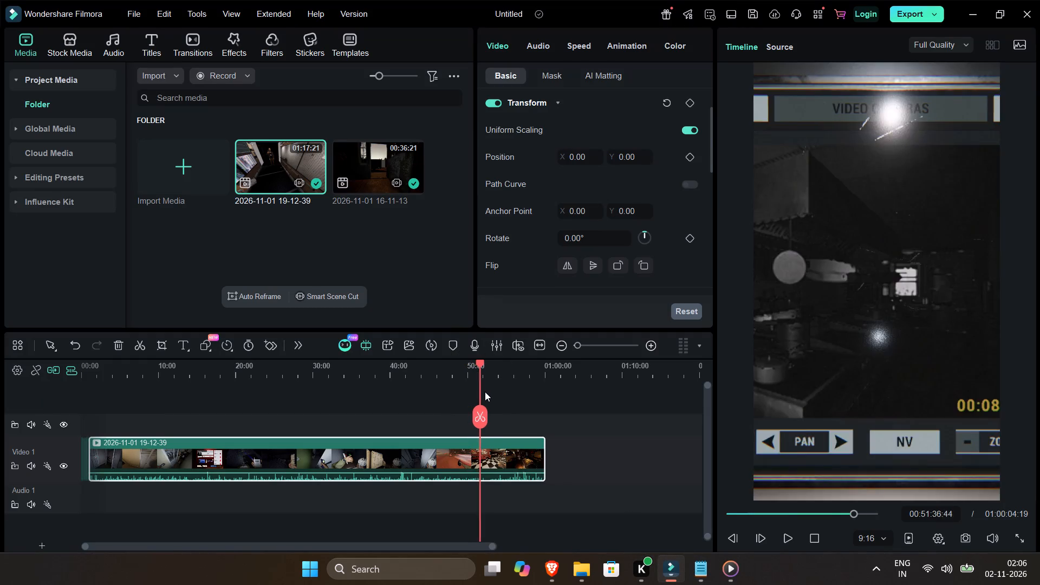
pyautogui.moveTo(485, 392); pyautogui.dragTo(510, 398)
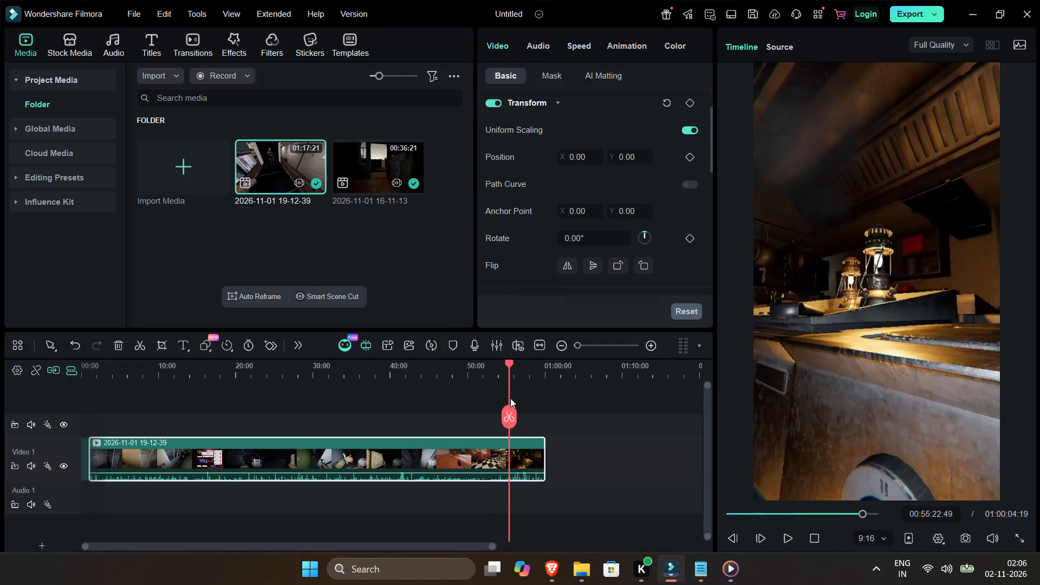
pyautogui.moveTo(510, 398); pyautogui.dragTo(535, 398)
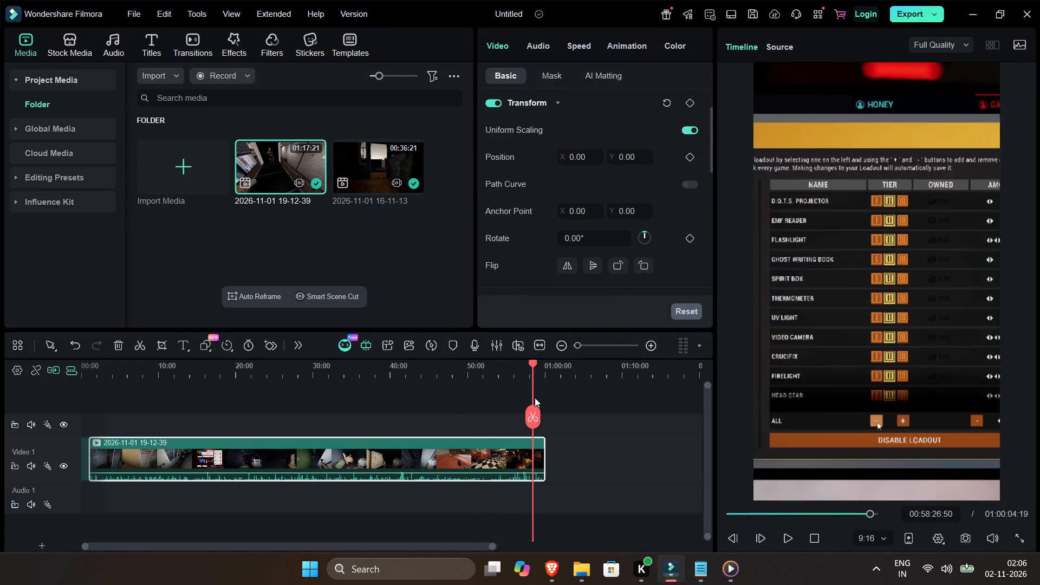
pyautogui.moveTo(535, 398); pyautogui.dragTo(531, 398)
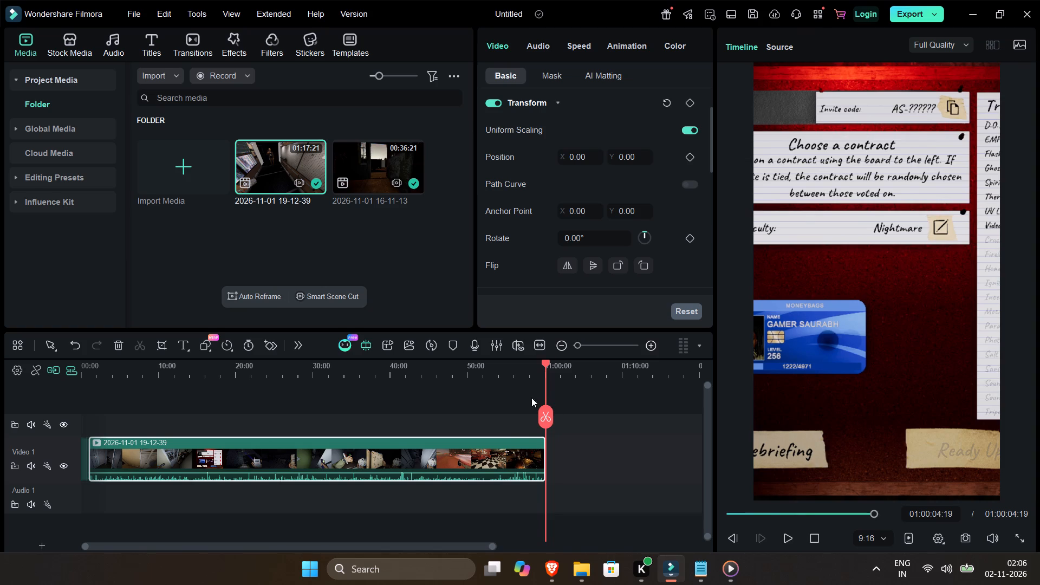
pyautogui.moveTo(531, 398); pyautogui.dragTo(474, 405)
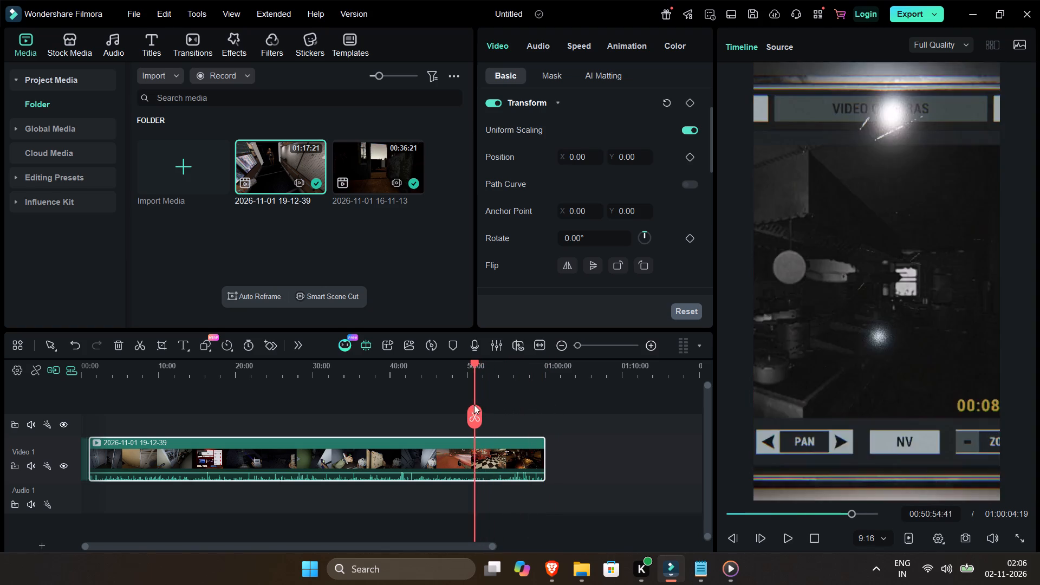
pyautogui.moveTo(474, 405); pyautogui.dragTo(443, 402)
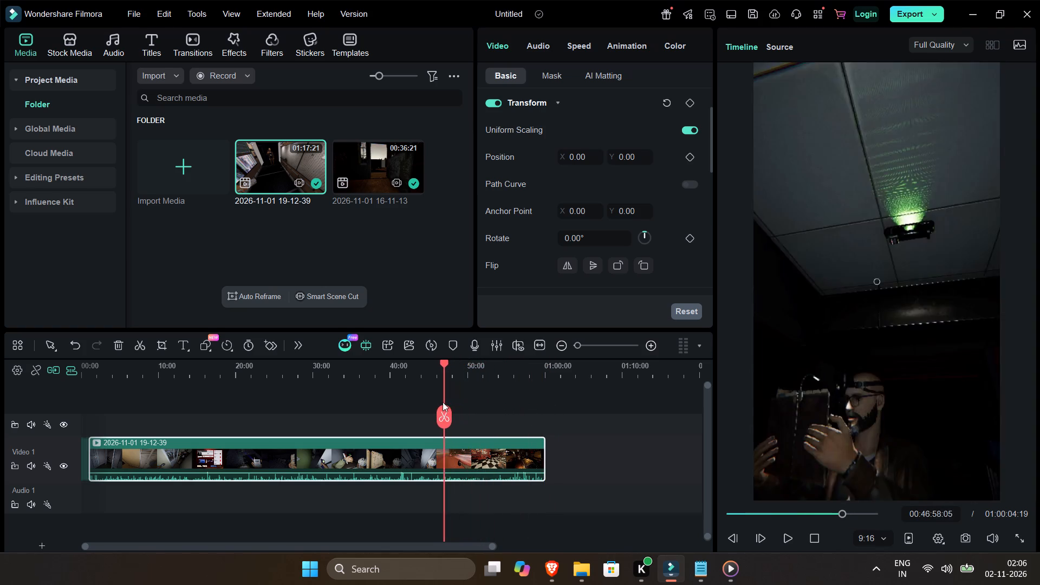
pyautogui.moveTo(443, 402); pyautogui.dragTo(414, 407)
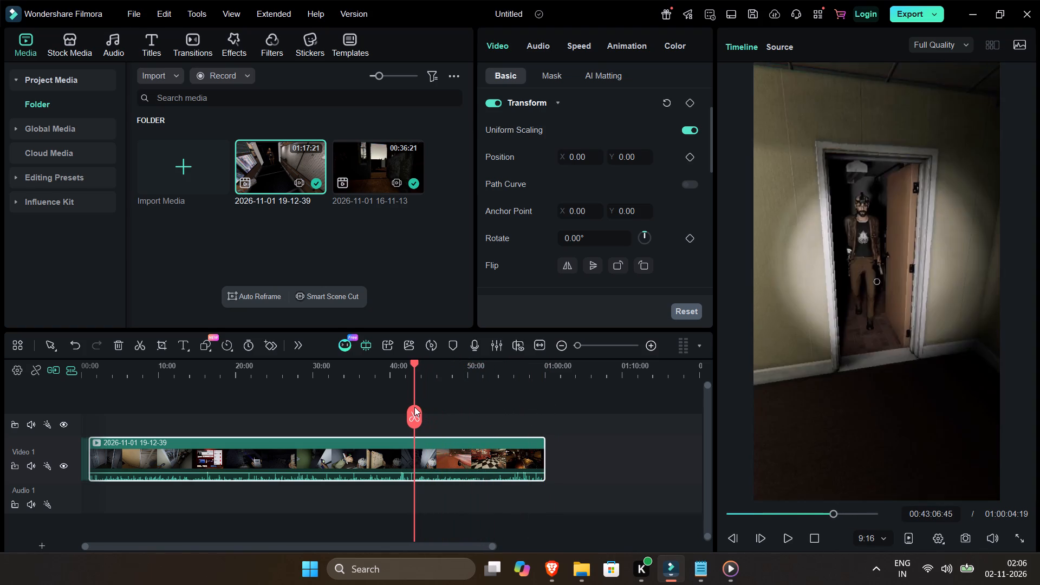
pyautogui.moveTo(414, 407); pyautogui.dragTo(421, 408)
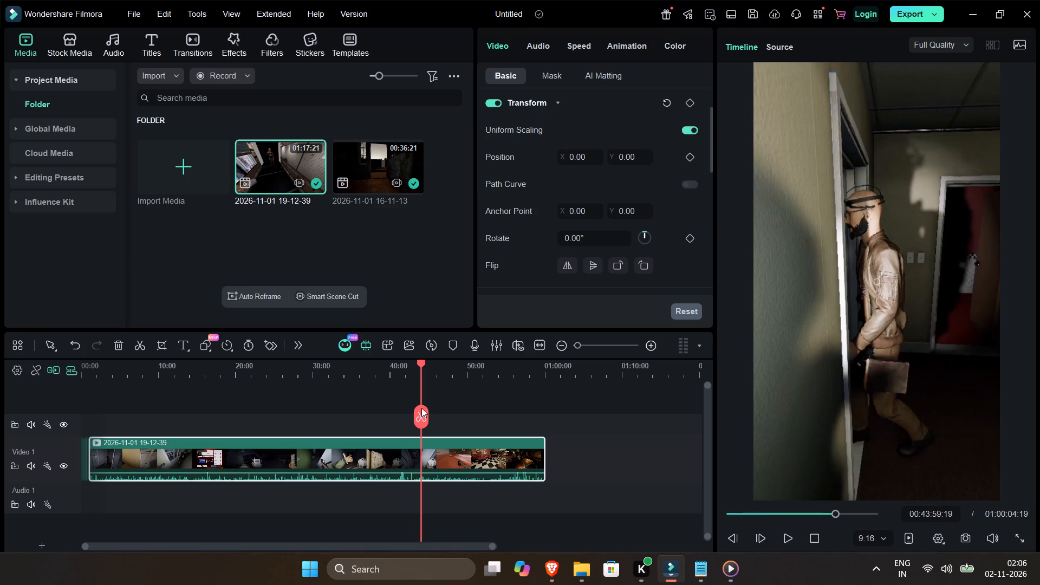
pyautogui.moveTo(421, 408); pyautogui.dragTo(419, 408)
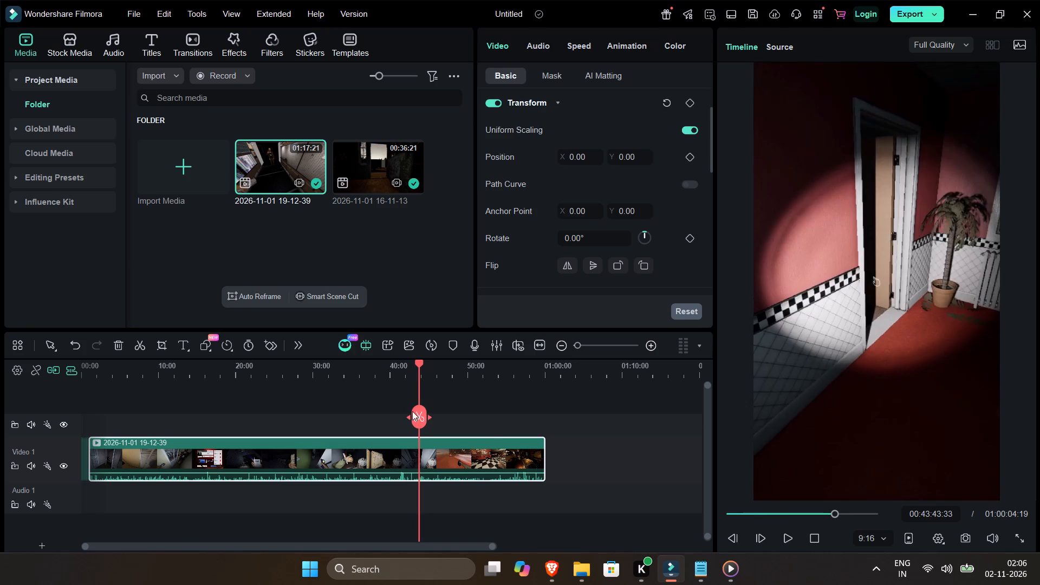
pyautogui.hotkey('ctrl', 'b')
pyautogui.click(347, 457)
pyautogui.press('Delete')
# Play the new scene from the previous cut, split it at about 00:01:07:16, and delete the part before the split.
pyautogui.press('Up')
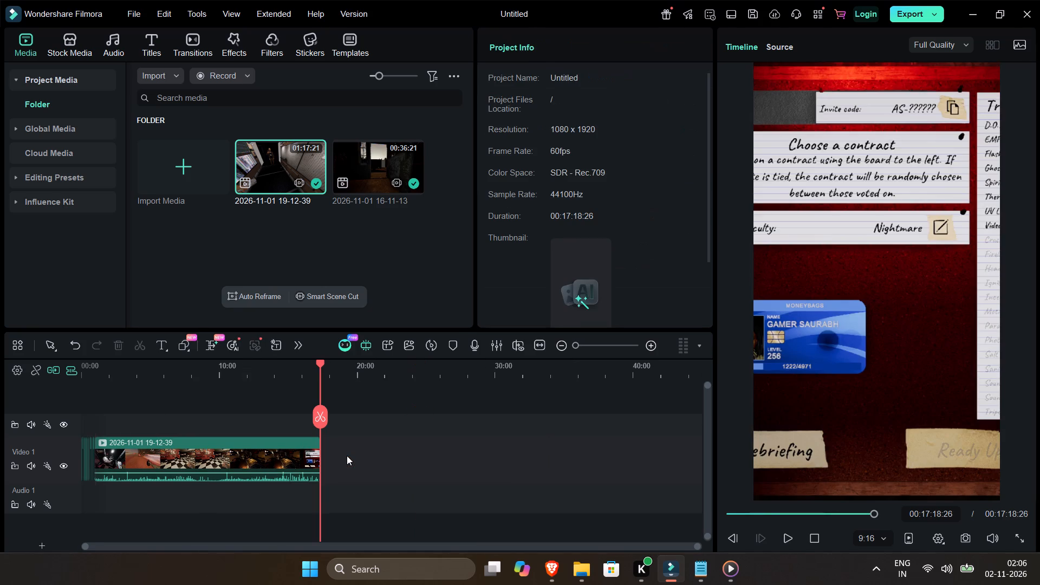
pyautogui.press('space')
pyautogui.click(654, 353)
pyautogui.click(654, 352)
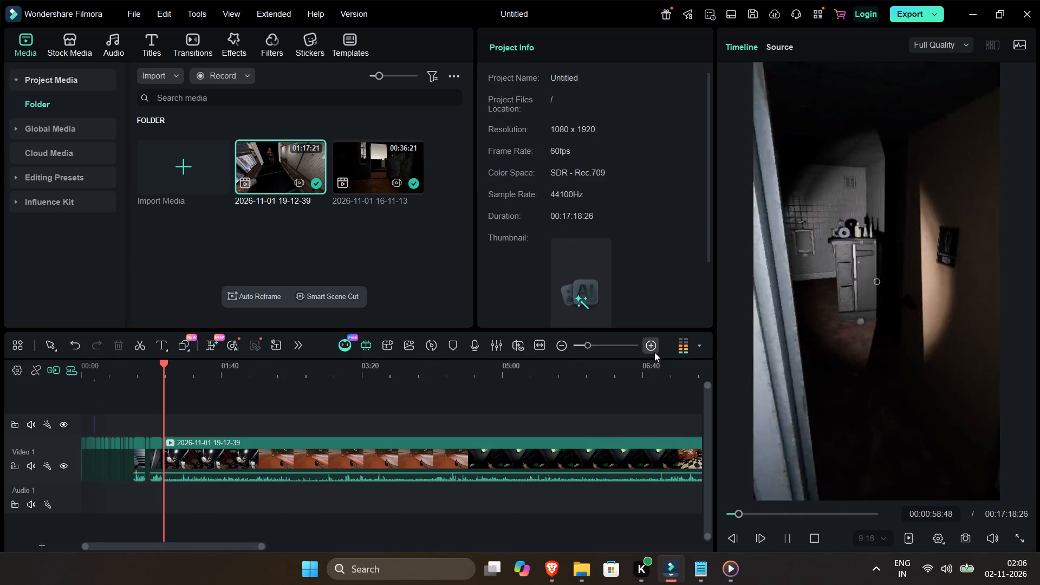
pyautogui.click(655, 352)
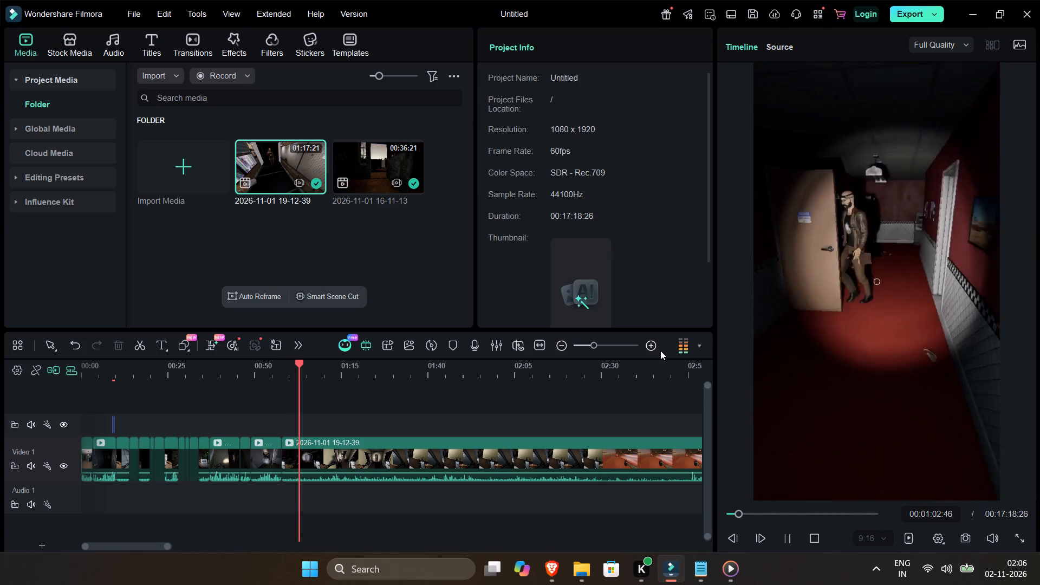
pyautogui.press('space')
pyautogui.press('space')
pyautogui.press('space')
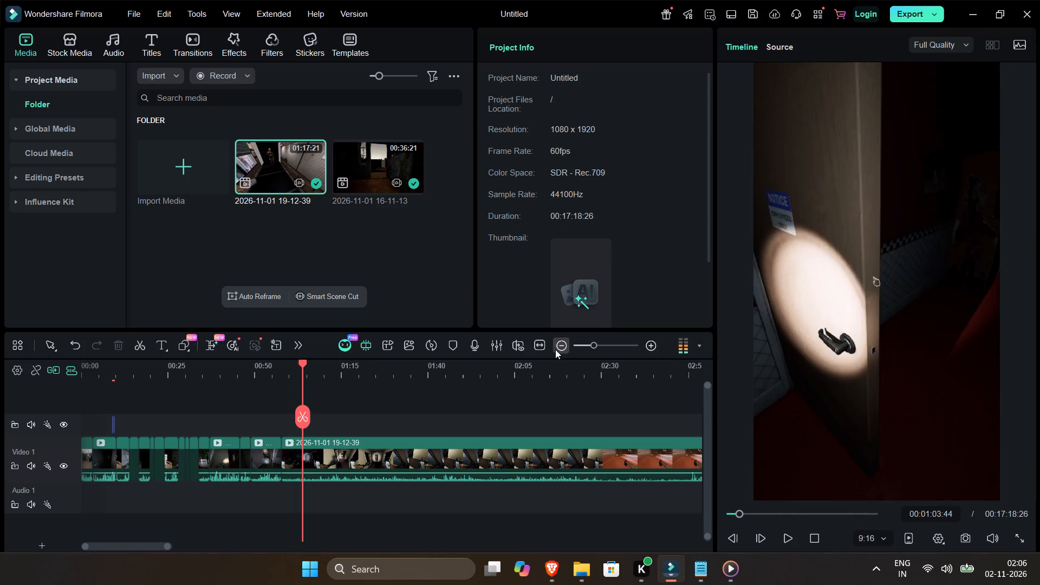
pyautogui.press('space')
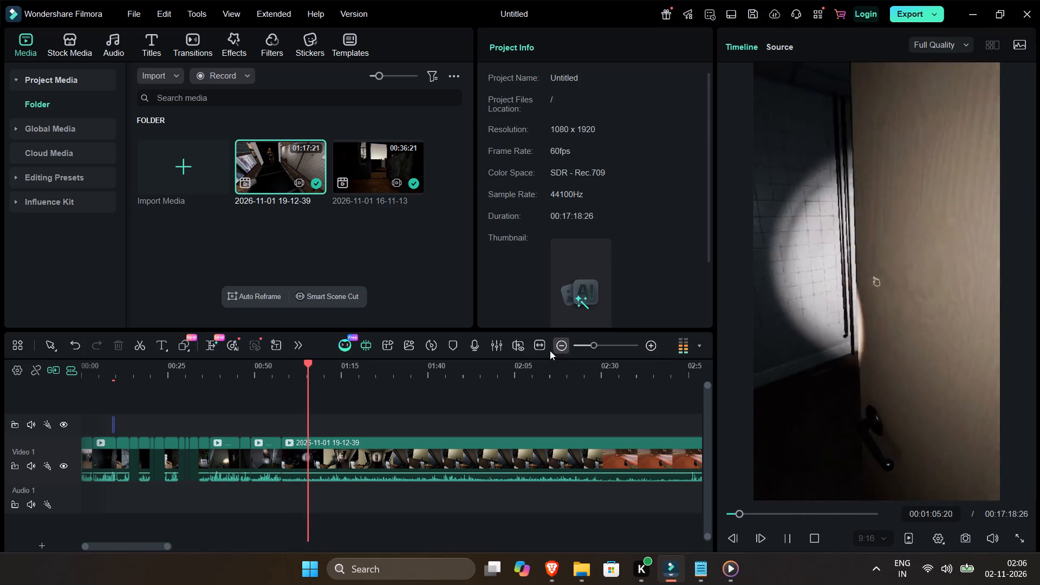
pyautogui.press('space')
pyautogui.press('space')
pyautogui.click(654, 349)
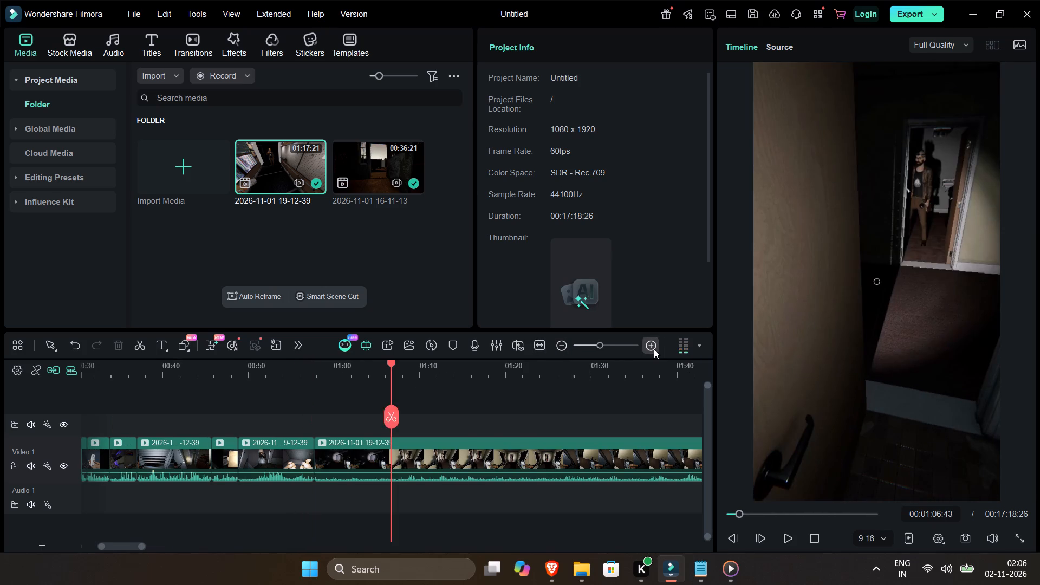
pyautogui.press('space')
pyautogui.hotkey('ctrl', 'b')
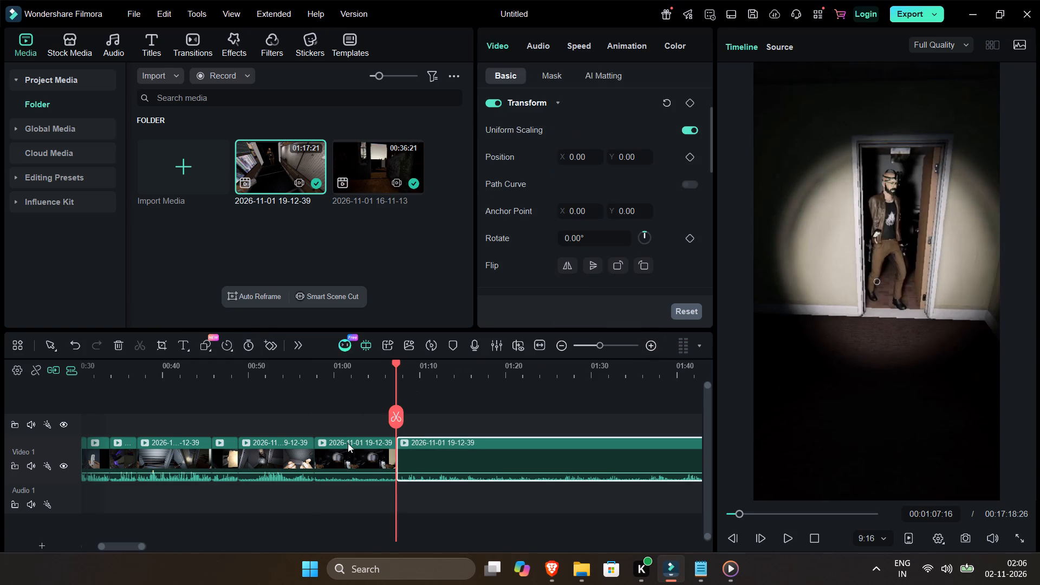
pyautogui.click(361, 450)
pyautogui.press('Delete')
# Play the scene from about 00:00:57:55, split it at its end, 00:01:02:23, and delete the remaining footage.
pyautogui.click(315, 378)
pyautogui.press('space')
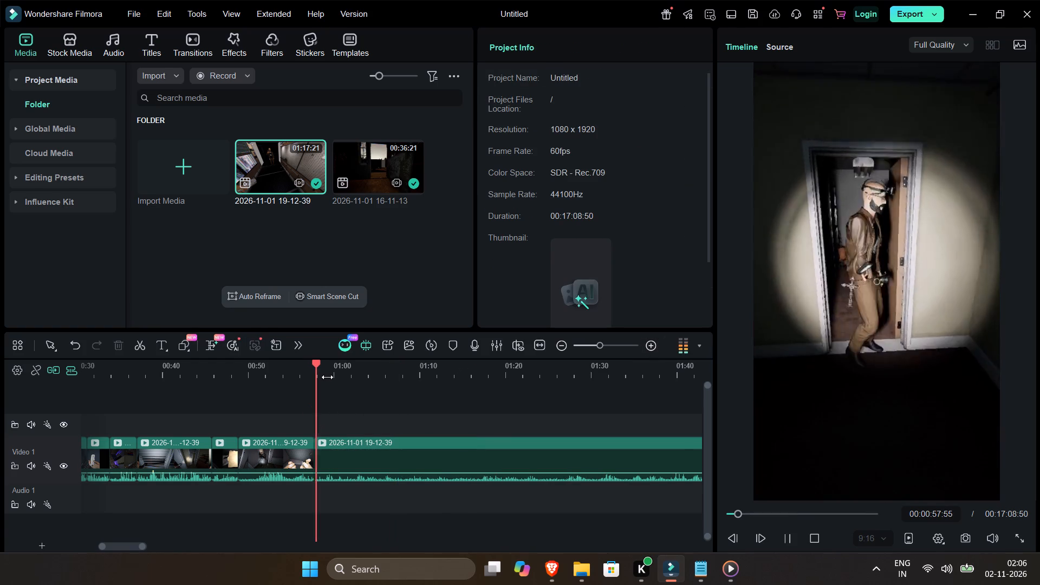
pyautogui.press('space')
pyautogui.press('space')
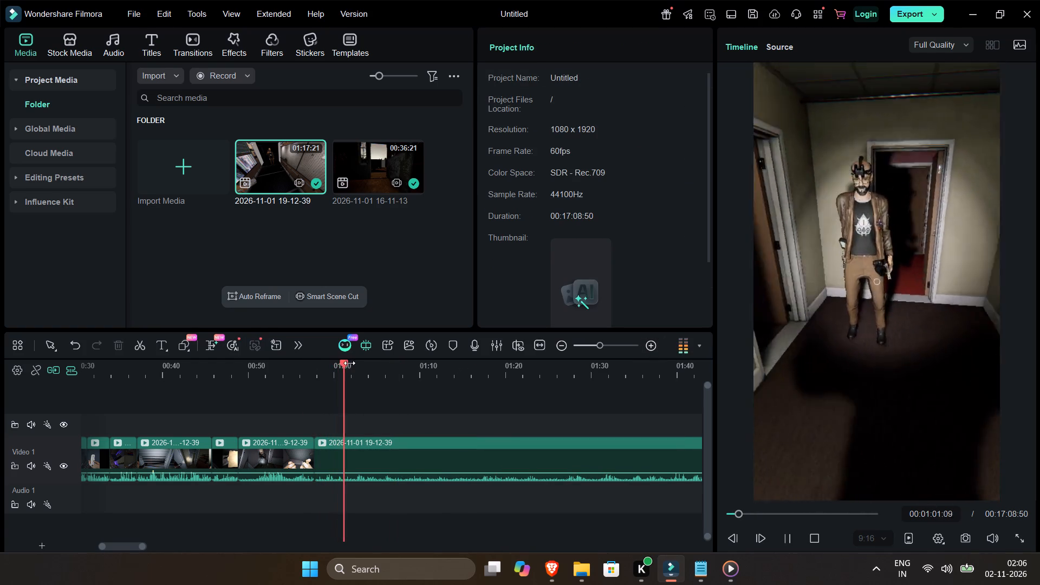
pyautogui.press('space')
pyautogui.press('space')
pyautogui.press('space')
pyautogui.hotkey('ctrl', 'b')
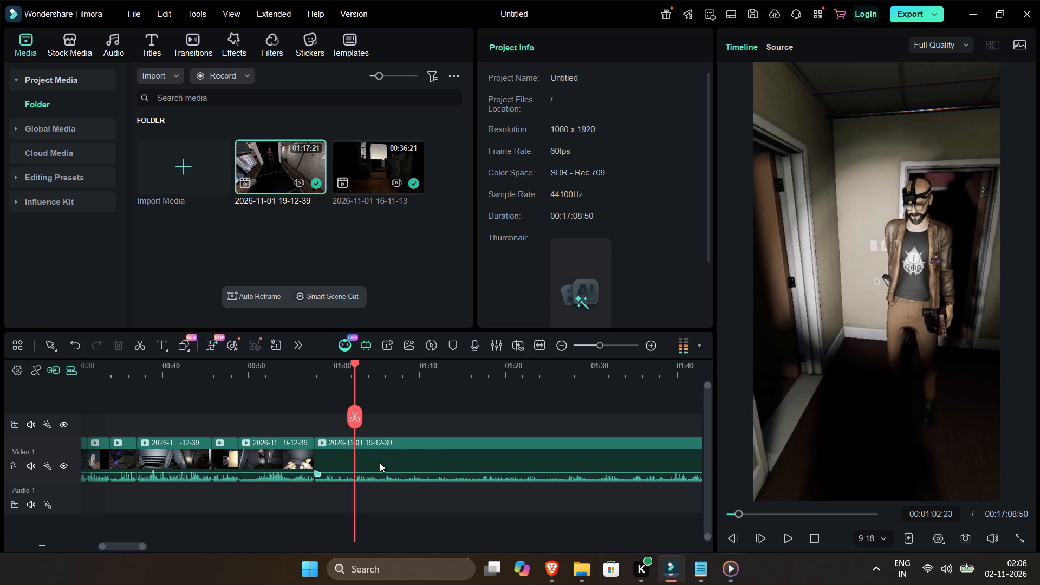
pyautogui.press('Delete')
pyautogui.moveTo(296, 162); pyautogui.dragTo(362, 459)
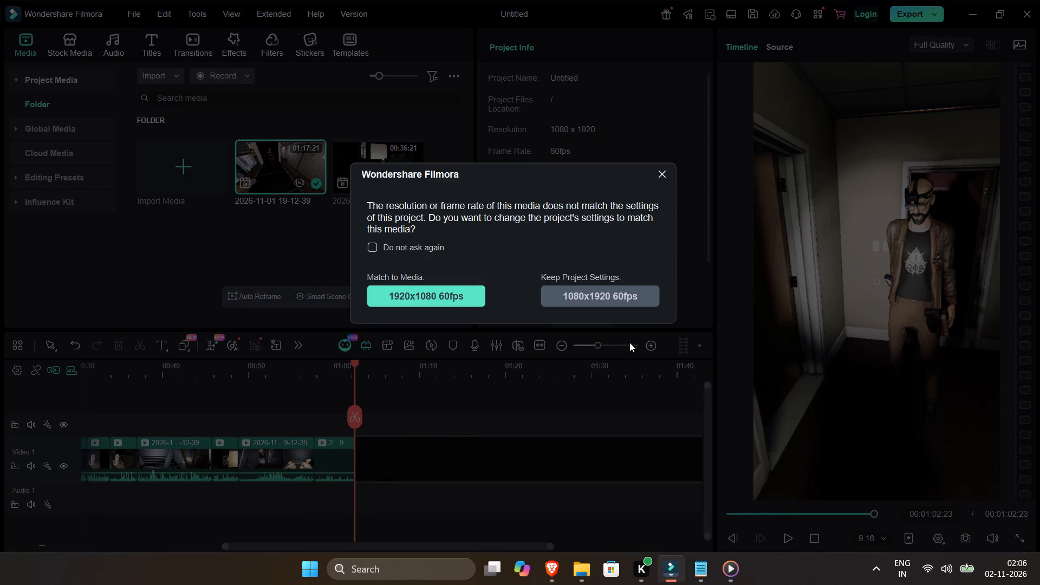
pyautogui.click(554, 296)
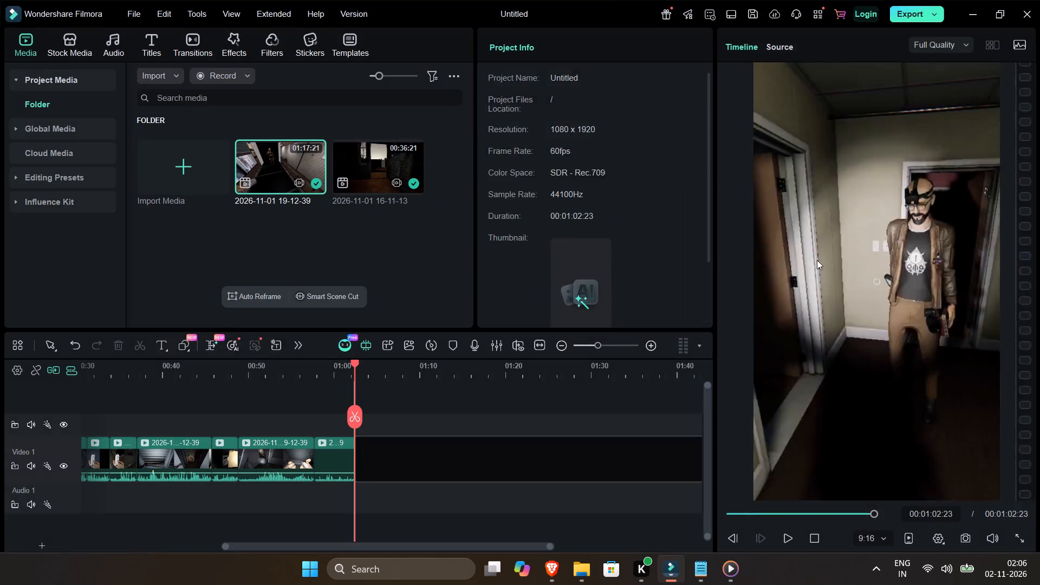
# Scale the appended recording up uniformly until it fills the full height of the vertical frame.
pyautogui.click(824, 255)
pyautogui.moveTo(751, 211); pyautogui.dragTo(689, 91)
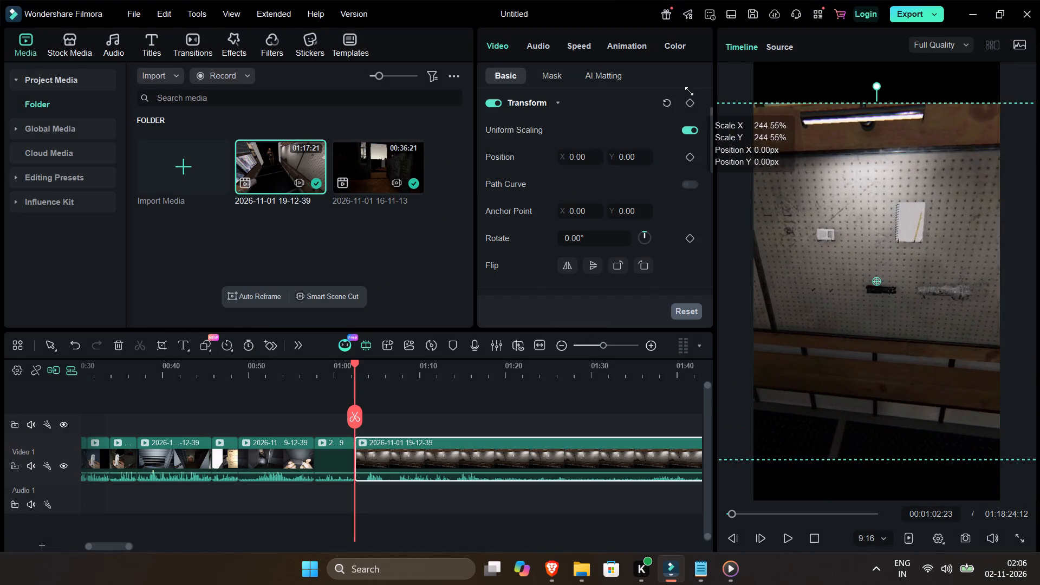
pyautogui.moveTo(689, 91); pyautogui.dragTo(666, 62)
pyautogui.click(571, 343)
pyautogui.doubleClick(560, 343)
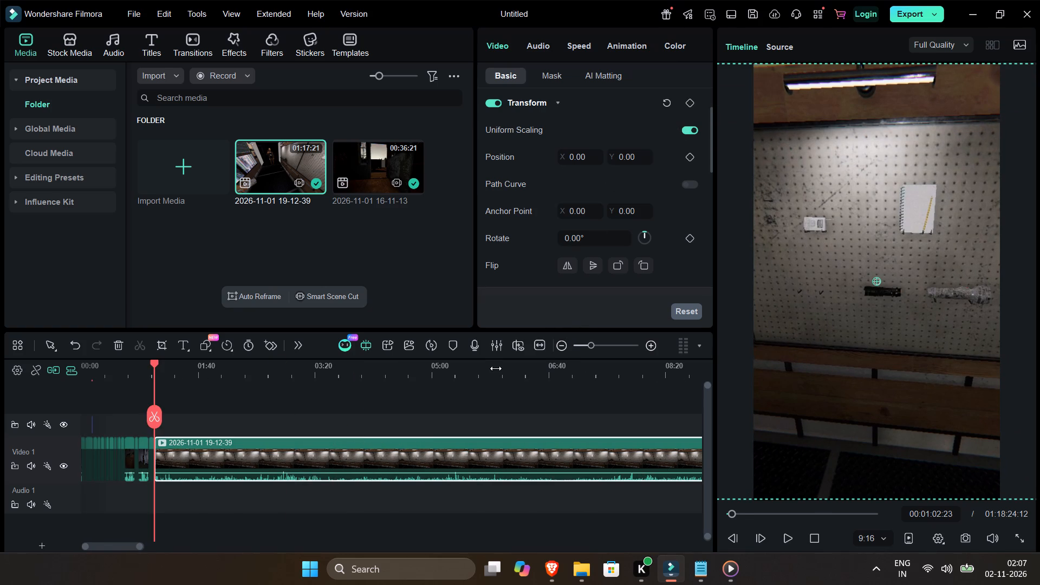
# Scrub through the appended recording, split it at about 00:56:55:29, and delete the part before the split.
pyautogui.click(496, 368)
pyautogui.tripleClick(558, 347)
pyautogui.click(447, 374)
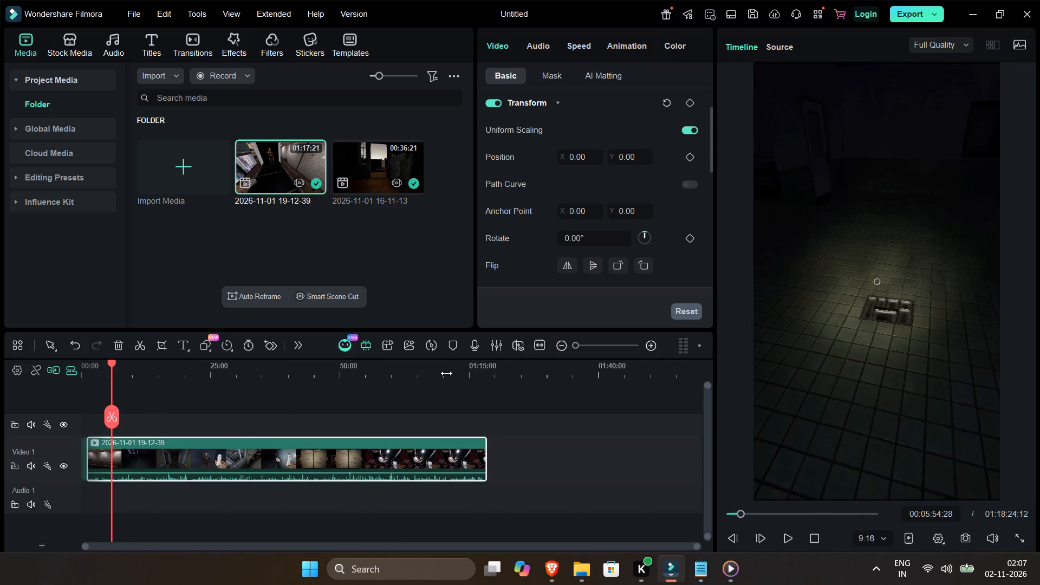
pyautogui.moveTo(446, 363); pyautogui.dragTo(402, 363)
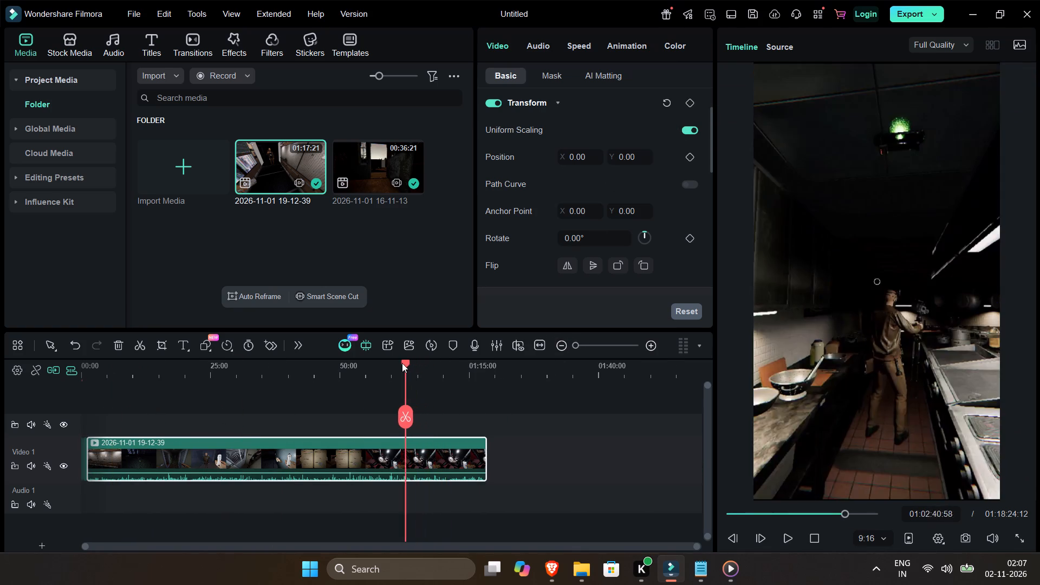
pyautogui.moveTo(402, 363); pyautogui.dragTo(380, 368)
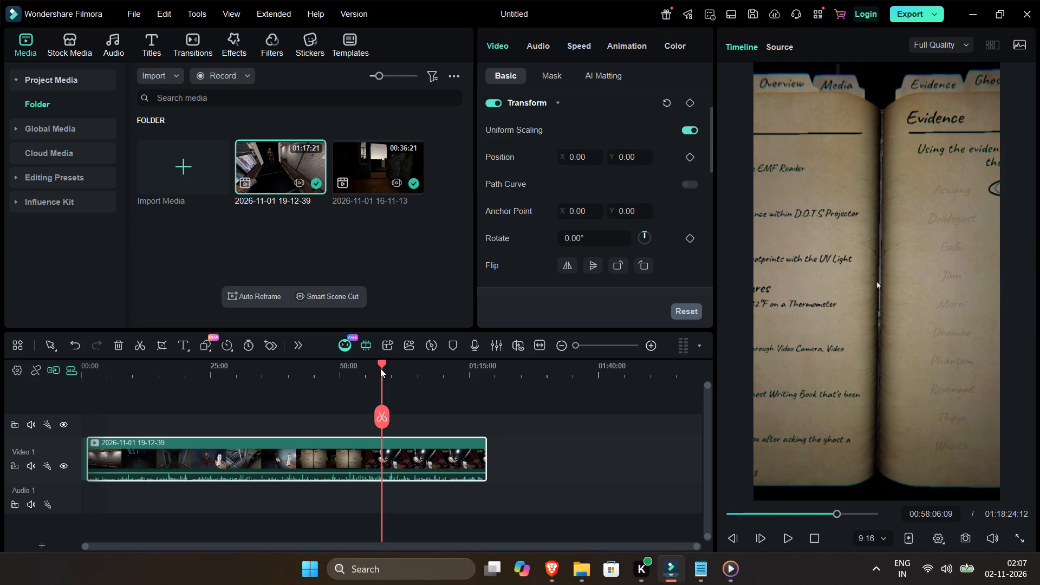
pyautogui.moveTo(380, 368); pyautogui.dragTo(376, 371)
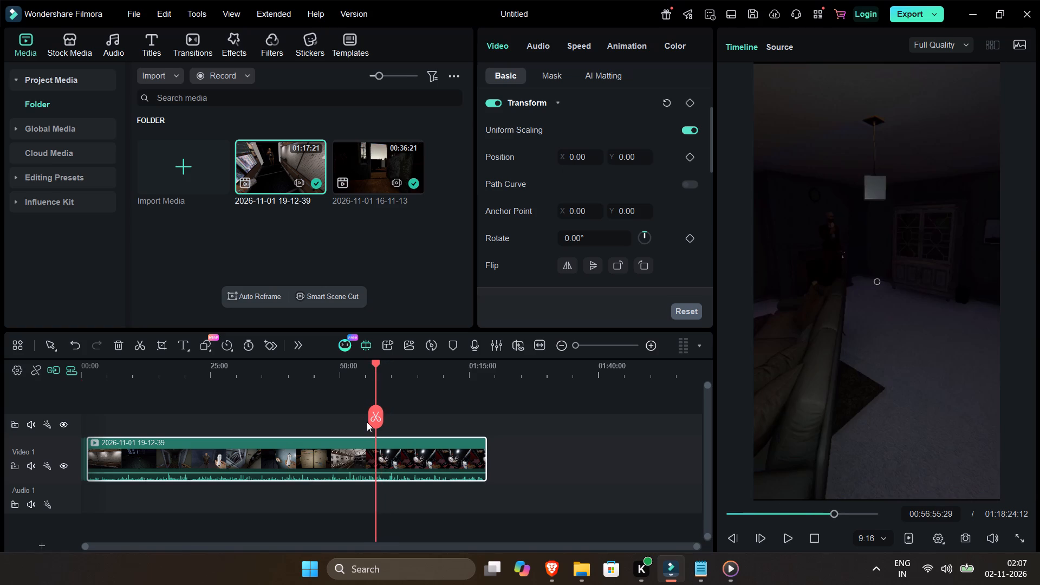
pyautogui.hotkey('ctrl', 'b')
pyautogui.click(330, 464)
pyautogui.press('Delete')
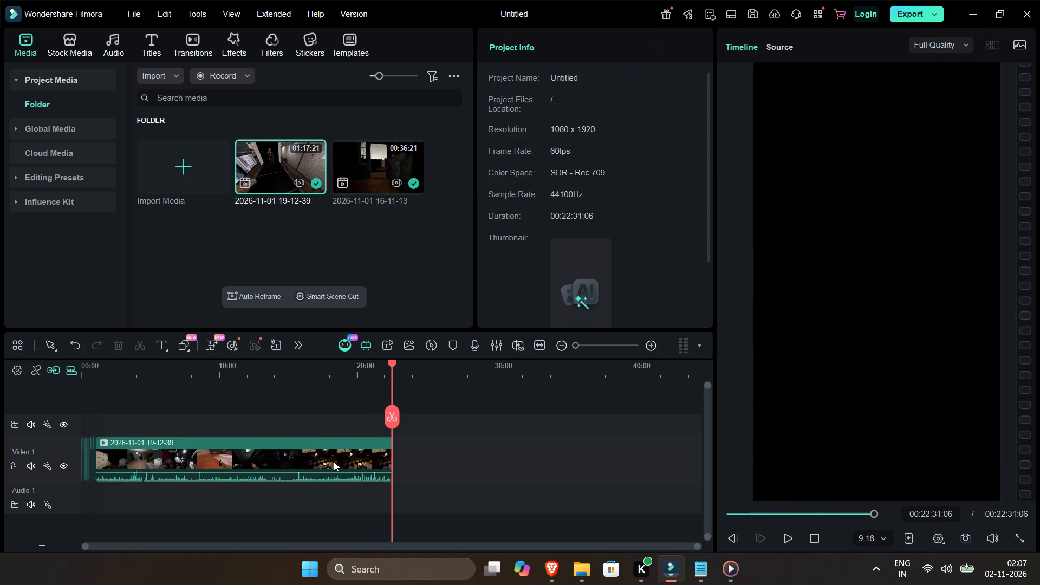
# Find the ghost scene in the remaining recording, split it at about 00:03:44:36, and delete the part before the split.
pyautogui.press('Up')
pyautogui.press('space')
pyautogui.tripleClick(650, 348)
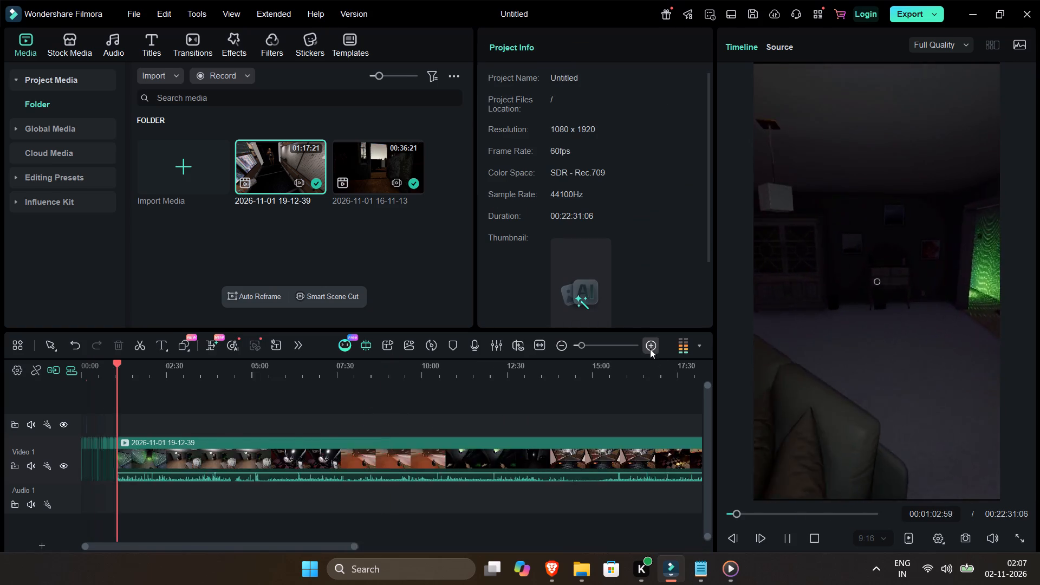
pyautogui.click(469, 365)
pyautogui.press('space')
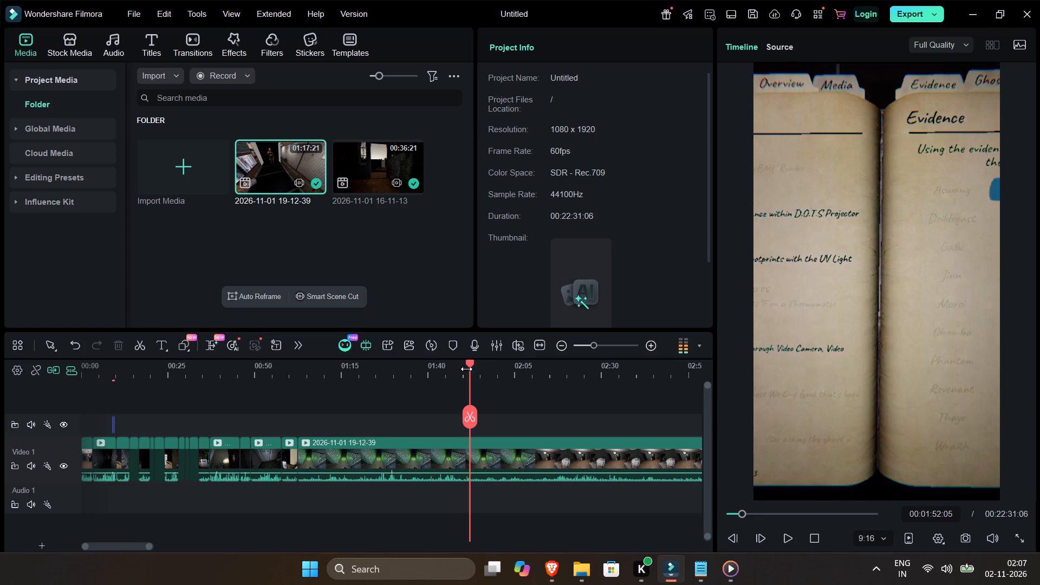
pyautogui.moveTo(470, 368); pyautogui.dragTo(425, 469)
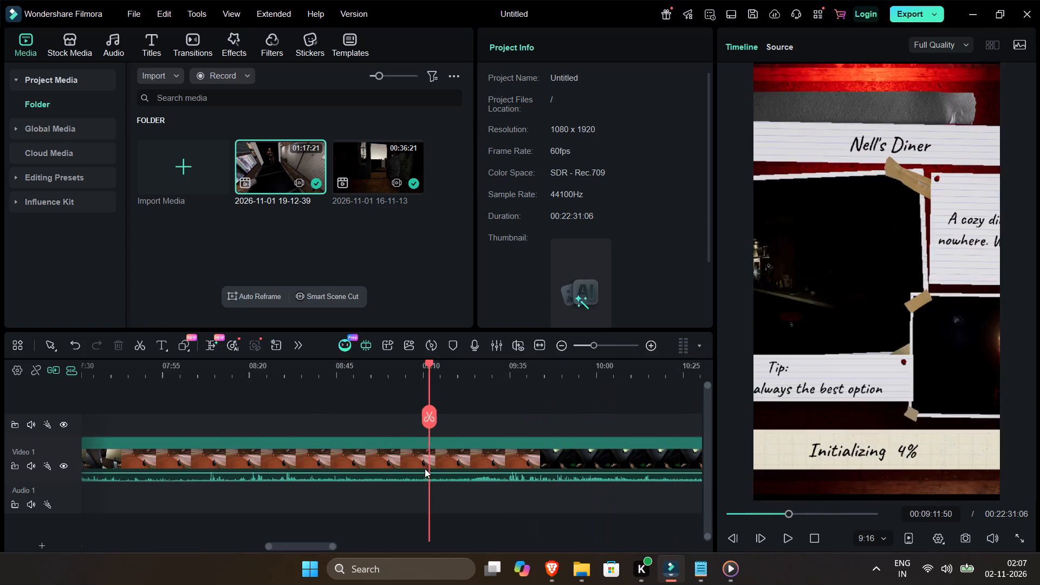
pyautogui.moveTo(425, 469); pyautogui.dragTo(313, 489)
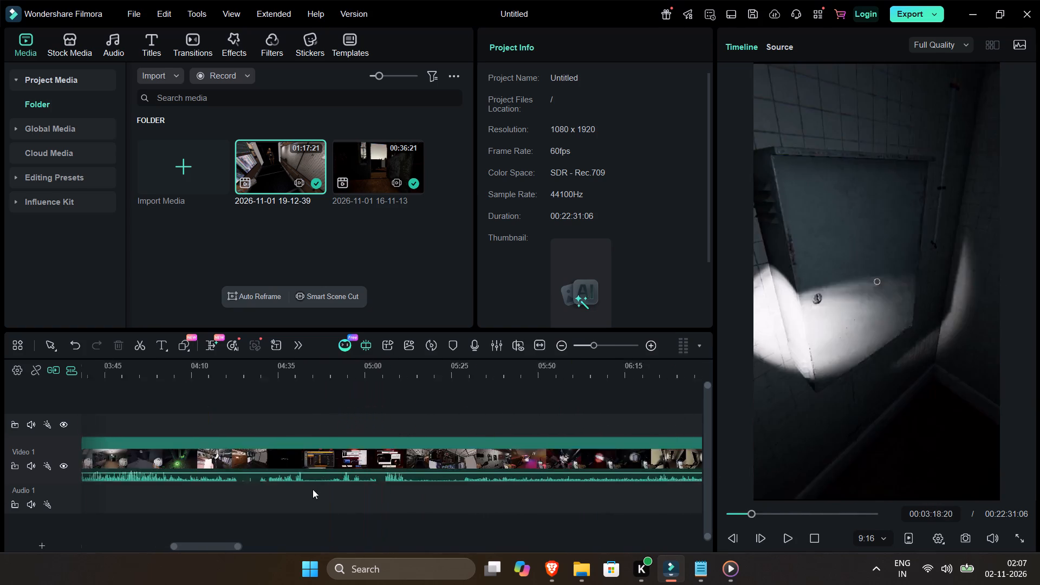
pyautogui.moveTo(313, 489); pyautogui.dragTo(224, 493)
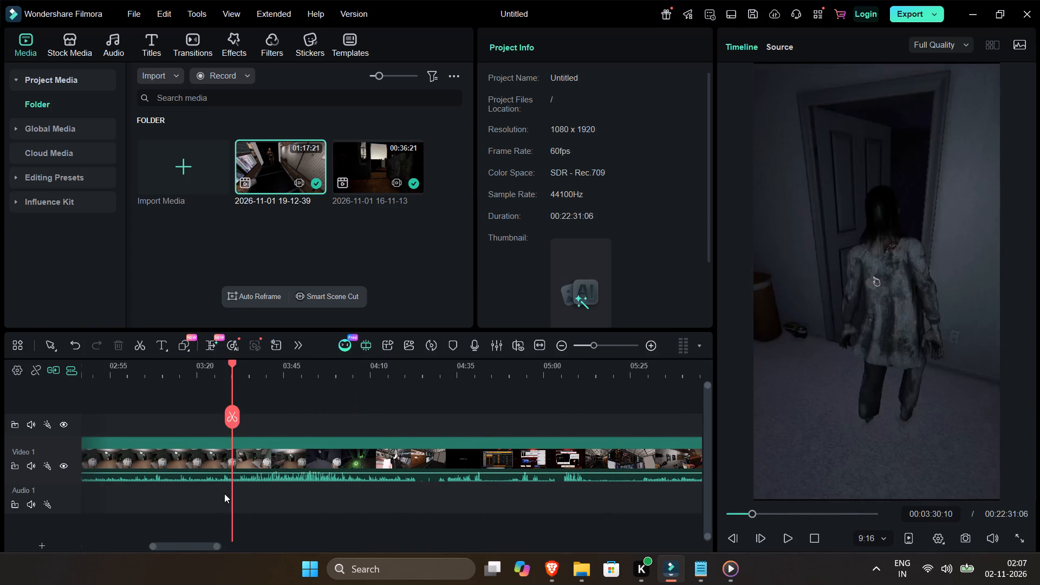
pyautogui.moveTo(224, 493); pyautogui.dragTo(262, 483)
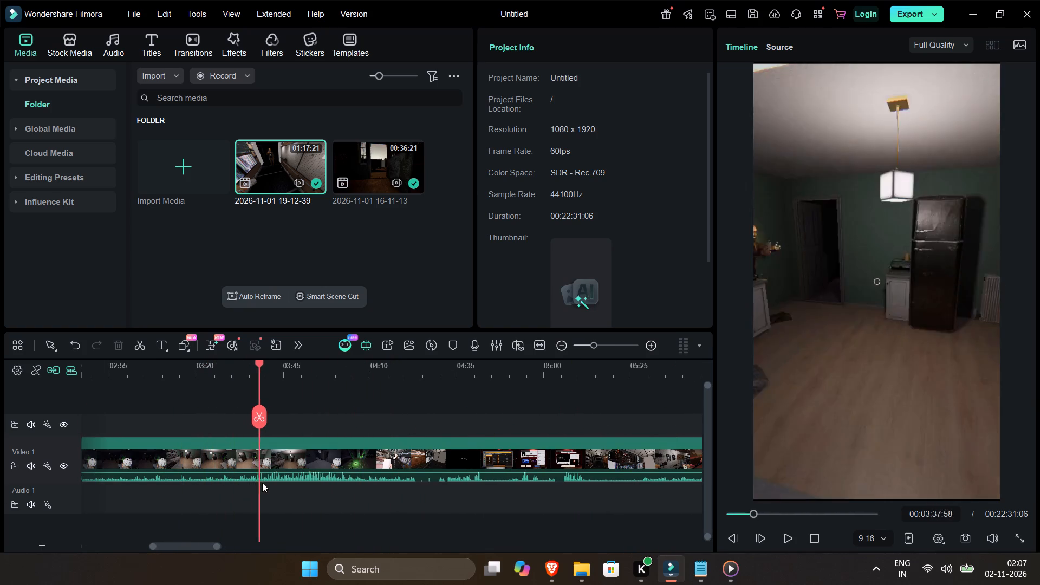
pyautogui.moveTo(262, 483); pyautogui.dragTo(293, 485)
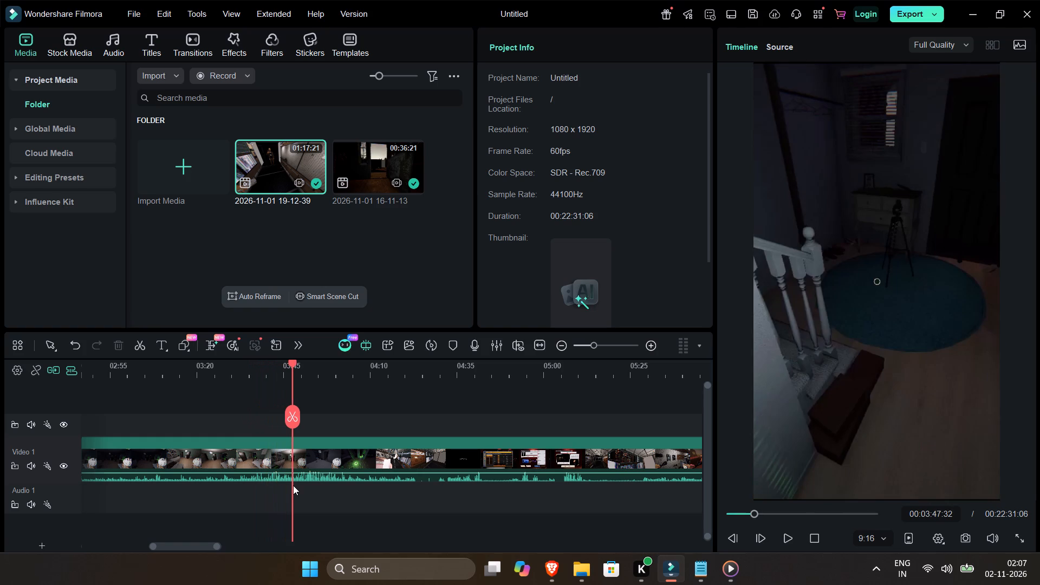
pyautogui.moveTo(293, 485); pyautogui.dragTo(272, 487)
pyautogui.press('space')
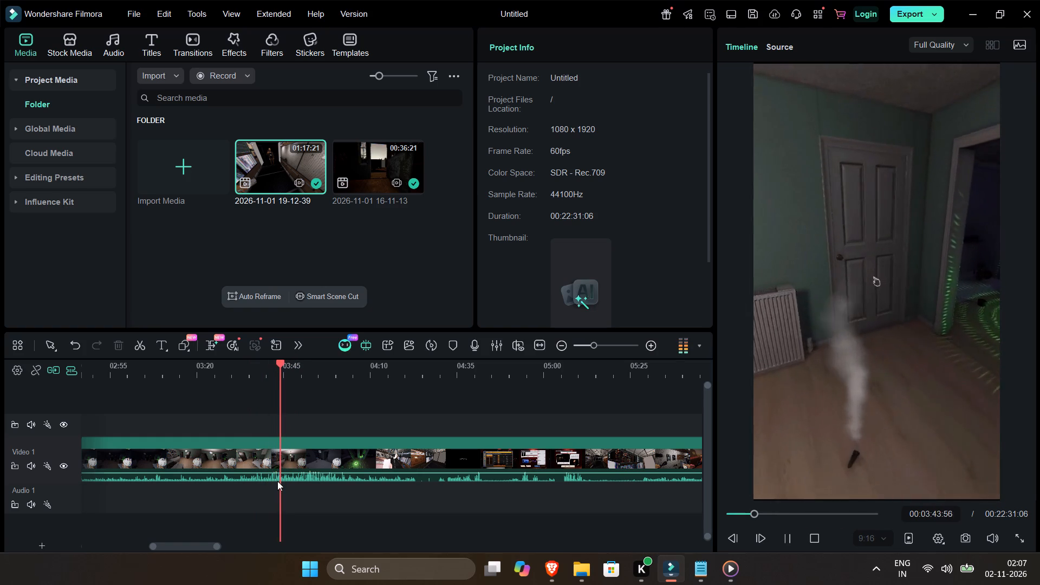
pyautogui.press('space')
pyautogui.hotkey('ctrl', 'b')
pyautogui.click(239, 455)
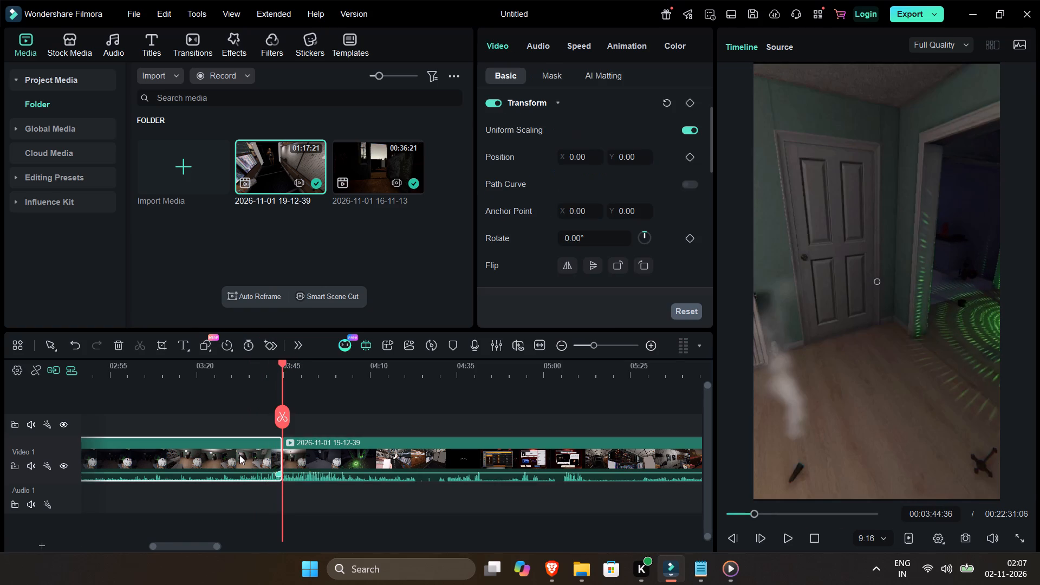
pyautogui.press('Delete')
# Play the ghost scene from the previous cut and split it at about 00:01:05.
pyautogui.press('Up')
pyautogui.press('space')
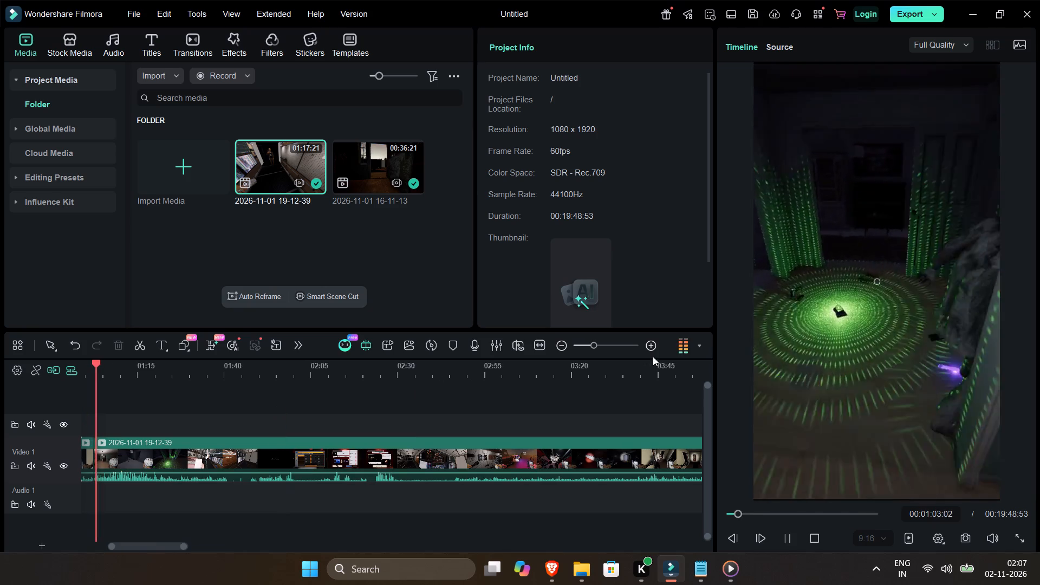
pyautogui.doubleClick(654, 350)
pyautogui.press('space')
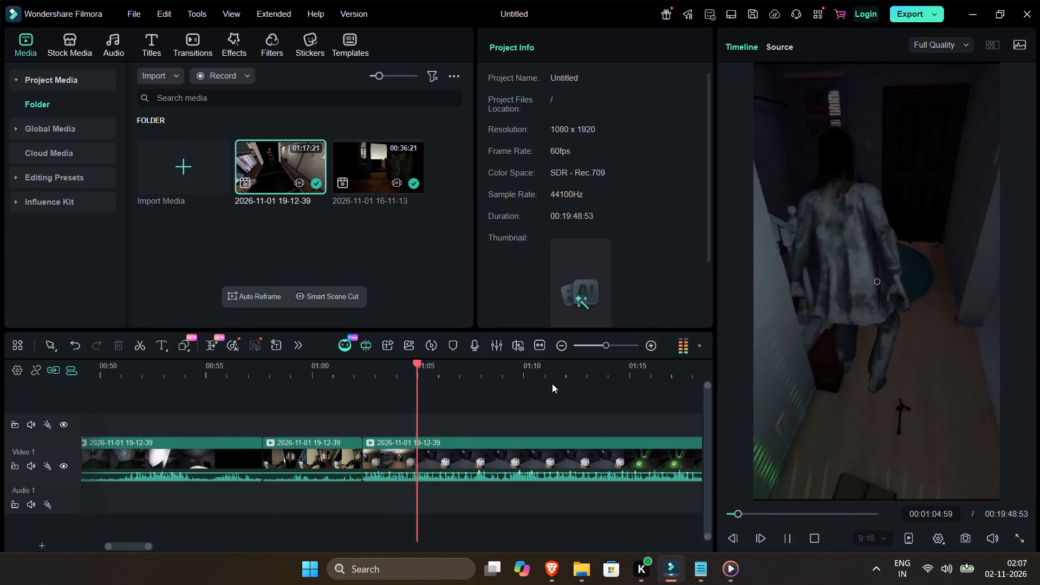
pyautogui.hotkey('ctrl', 'b')
# Split the following footage at 00:01:09:04 and delete the section between the two newest cuts.
pyautogui.click(486, 360)
pyautogui.press('space')
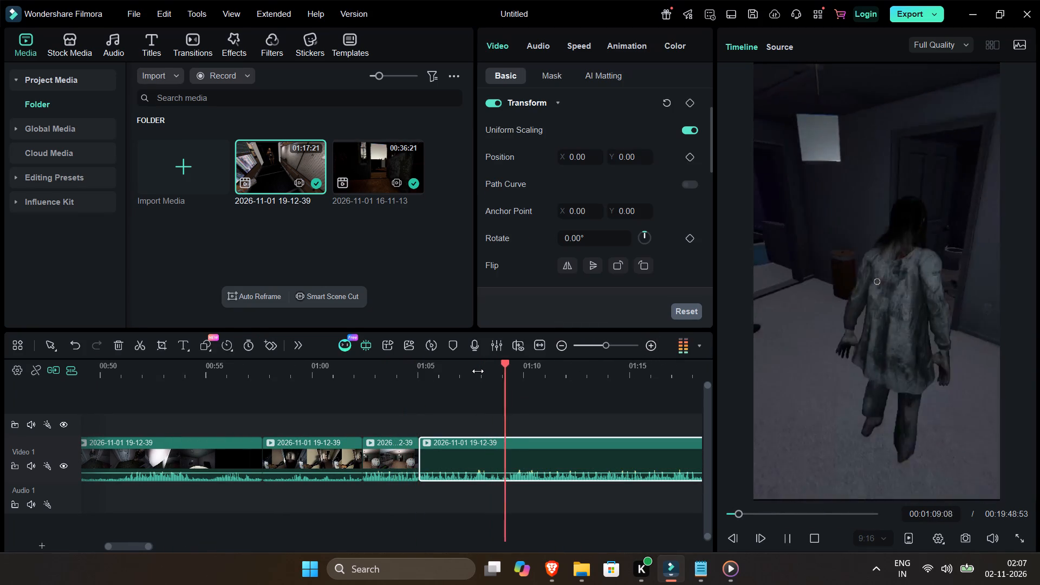
pyautogui.press('space')
pyautogui.click(504, 381)
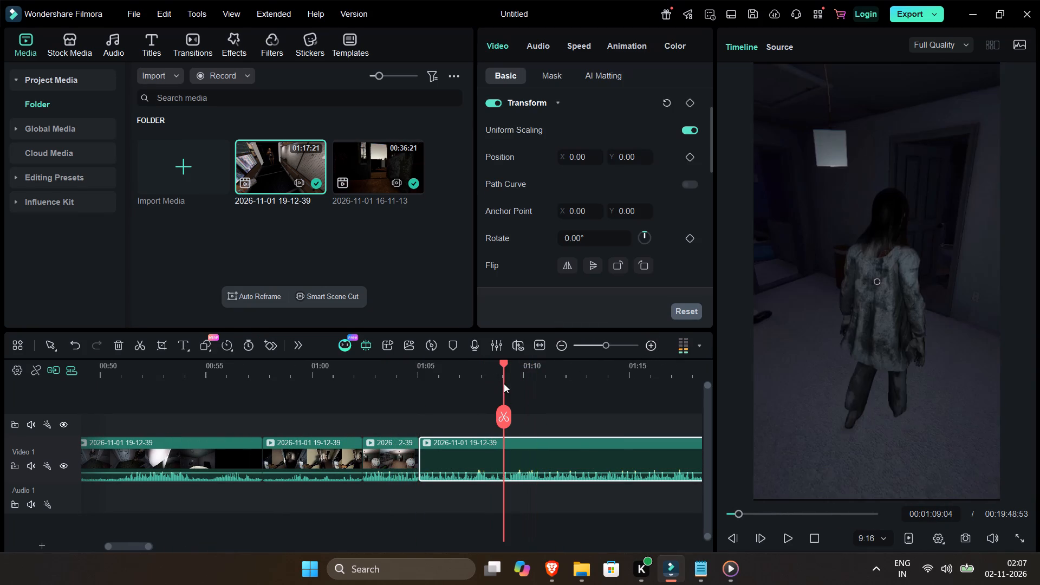
pyautogui.hotkey('ctrl', 'b')
pyautogui.click(458, 460)
pyautogui.press('Delete')
# Play the footage after the last cut and split it at 00:01:08:31.
pyautogui.click(421, 363)
pyautogui.press('space')
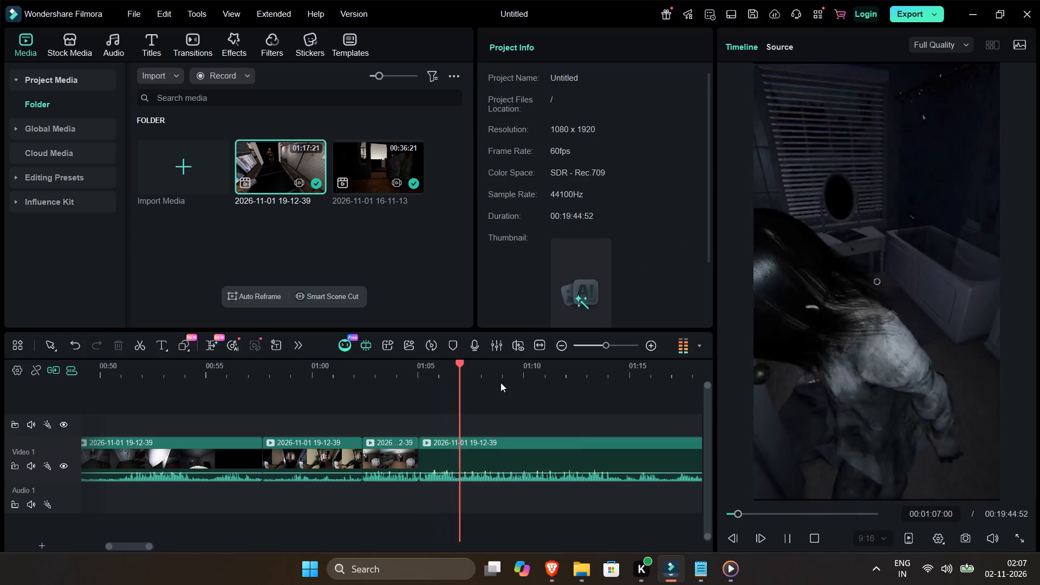
pyautogui.press('space')
pyautogui.hotkey('ctrl', 'b')
# Find the next scene by playing ahead, split the last clip at 00:01:16:29, and delete the section back to the previous cut.
pyautogui.click(648, 372)
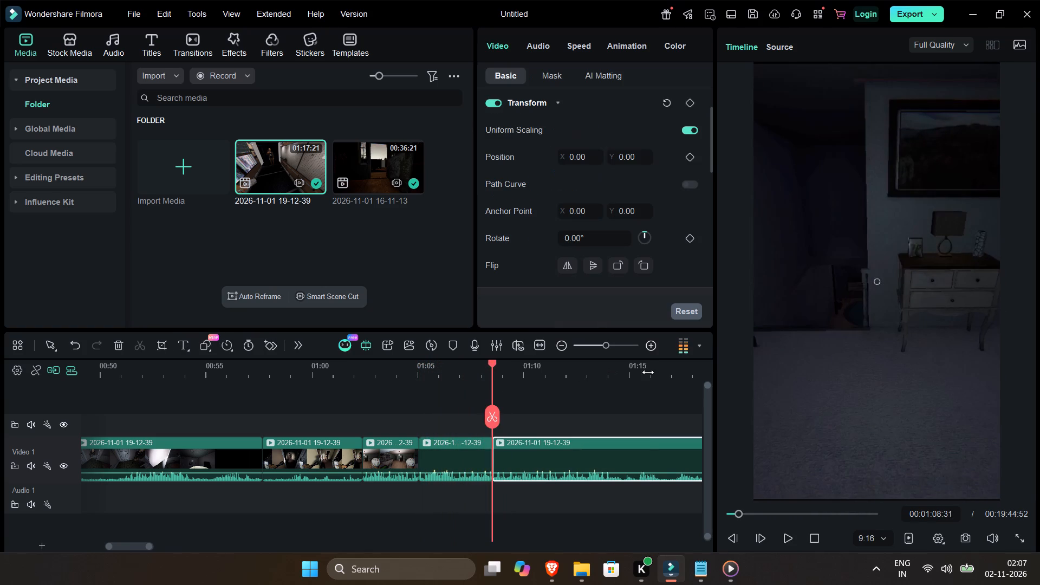
pyautogui.click(557, 346)
pyautogui.press('space')
pyautogui.press('space')
pyautogui.doubleClick(564, 352)
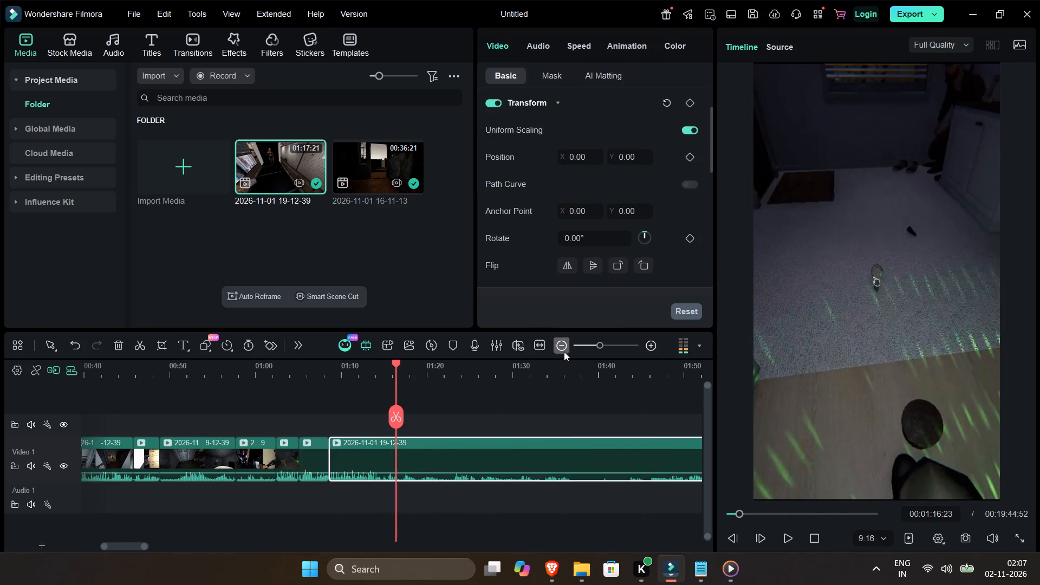
pyautogui.press('space')
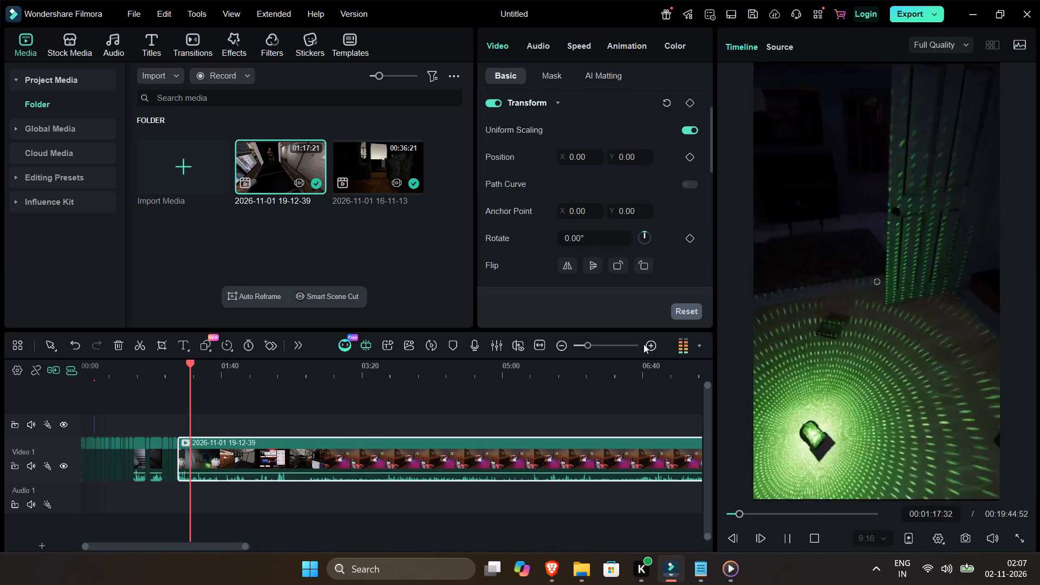
pyautogui.doubleClick(651, 344)
pyautogui.press('space')
pyautogui.click(364, 375)
pyautogui.press('space')
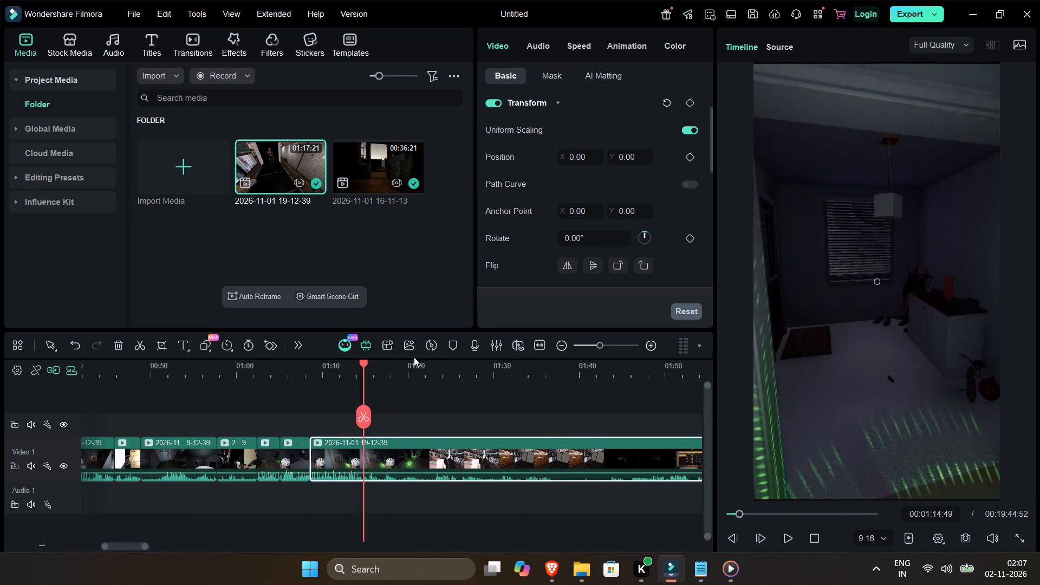
pyautogui.press('space')
pyautogui.press('space')
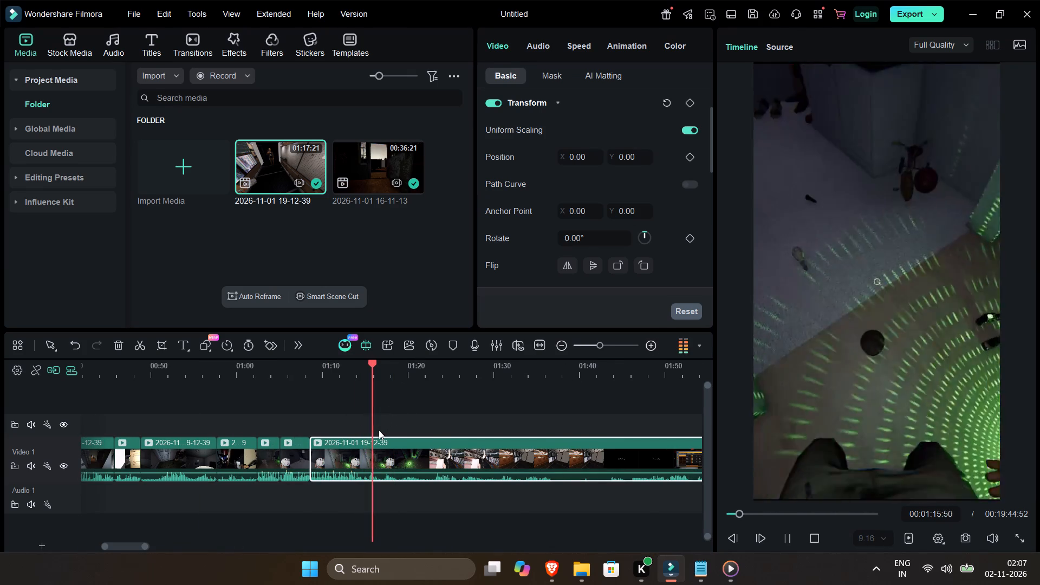
pyautogui.press('space')
pyautogui.hotkey('ctrl', 'b')
pyautogui.click(335, 455)
pyautogui.press('Delete')
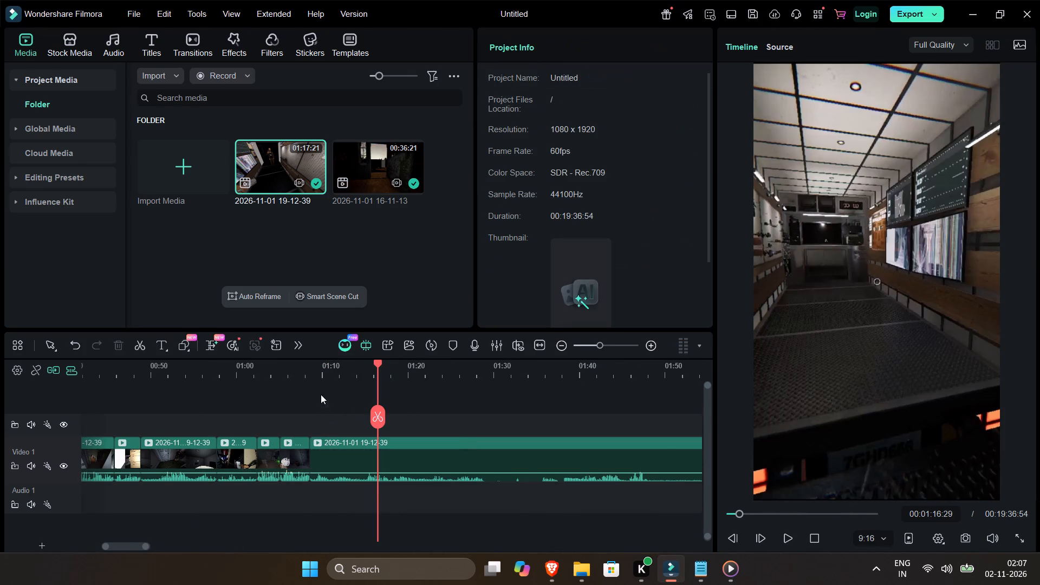
# Play the new last scene from its start, split it at 00:01:10:34, and delete all remaining footage after the split.
pyautogui.click(309, 375)
pyautogui.press('space')
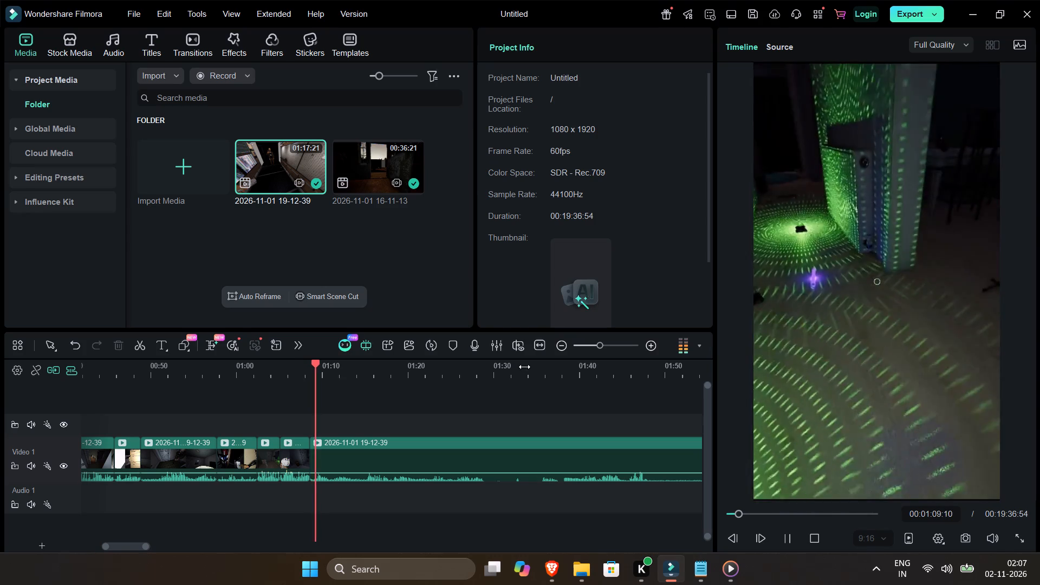
pyautogui.press('space')
pyautogui.hotkey('ctrl', 'b')
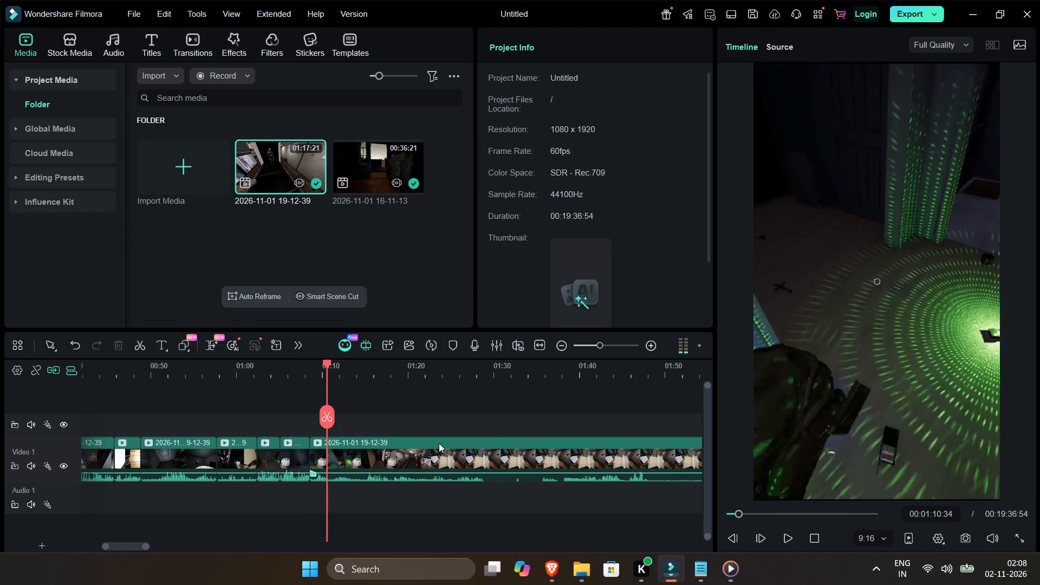
pyautogui.click(439, 443)
pyautogui.press('Delete')
# Add the Fade transition to the end of the last clip on Video 1 and preview it.
pyautogui.click(177, 48)
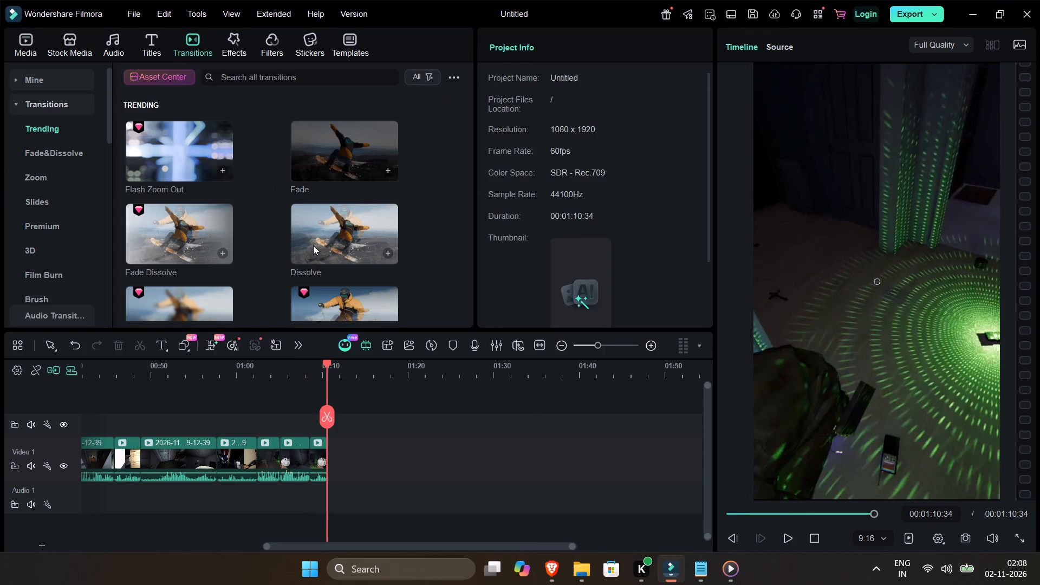
pyautogui.moveTo(321, 164); pyautogui.dragTo(327, 459)
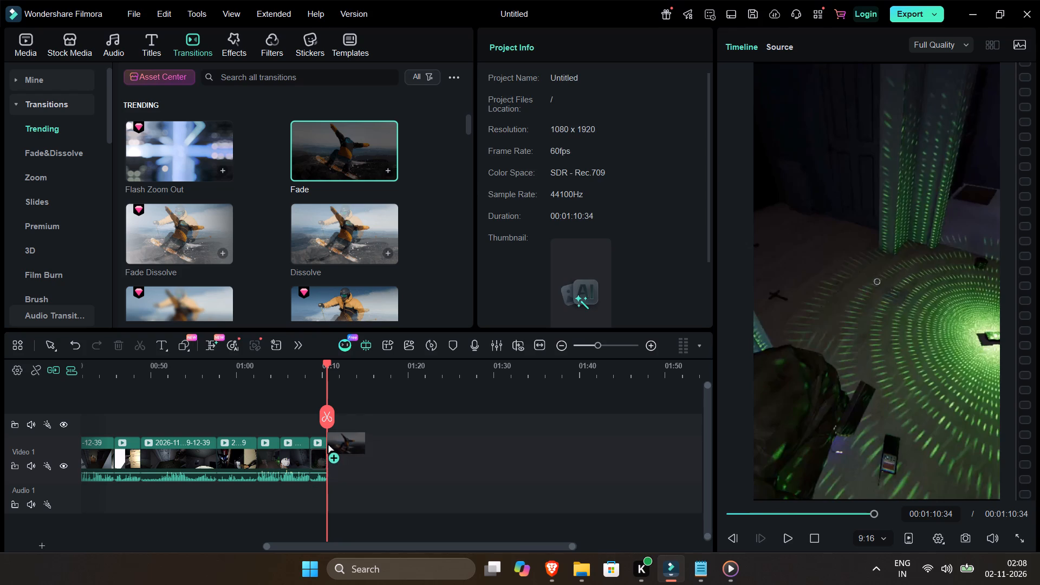
pyautogui.click(305, 374)
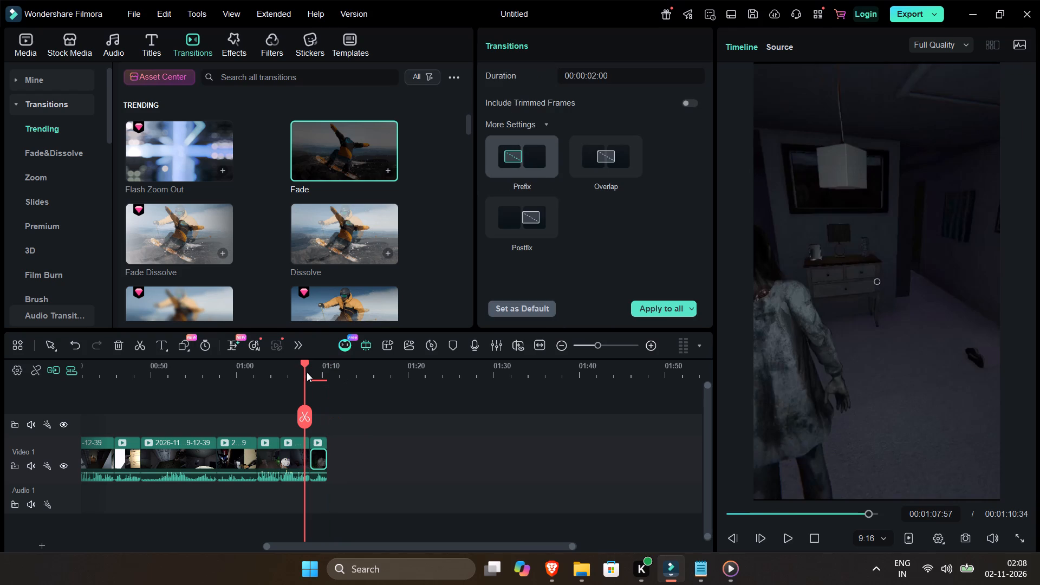
pyautogui.press('space')
pyautogui.press('space')
pyautogui.press('space')
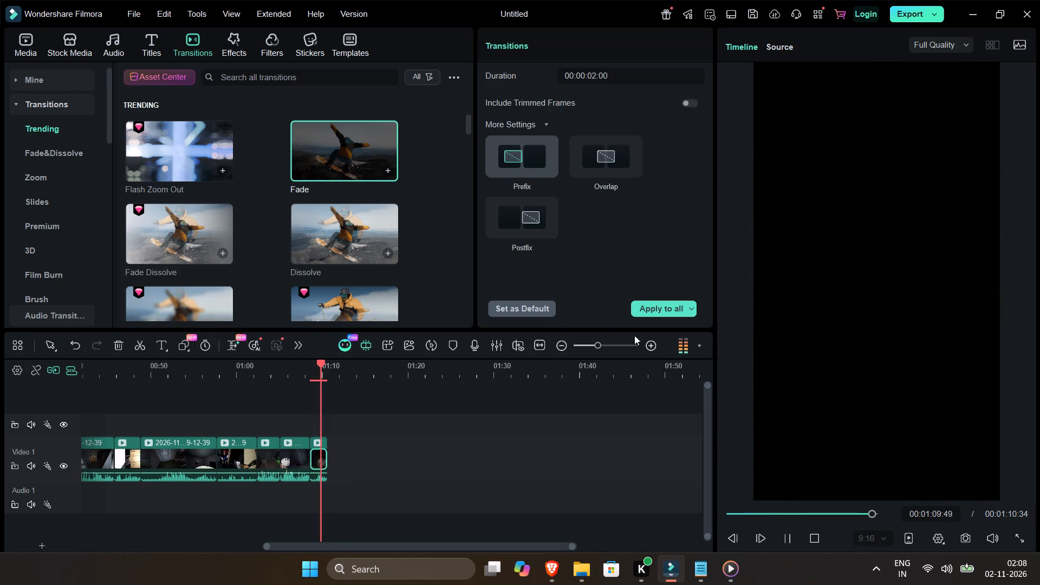
# Shorten the closing Fade transition to 00:00:00:39 and preview the ending.
pyautogui.click(645, 342)
pyautogui.click(652, 348)
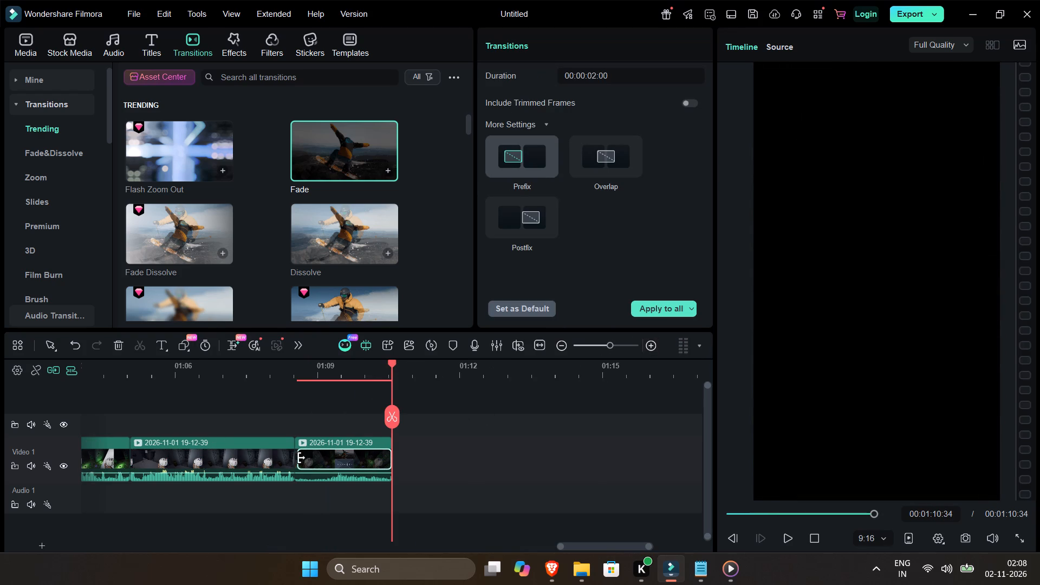
pyautogui.moveTo(300, 458); pyautogui.dragTo(361, 463)
pyautogui.click(361, 369)
pyautogui.press('space')
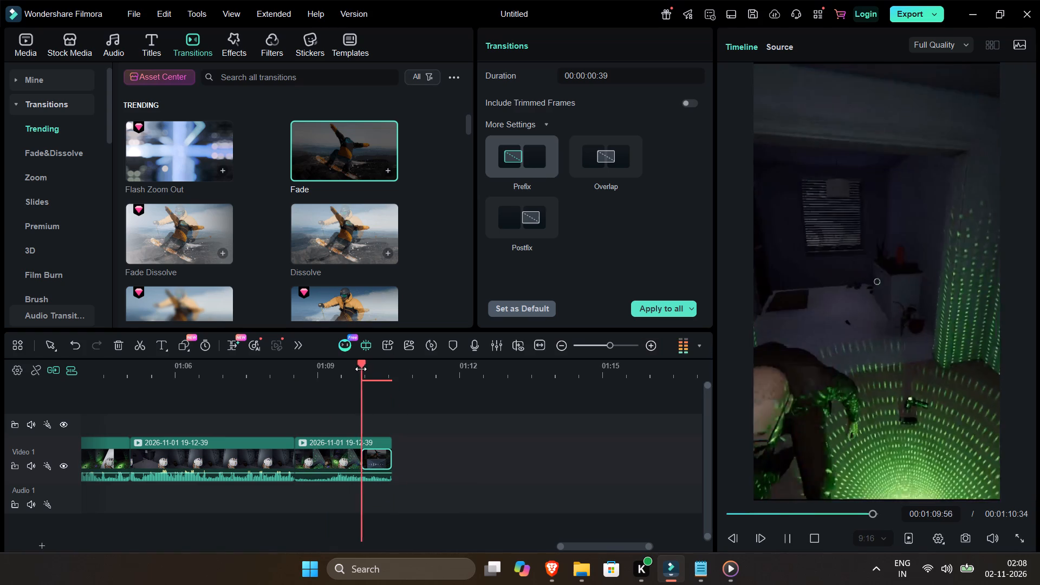
# Play the assembled video from the beginning of the timeline to review it.
pyautogui.tripleClick(555, 350)
pyautogui.click(556, 350)
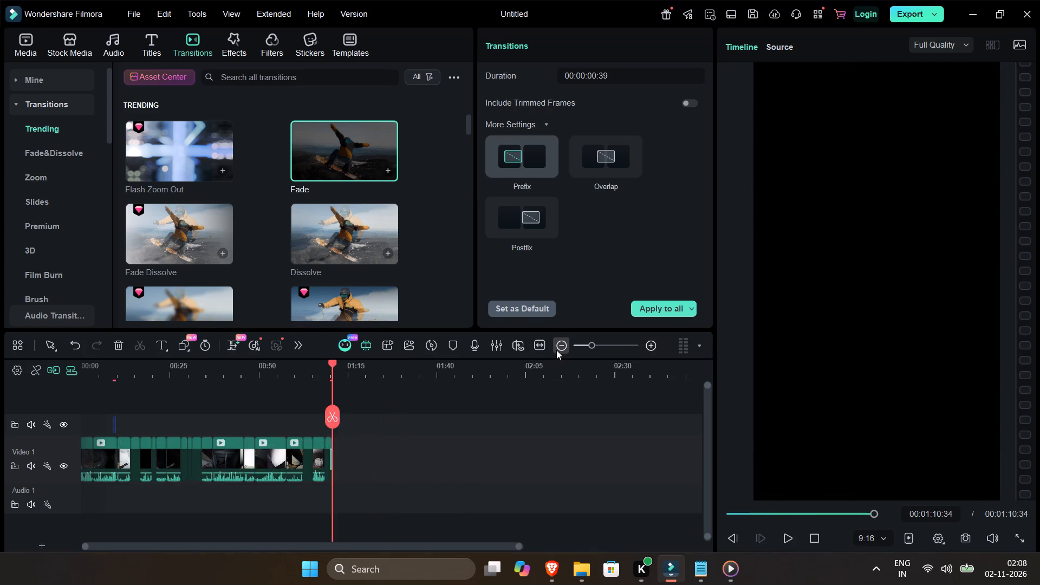
pyautogui.click(97, 369)
pyautogui.moveTo(95, 364); pyautogui.dragTo(0, 418)
pyautogui.press('space')
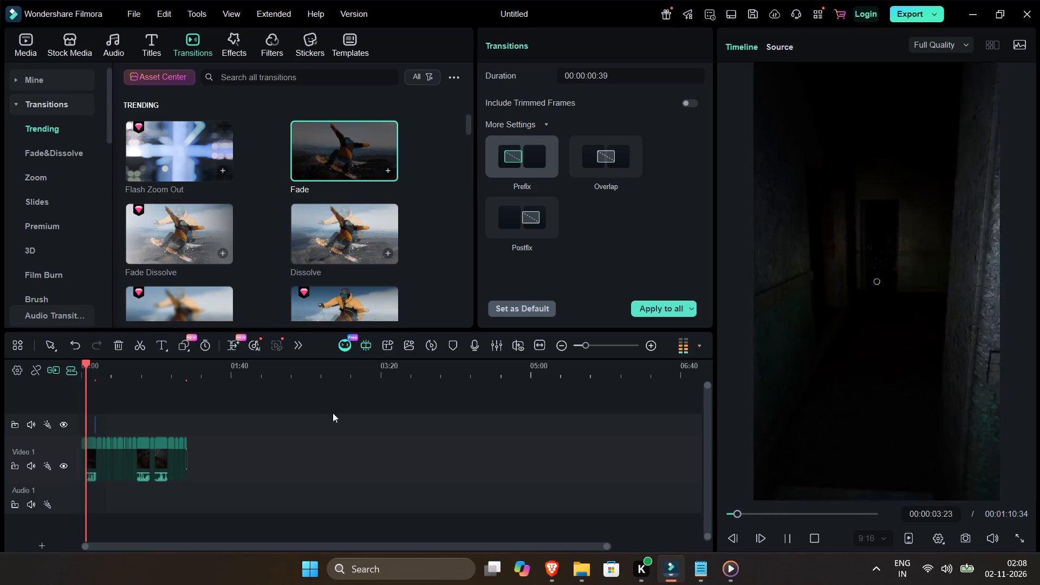
# Continue the review playback, split the short clip near 00:45 at 00:00:46:45, and delete its opening part.
pyautogui.tripleClick(654, 348)
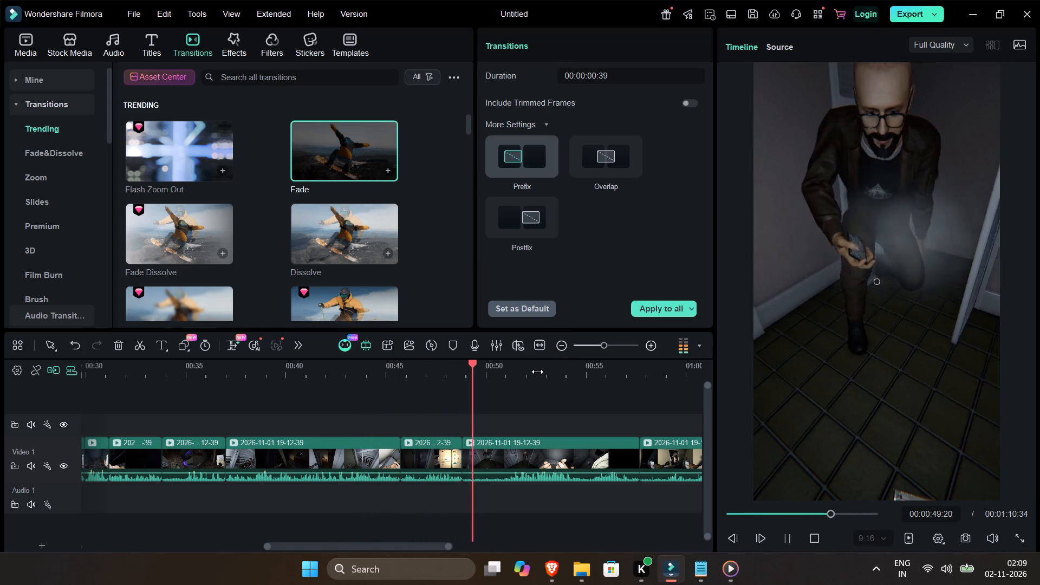
pyautogui.press('space')
pyautogui.click(404, 371)
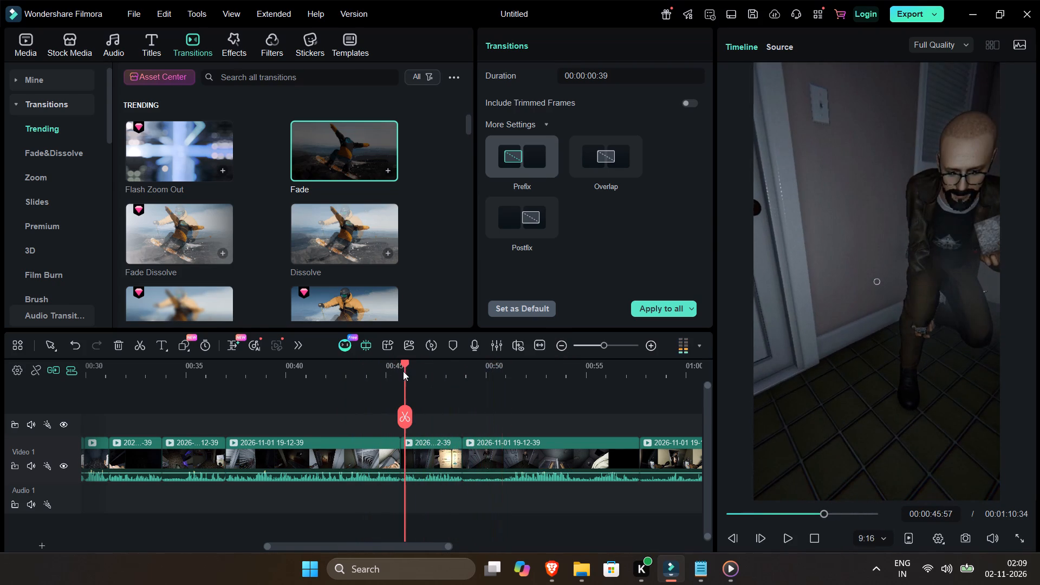
pyautogui.moveTo(402, 366); pyautogui.dragTo(421, 389)
pyautogui.hotkey('ctrl', 'b')
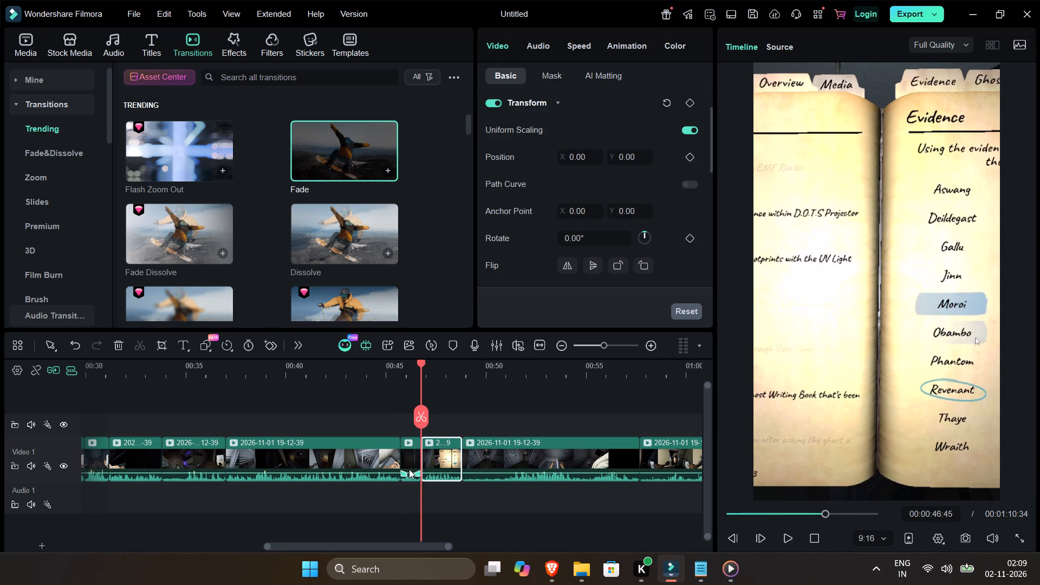
pyautogui.click(405, 462)
pyautogui.press('Delete')
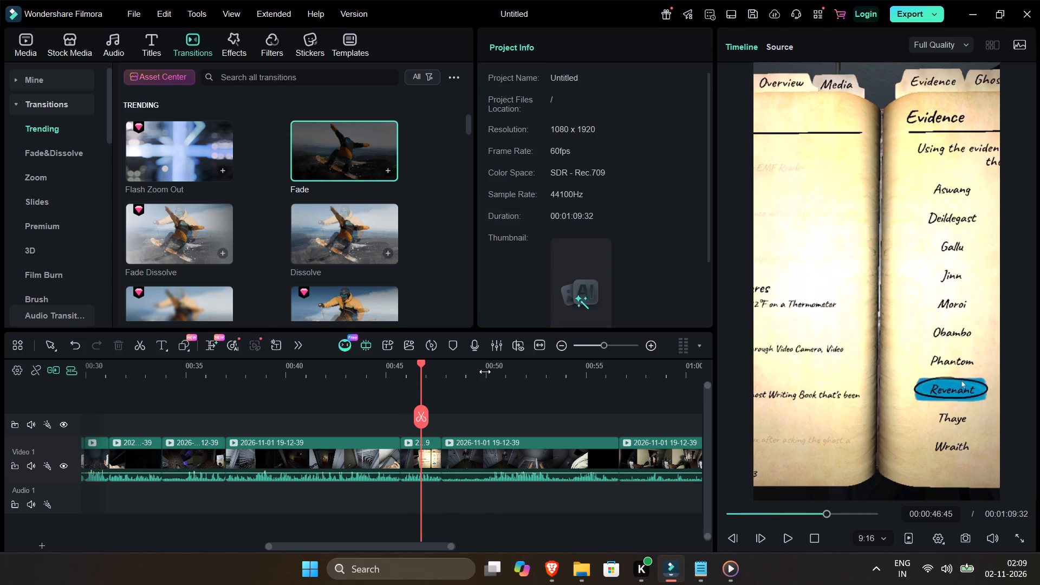
# Preview the timeline around the start of the scene at about 00:00:56 and on to 00:00:58.
pyautogui.click(601, 366)
pyautogui.click(620, 370)
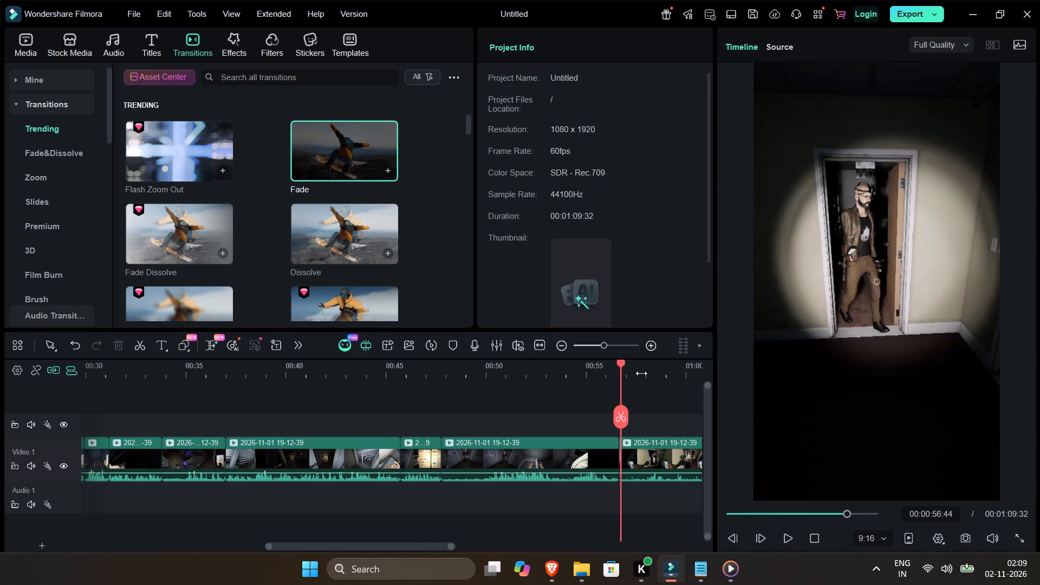
pyautogui.click(645, 375)
pyautogui.press('space')
pyautogui.press('space')
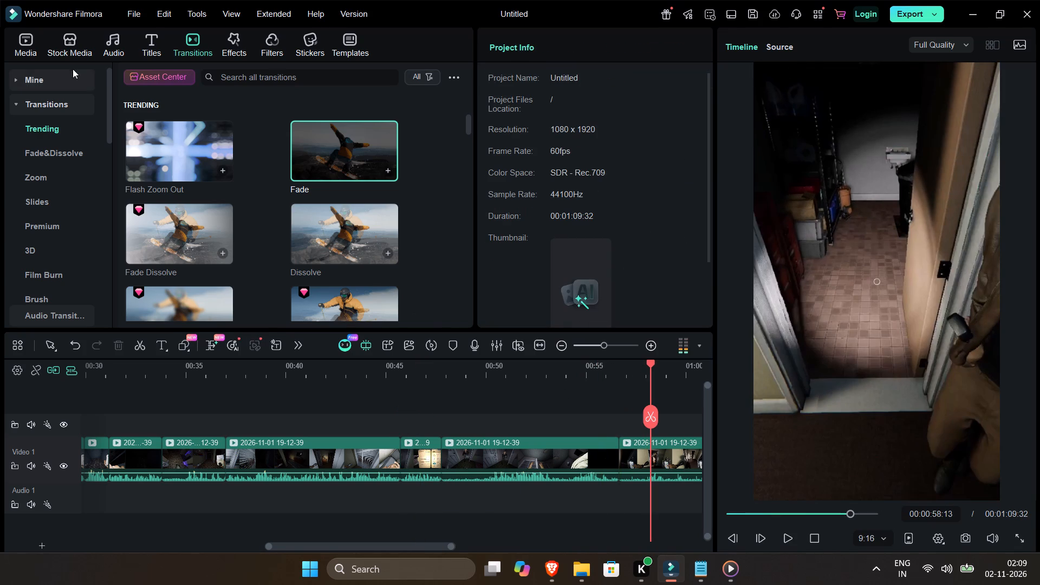
pyautogui.click(23, 38)
pyautogui.click(564, 340)
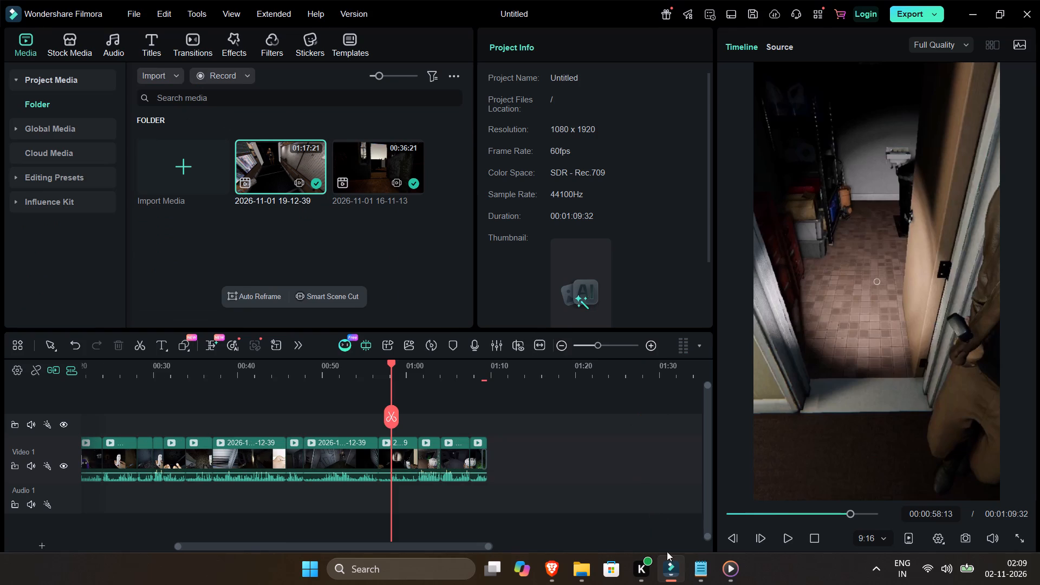
pyautogui.click(690, 576)
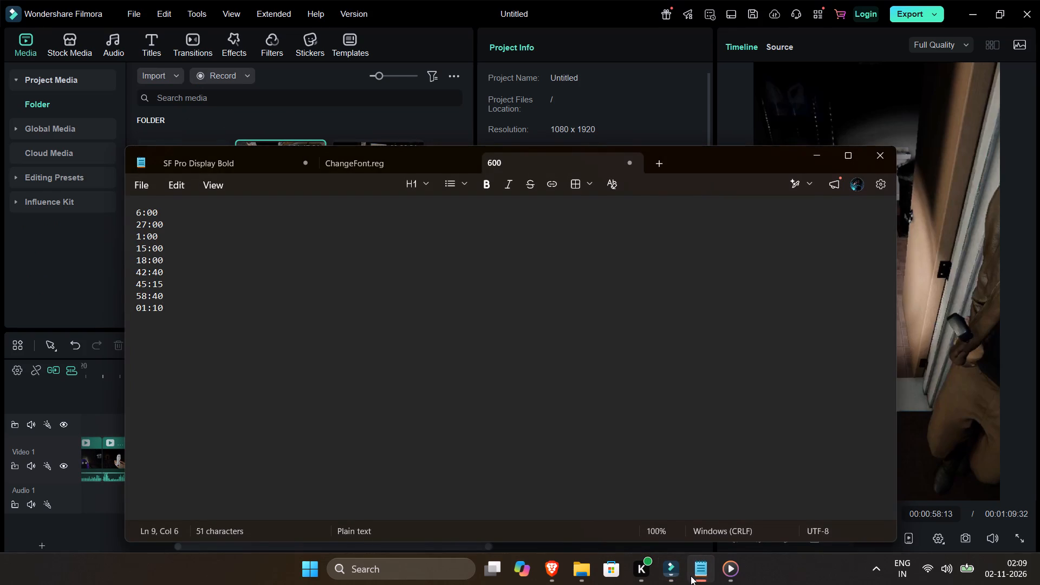
pyautogui.click(691, 576)
pyautogui.click(691, 576)
pyautogui.click(582, 567)
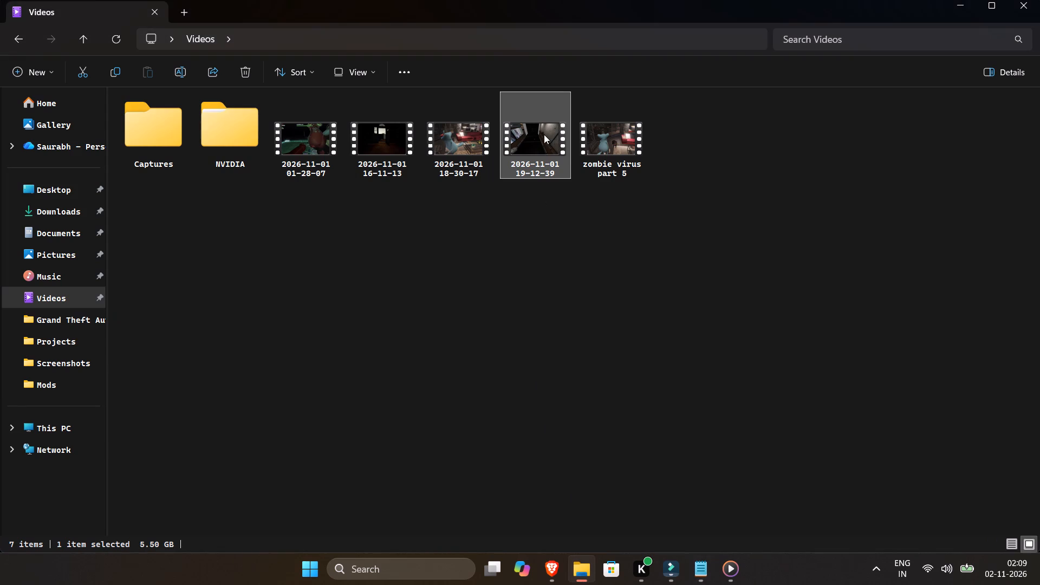
pyautogui.doubleClick(544, 133)
pyautogui.click(216, 491)
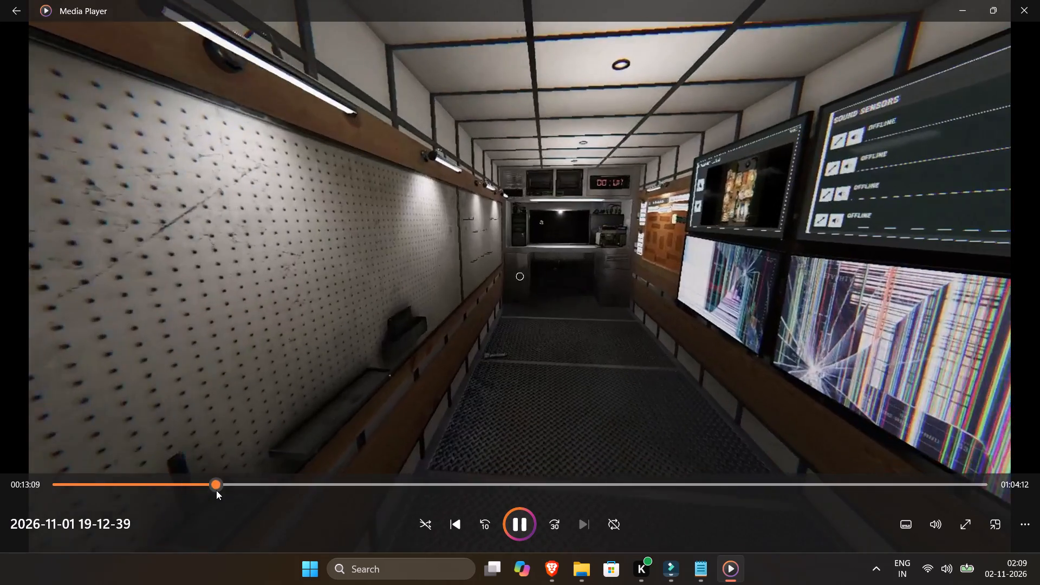
pyautogui.moveTo(222, 491); pyautogui.dragTo(245, 488)
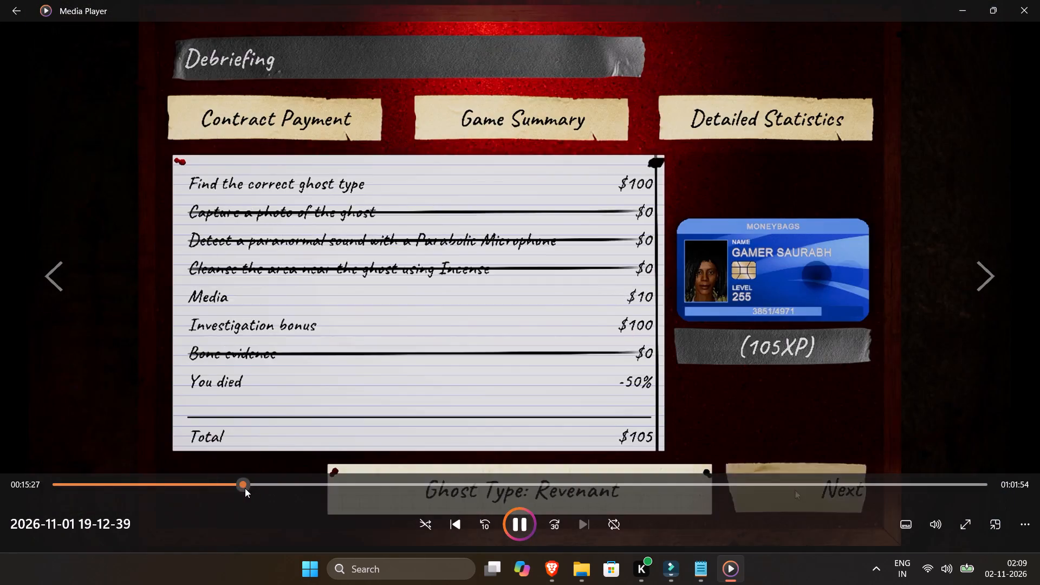
pyautogui.moveTo(245, 488); pyautogui.dragTo(282, 496)
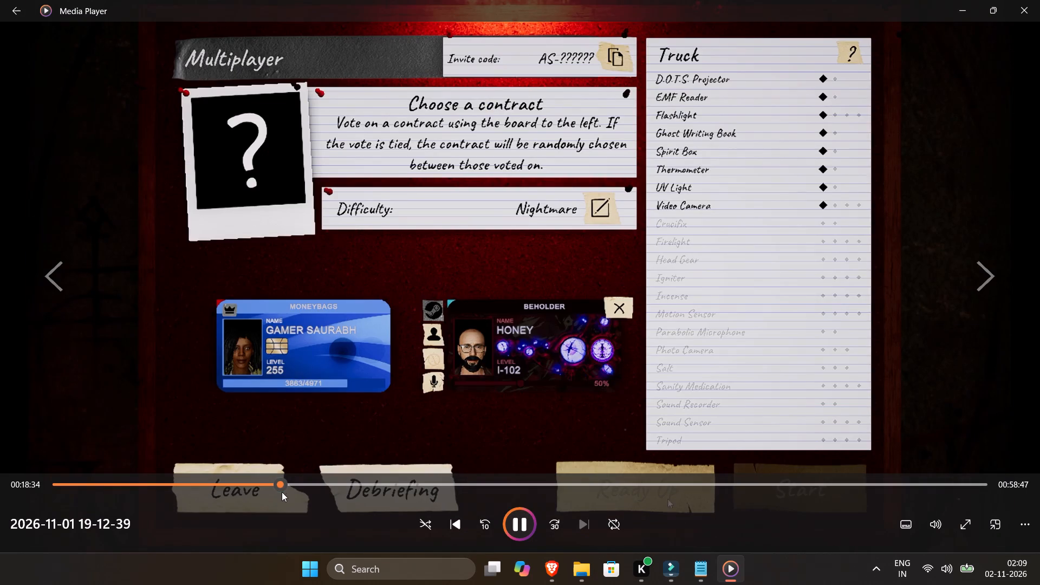
pyautogui.moveTo(282, 487); pyautogui.dragTo(252, 487)
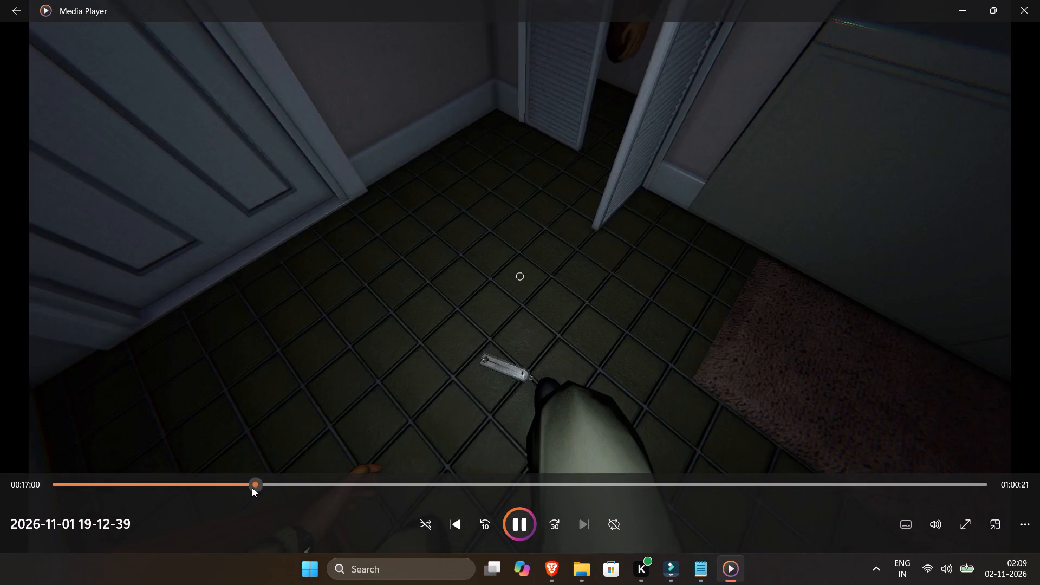
pyautogui.moveTo(252, 487); pyautogui.dragTo(248, 491)
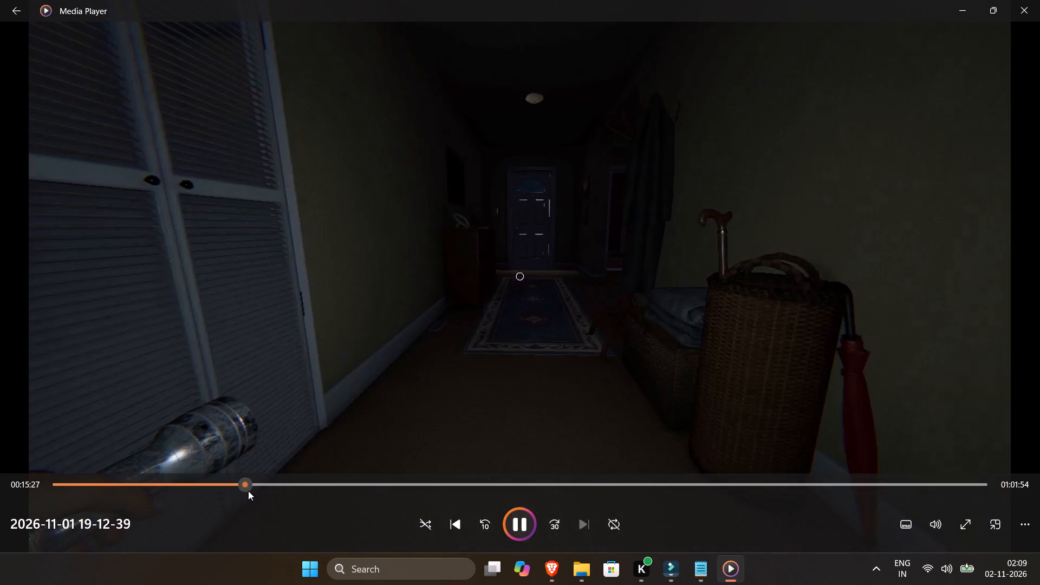
pyautogui.moveTo(248, 491); pyautogui.dragTo(329, 504)
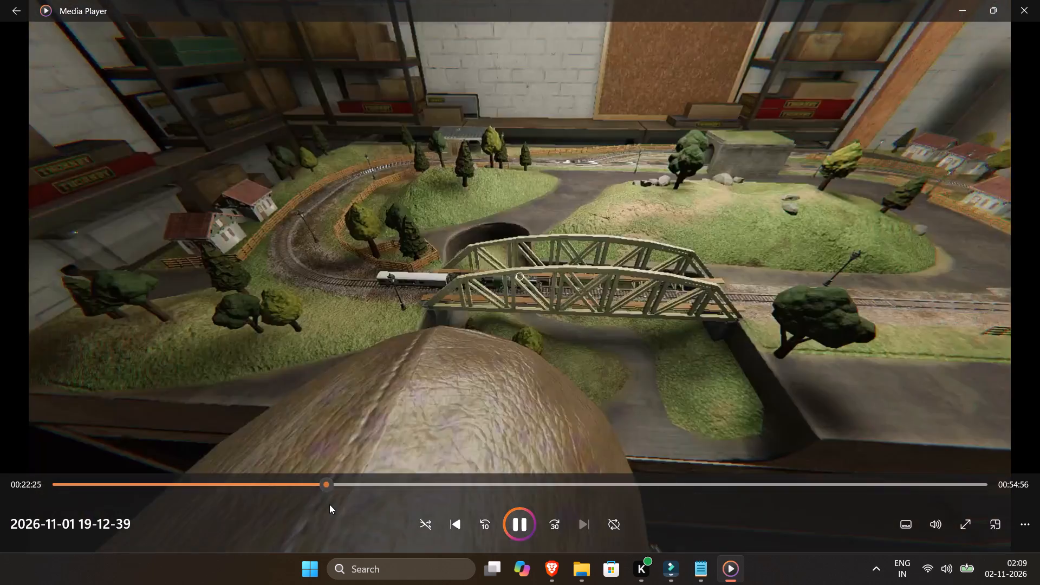
pyautogui.moveTo(329, 504); pyautogui.dragTo(385, 503)
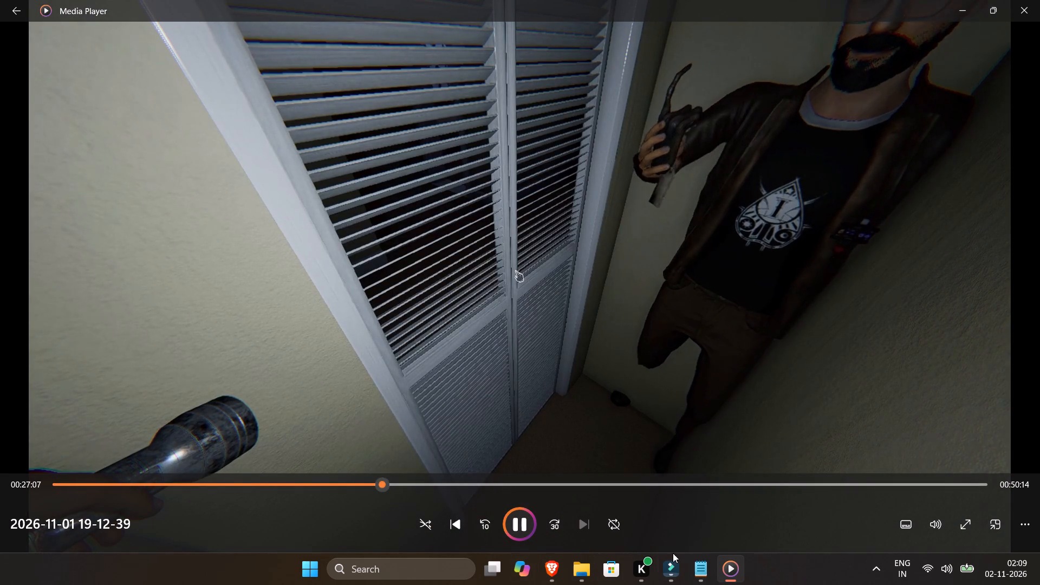
# Recheck the timestamp notes and scan the recording from about 27 minutes to 00:45:38 for the noted scenes.
pyautogui.click(698, 566)
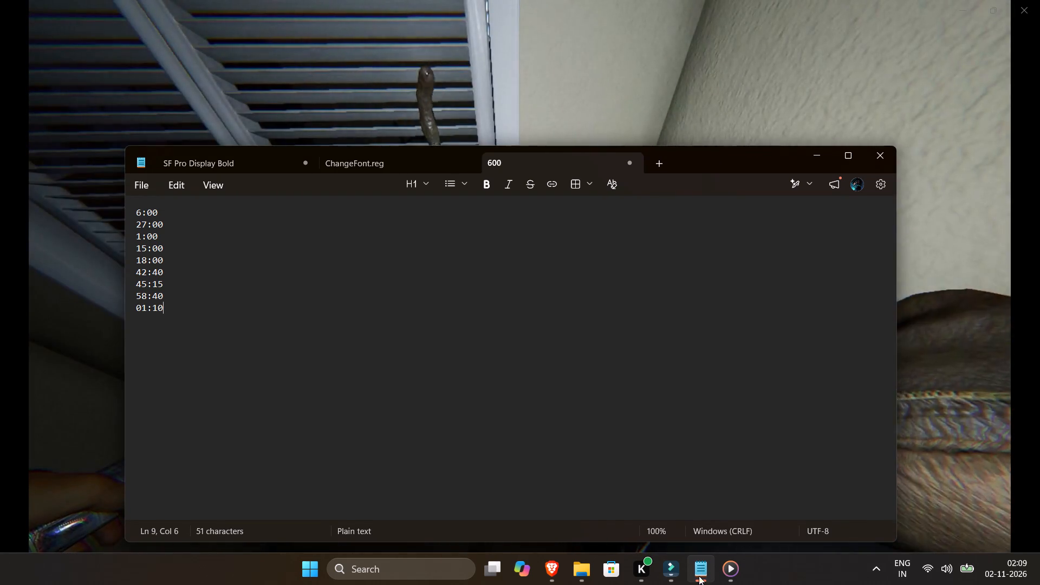
pyautogui.click(700, 572)
pyautogui.click(58, 331)
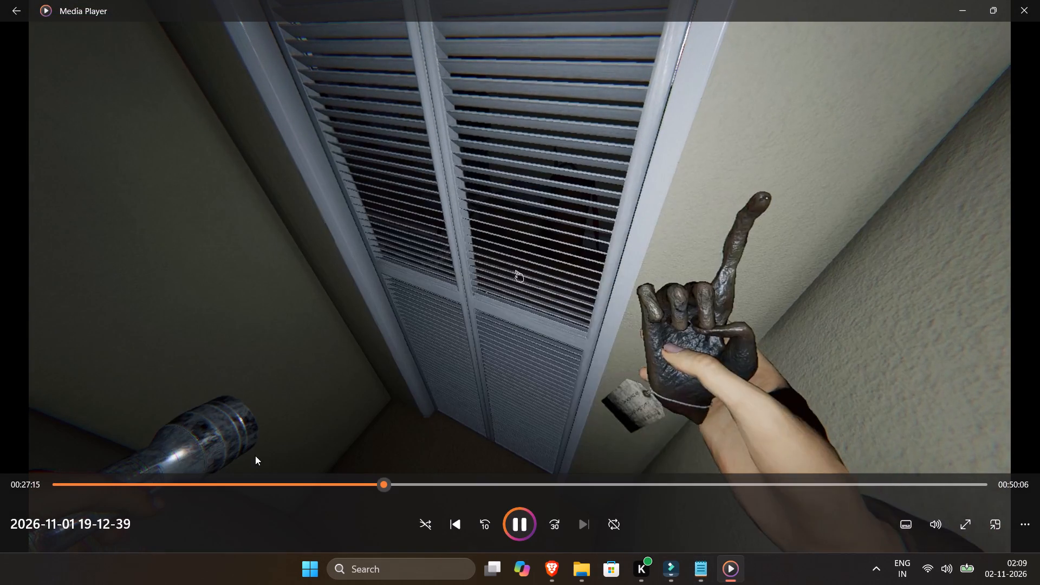
pyautogui.moveTo(384, 486); pyautogui.dragTo(474, 491)
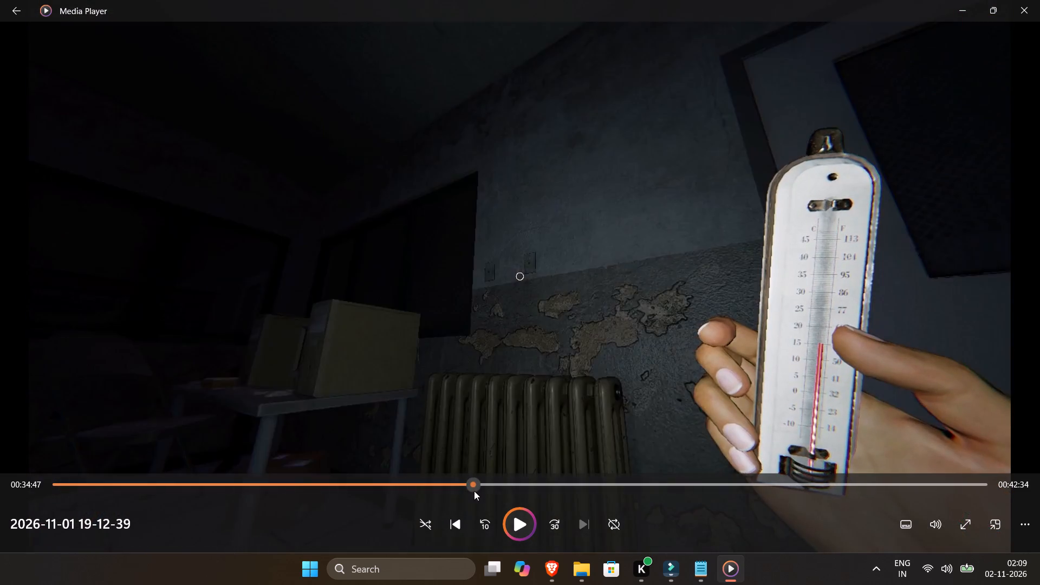
pyautogui.moveTo(474, 491); pyautogui.dragTo(538, 493)
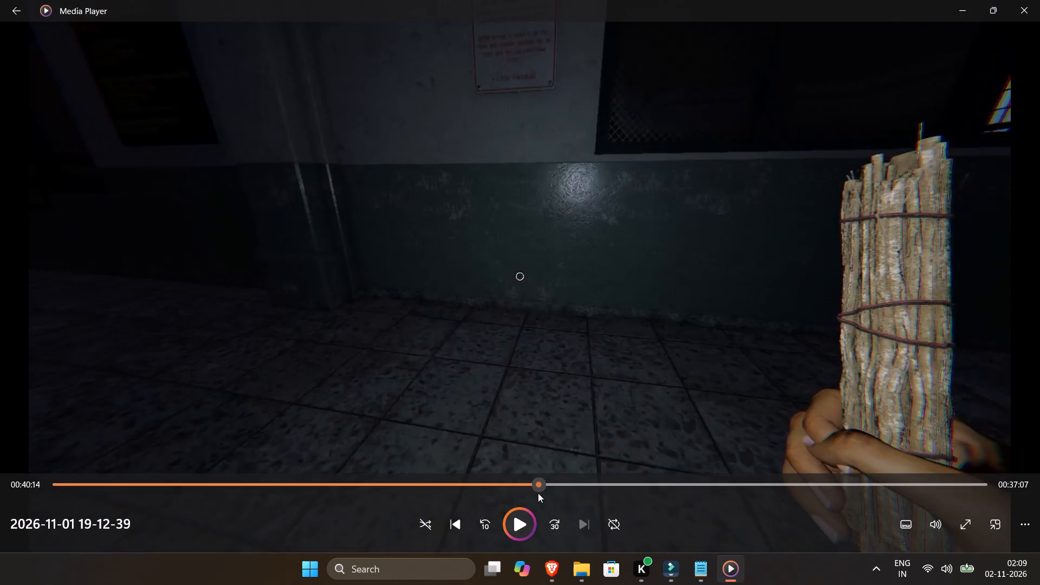
pyautogui.moveTo(538, 493); pyautogui.dragTo(565, 495)
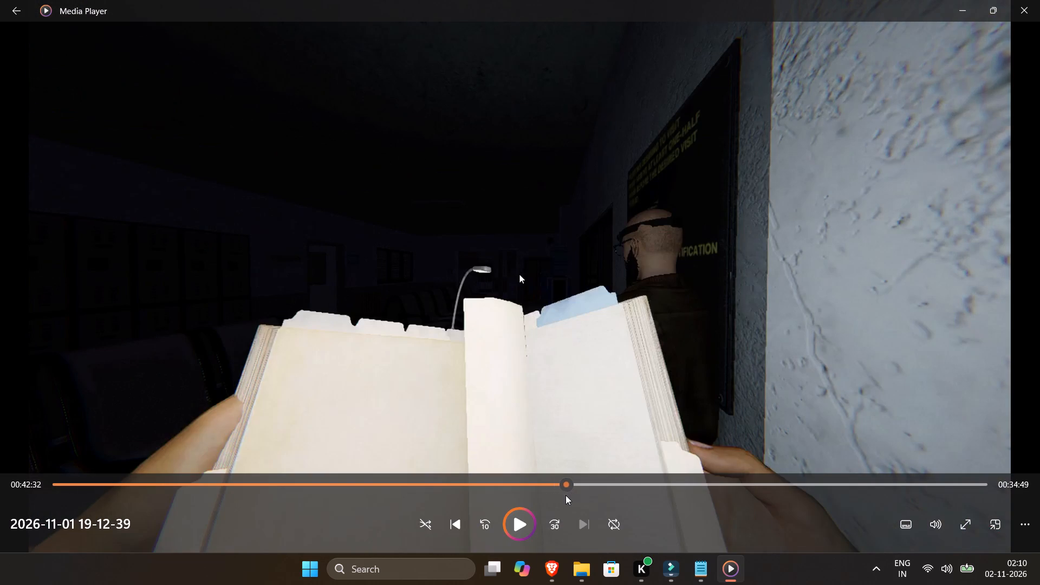
pyautogui.moveTo(565, 495); pyautogui.dragTo(588, 496)
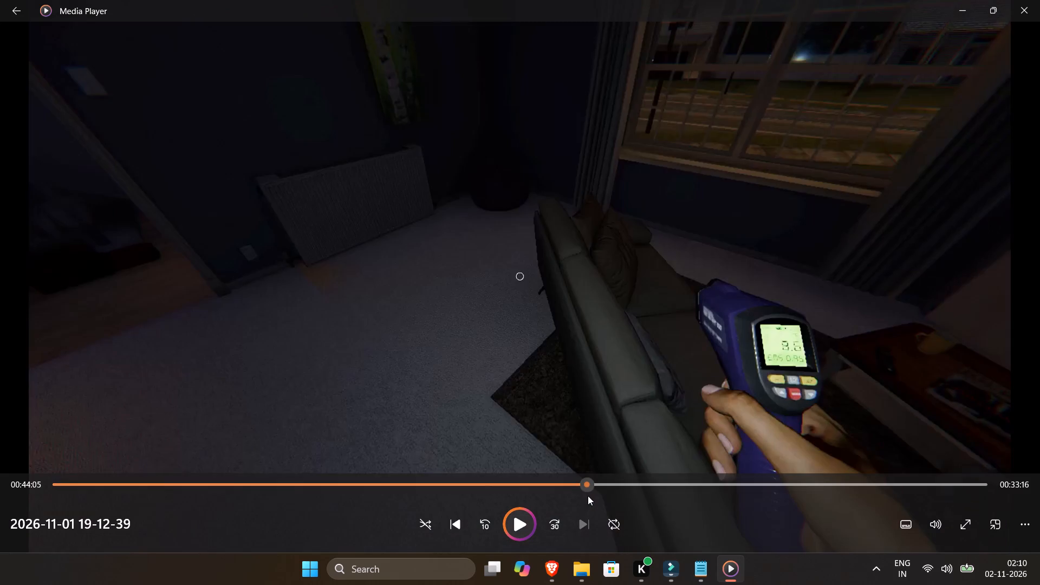
pyautogui.moveTo(588, 496); pyautogui.dragTo(601, 492)
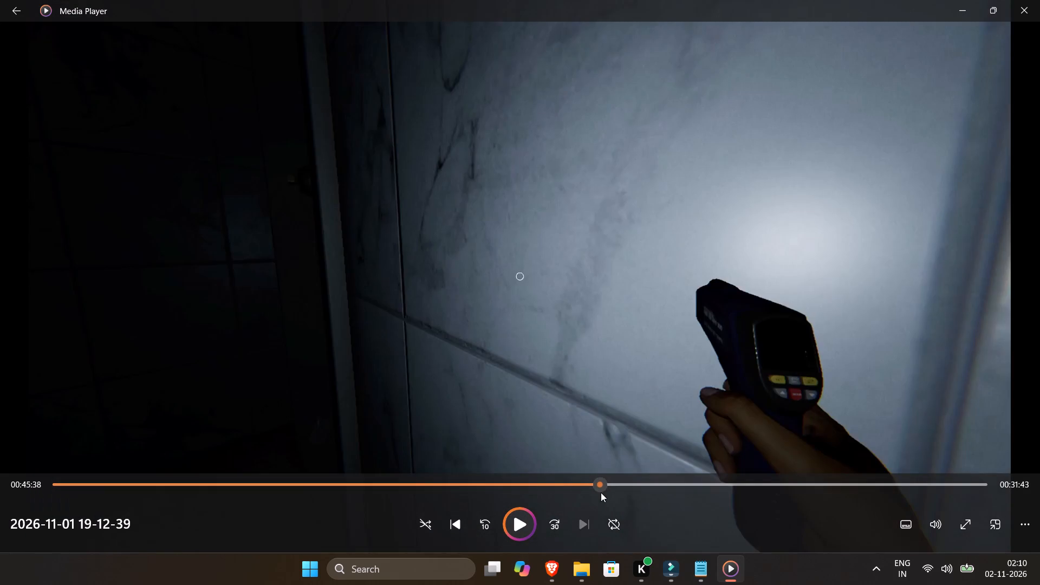
pyautogui.moveTo(601, 492); pyautogui.dragTo(601, 491)
pyautogui.click(677, 574)
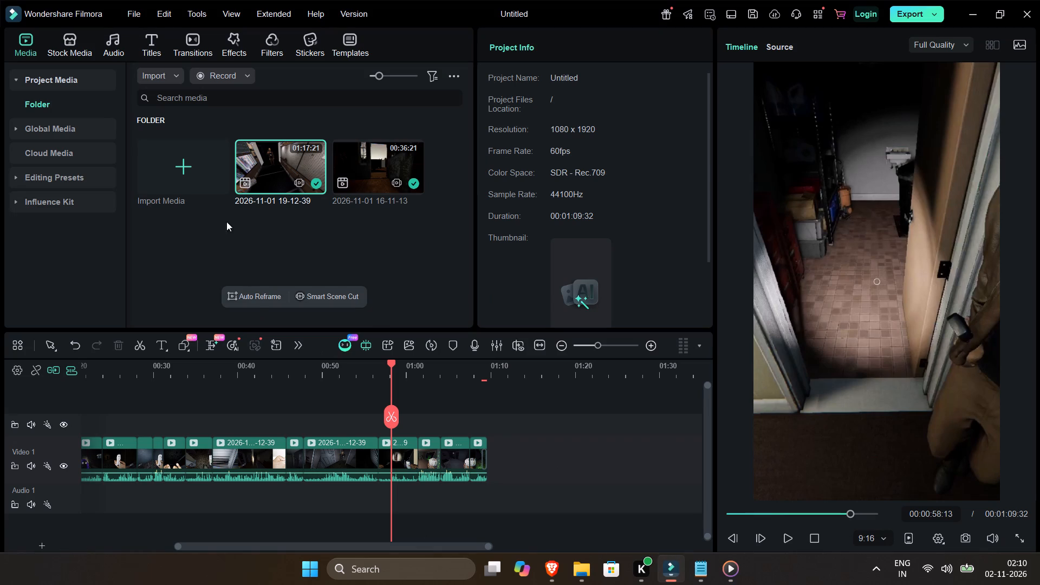
pyautogui.doubleClick(282, 162)
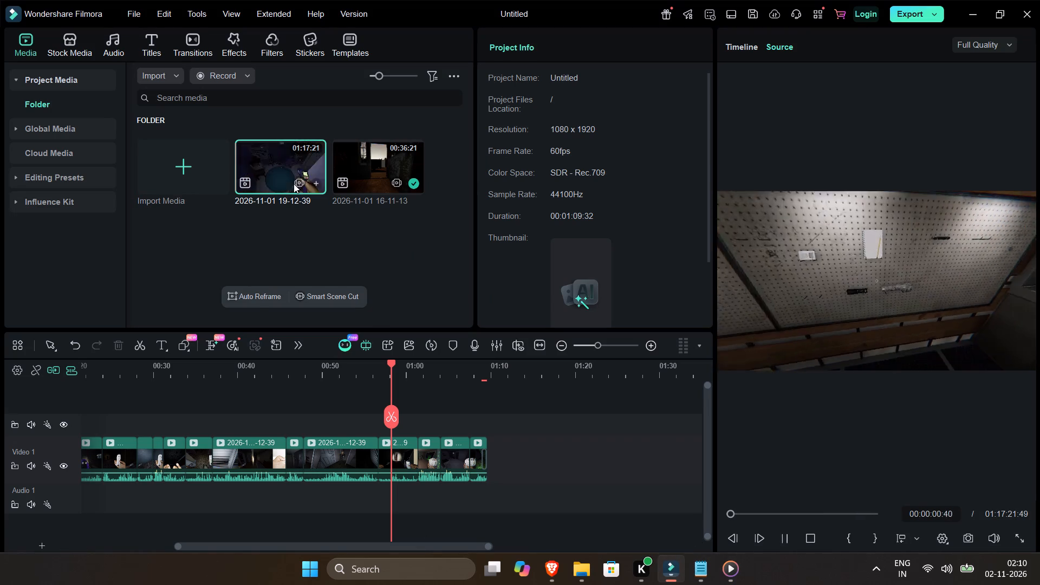
pyautogui.click(734, 513)
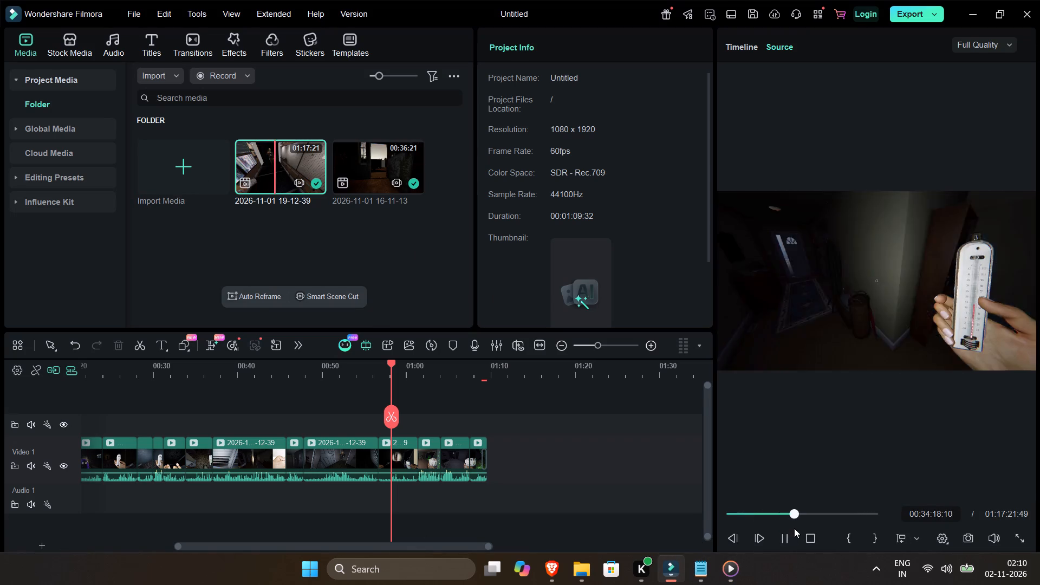
pyautogui.moveTo(794, 528); pyautogui.dragTo(802, 529)
pyautogui.doubleClick(923, 516)
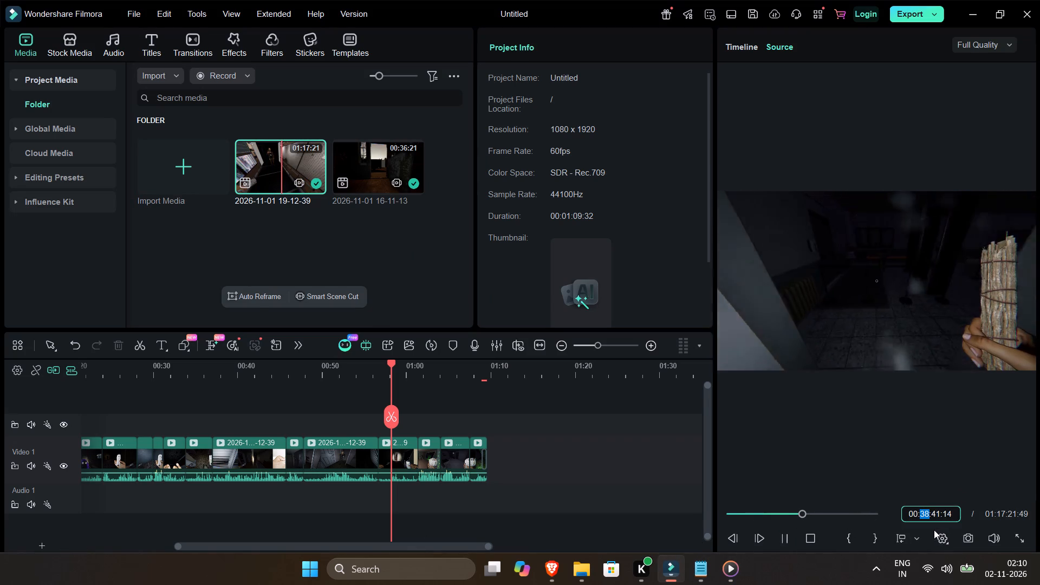
pyautogui.press('4')
pyautogui.press('2')
pyautogui.doubleClick(935, 516)
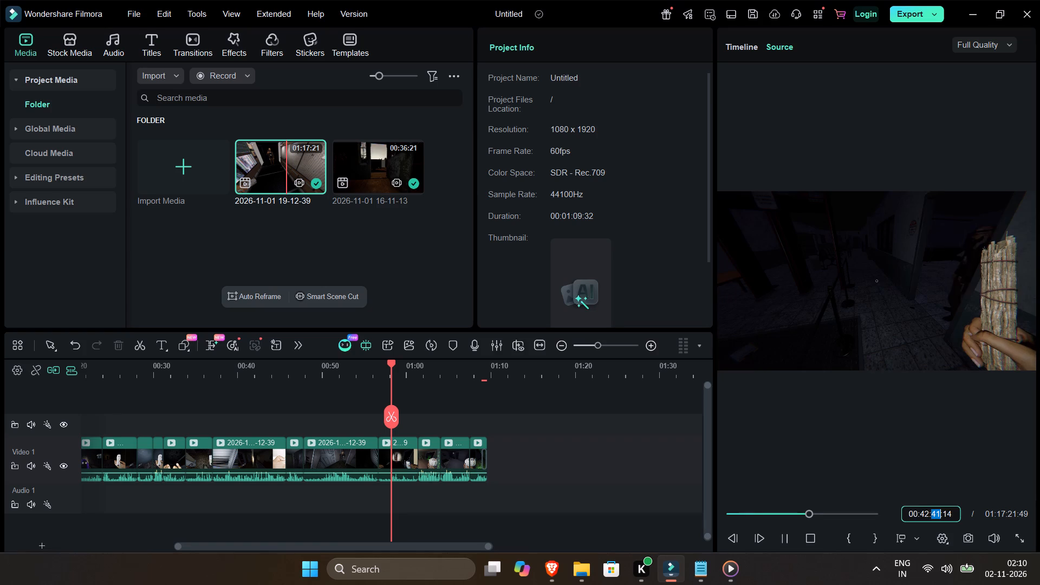
pyautogui.write('00')
pyautogui.click(925, 515)
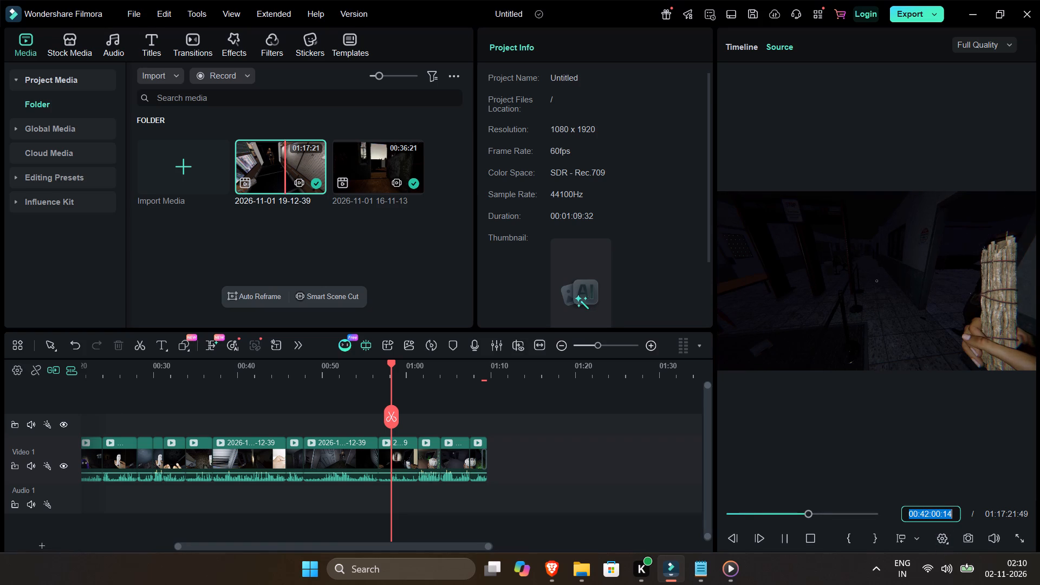
pyautogui.doubleClick(925, 516)
pyautogui.write('45')
pyautogui.press('Return')
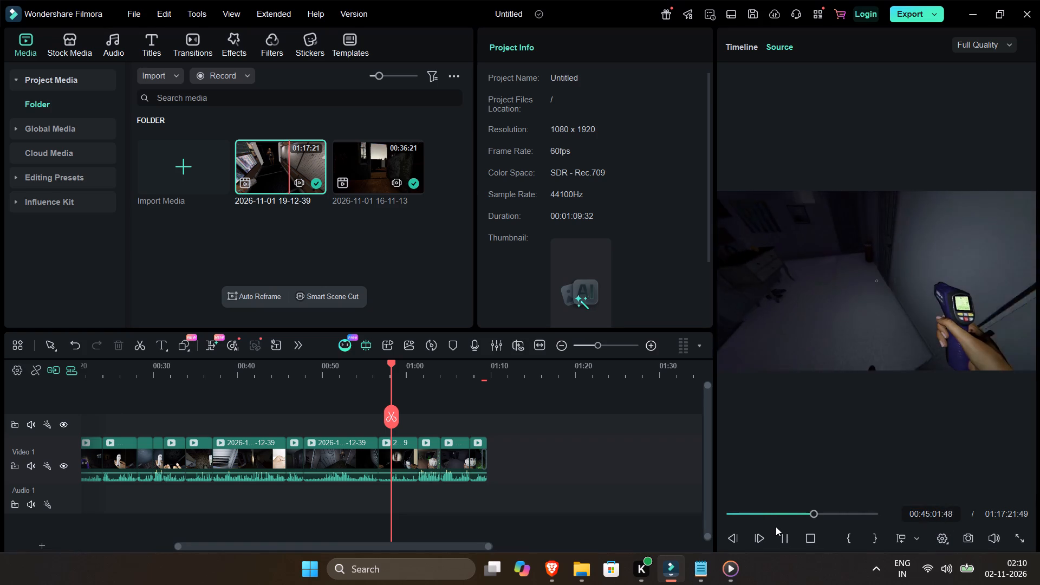
pyautogui.press('space')
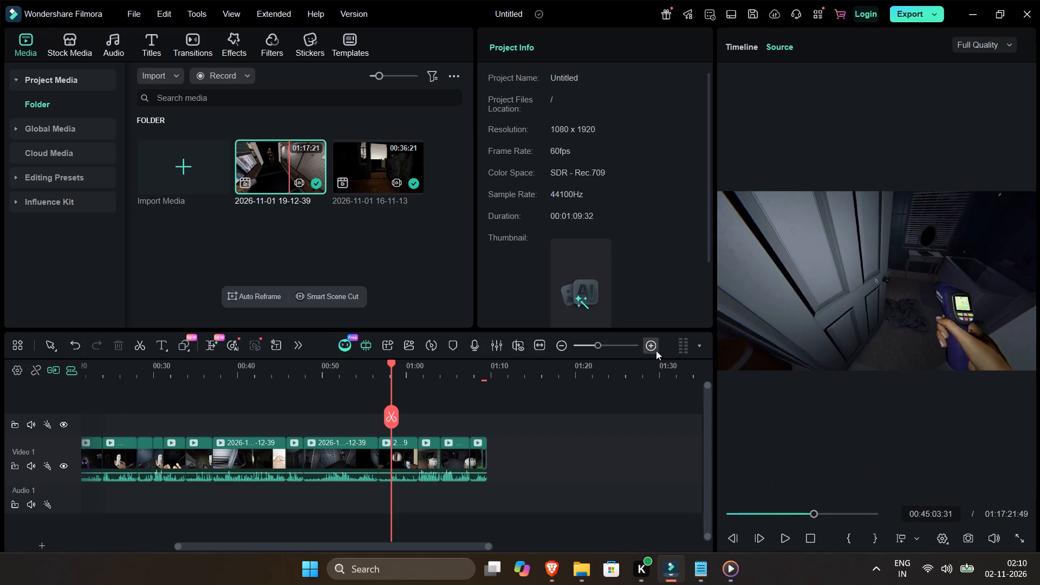
# Play the assembled timeline briefly from 00:00:58:13 to 00:00:59:10.
pyautogui.doubleClick(651, 348)
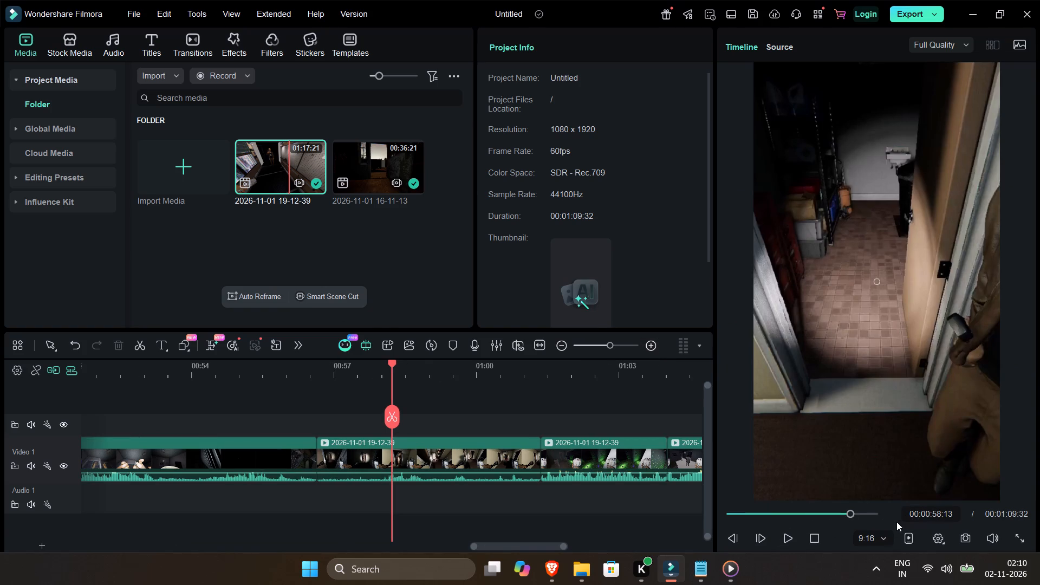
pyautogui.press('space')
pyautogui.press('space')
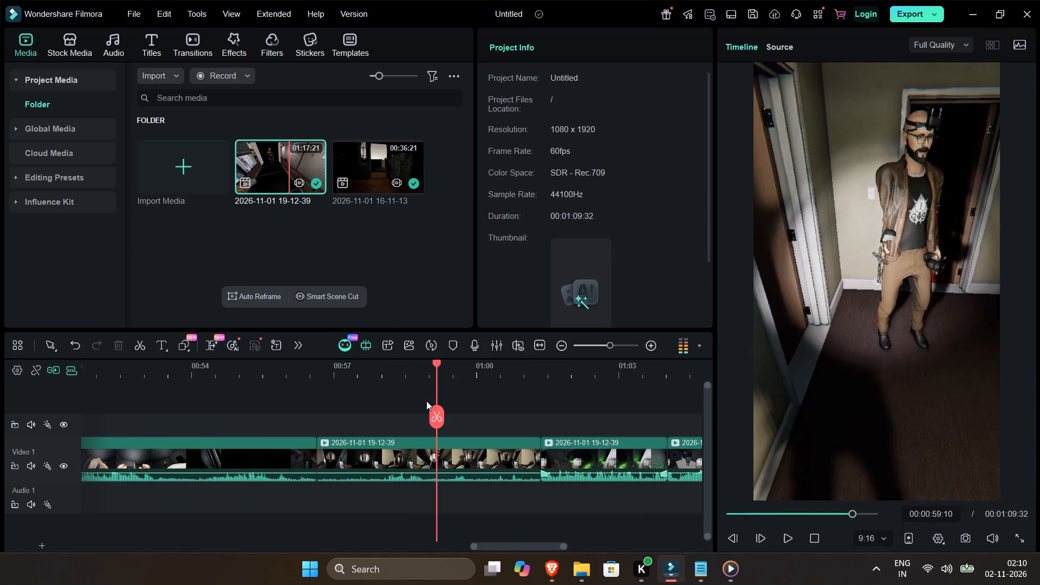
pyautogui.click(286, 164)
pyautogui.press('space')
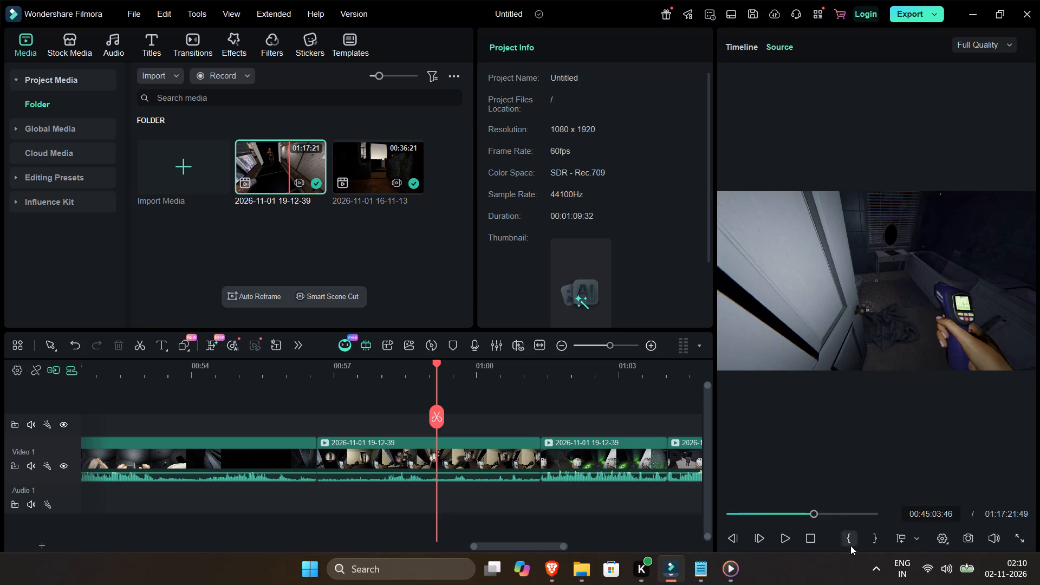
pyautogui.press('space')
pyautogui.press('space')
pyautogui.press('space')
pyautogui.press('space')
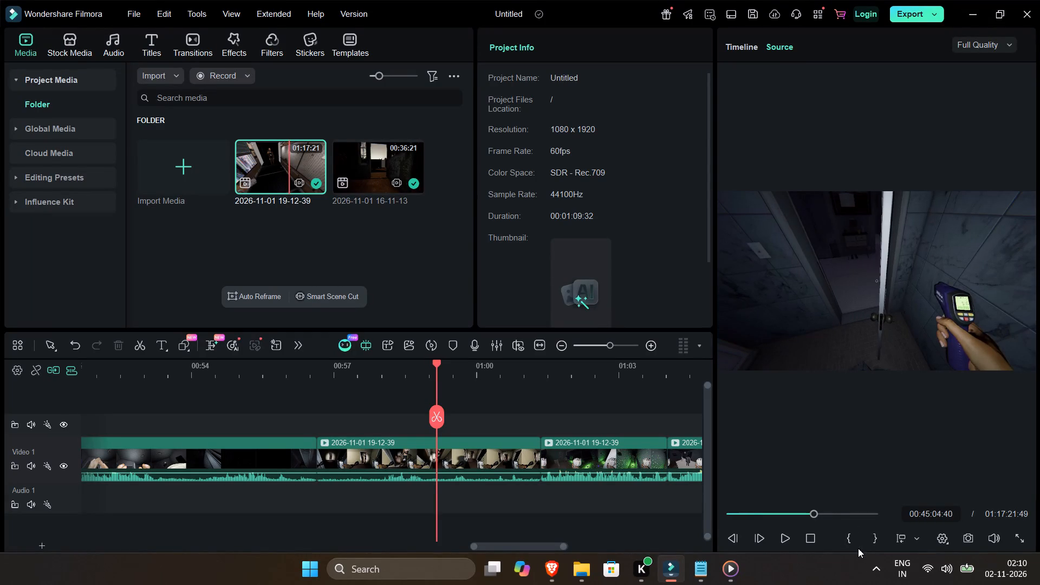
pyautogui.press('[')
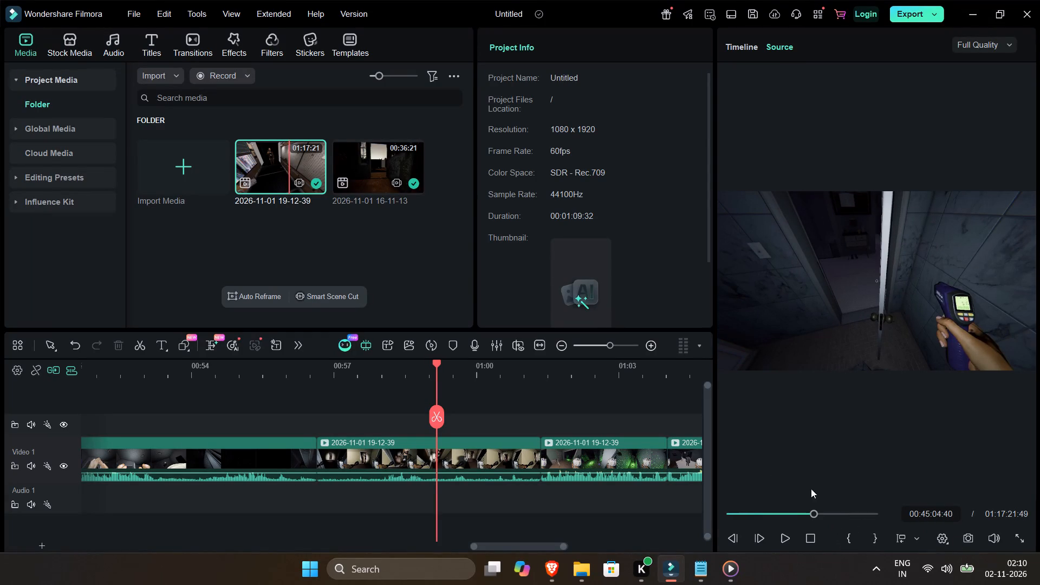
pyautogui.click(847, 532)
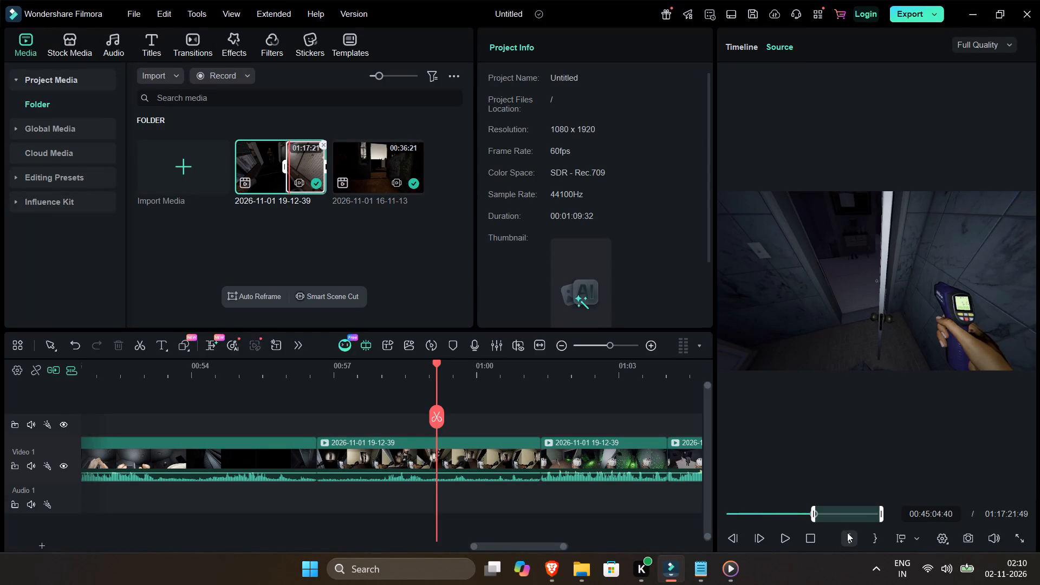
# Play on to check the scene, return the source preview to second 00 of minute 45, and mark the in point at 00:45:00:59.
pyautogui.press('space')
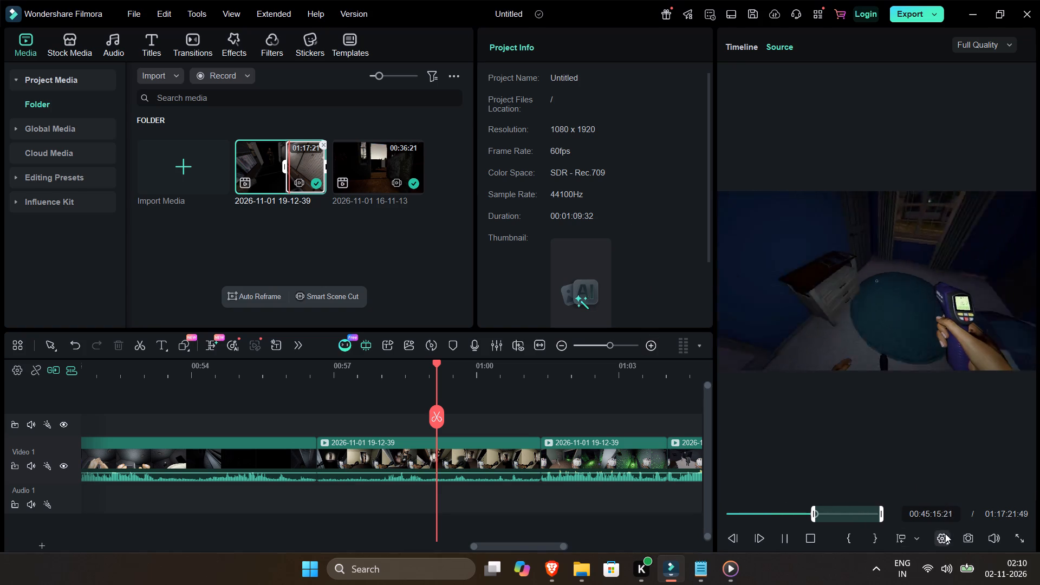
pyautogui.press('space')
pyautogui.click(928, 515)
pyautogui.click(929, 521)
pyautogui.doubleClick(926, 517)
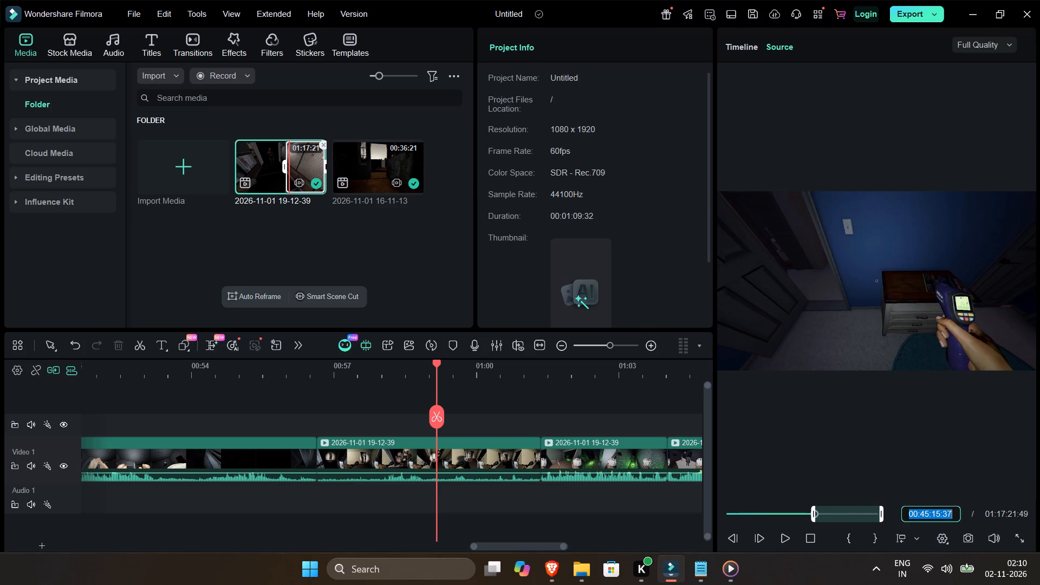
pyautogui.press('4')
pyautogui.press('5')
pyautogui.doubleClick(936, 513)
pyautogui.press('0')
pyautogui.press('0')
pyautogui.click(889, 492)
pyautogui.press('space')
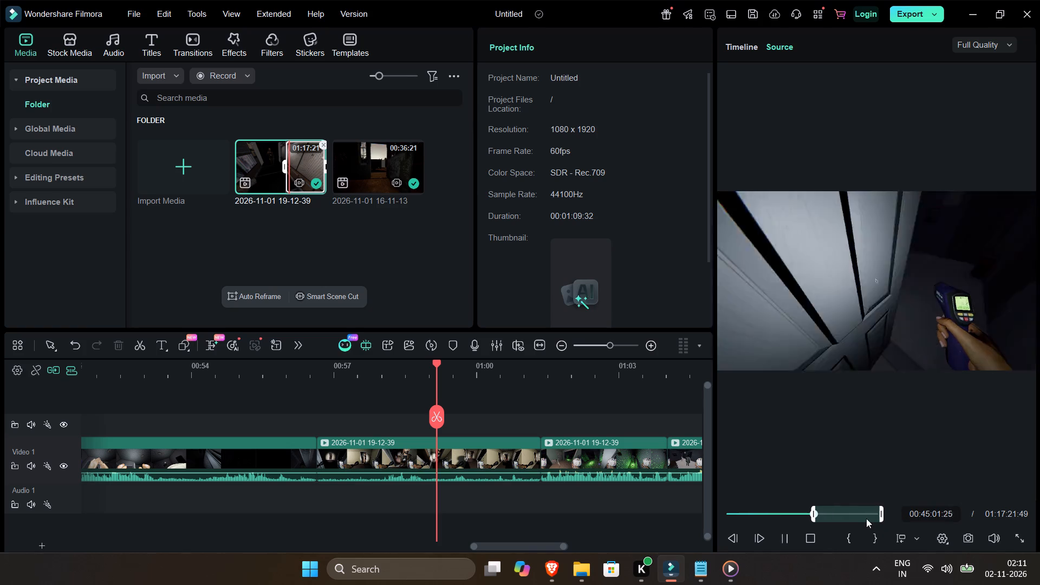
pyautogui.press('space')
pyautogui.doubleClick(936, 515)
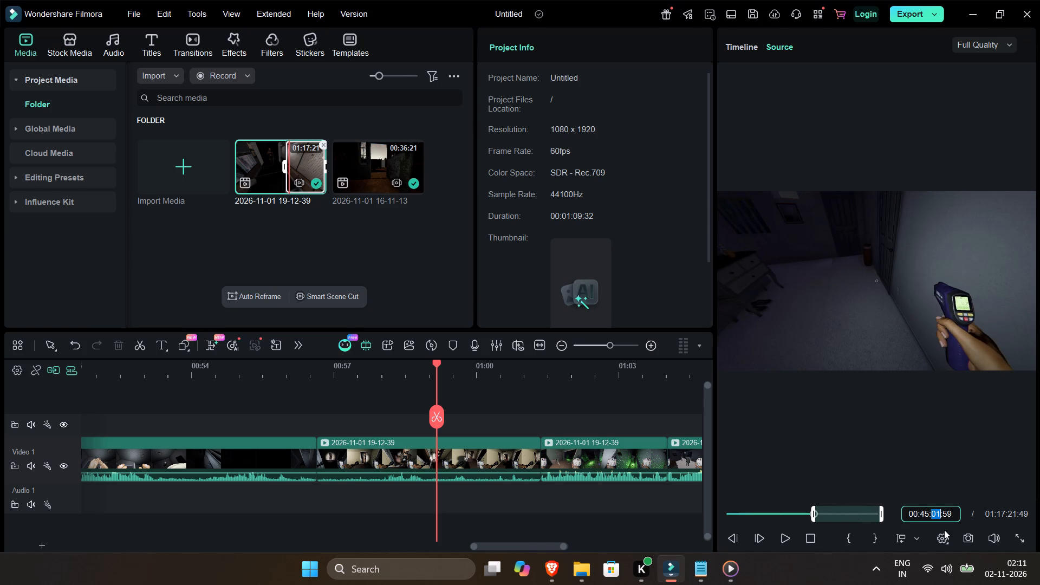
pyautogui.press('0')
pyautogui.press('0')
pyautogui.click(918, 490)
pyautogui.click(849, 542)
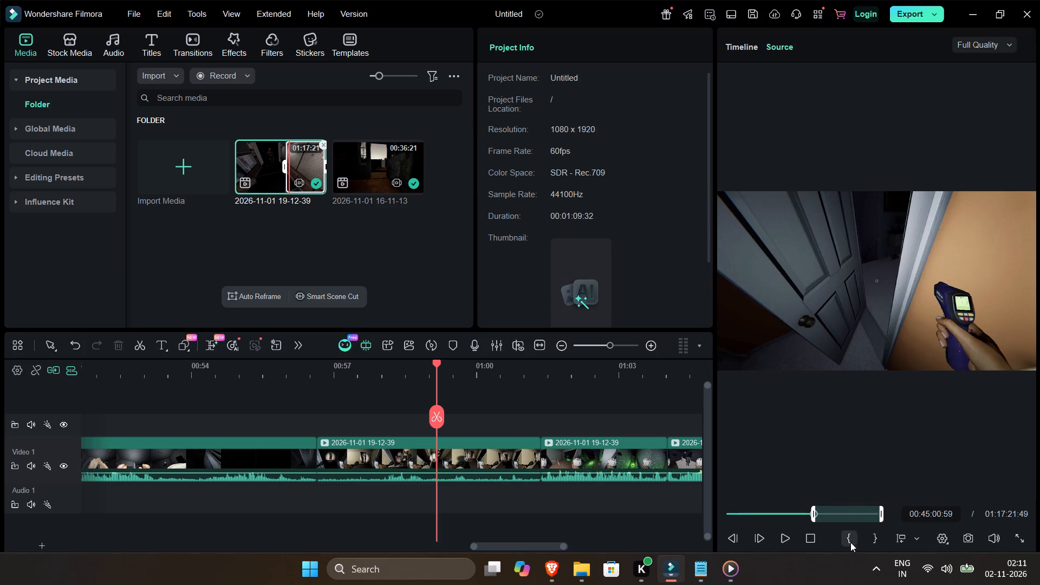
# Play the source clip up to 00:45:48:26 and pull the out point back to leave a short trim range around that scene.
pyautogui.press('space')
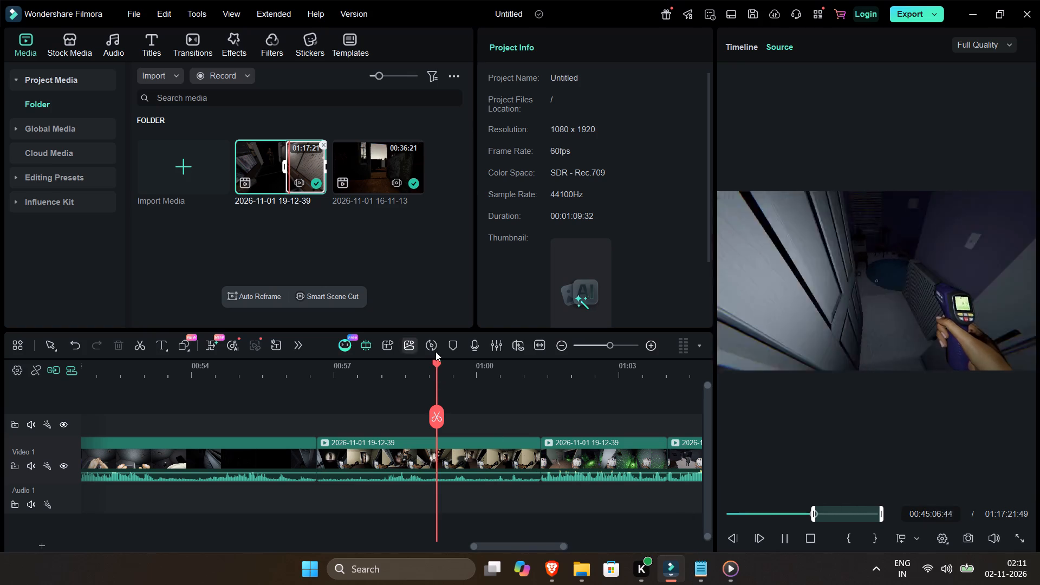
pyautogui.click(817, 517)
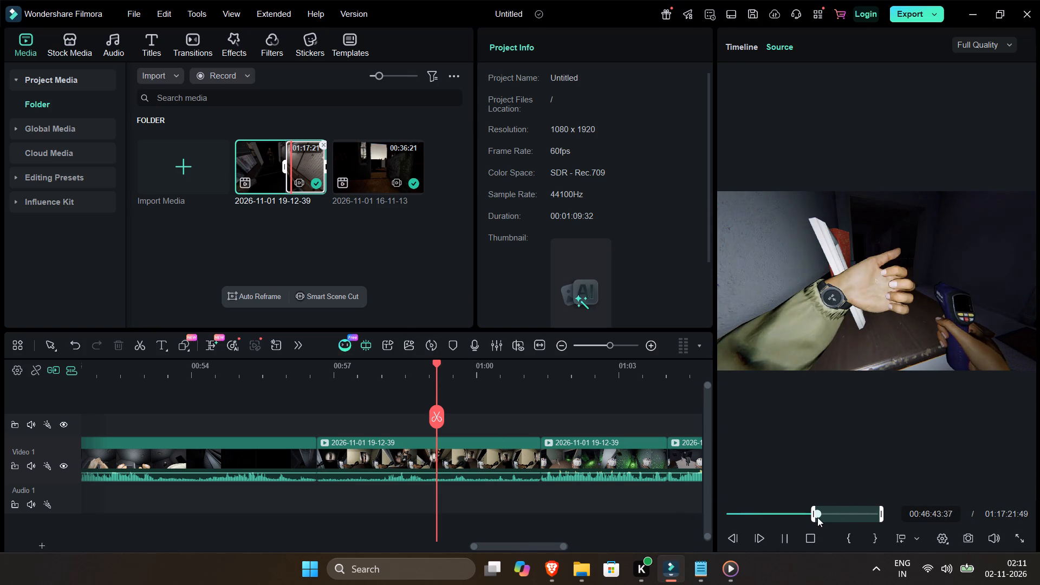
pyautogui.click(817, 517)
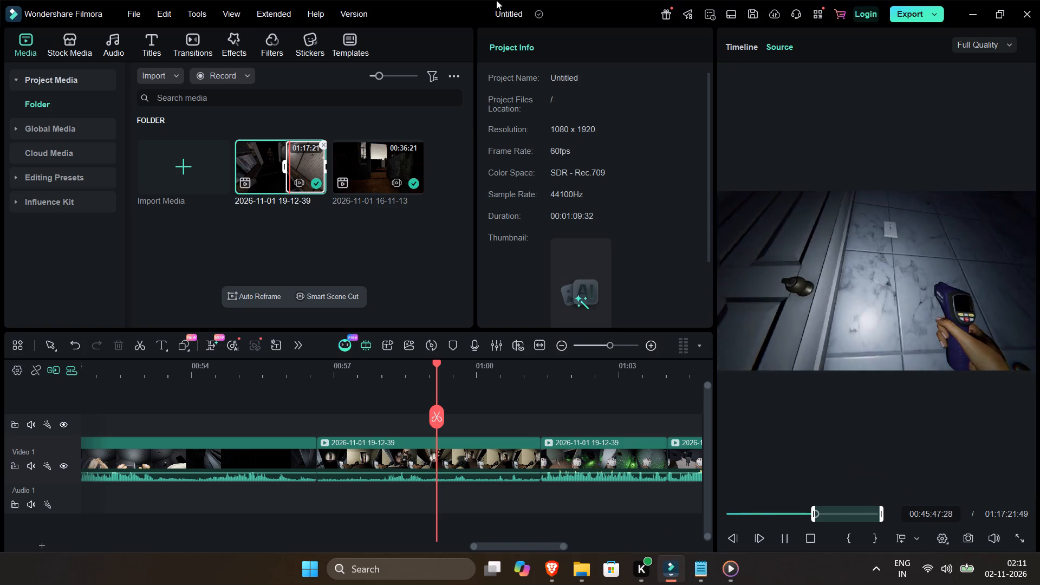
pyautogui.press('space')
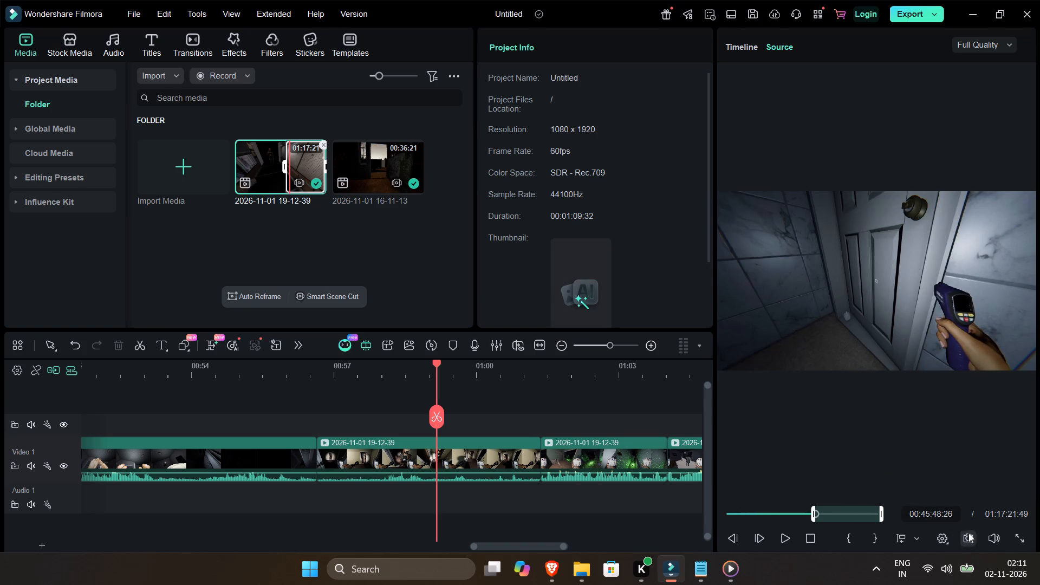
pyautogui.moveTo(881, 514); pyautogui.dragTo(814, 517)
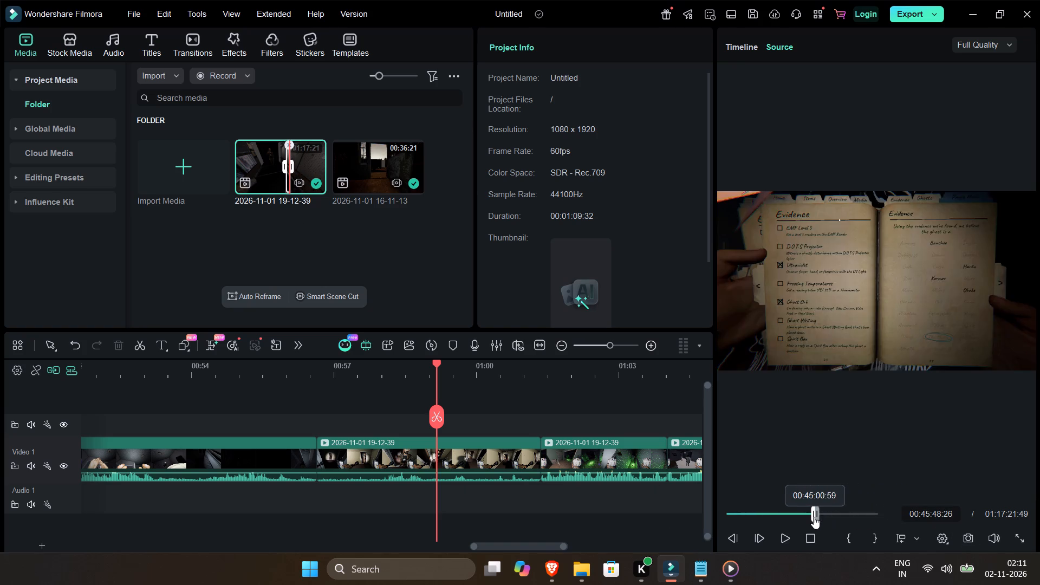
pyautogui.moveTo(814, 517); pyautogui.dragTo(816, 522)
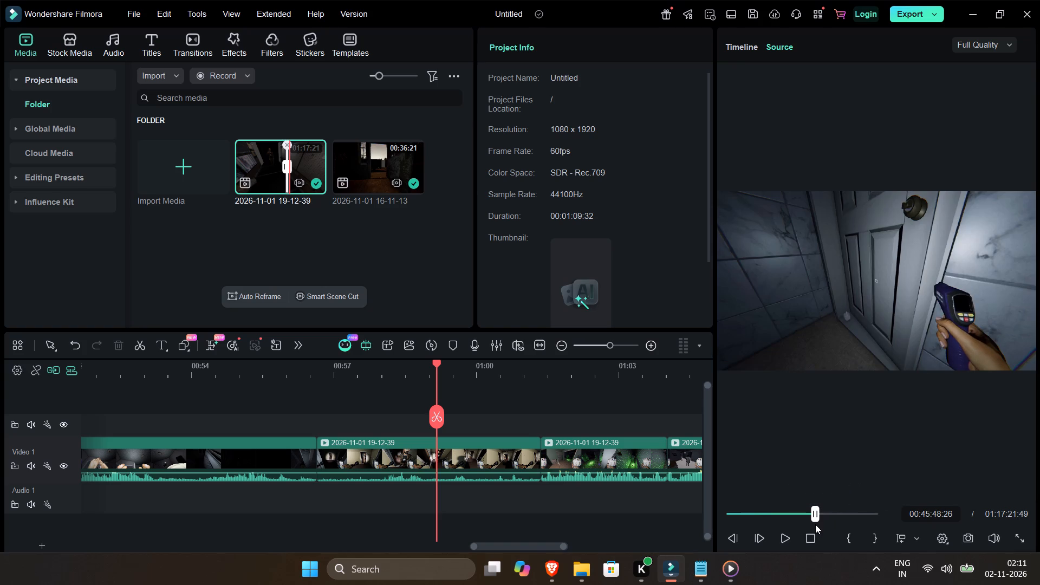
pyautogui.click(818, 518)
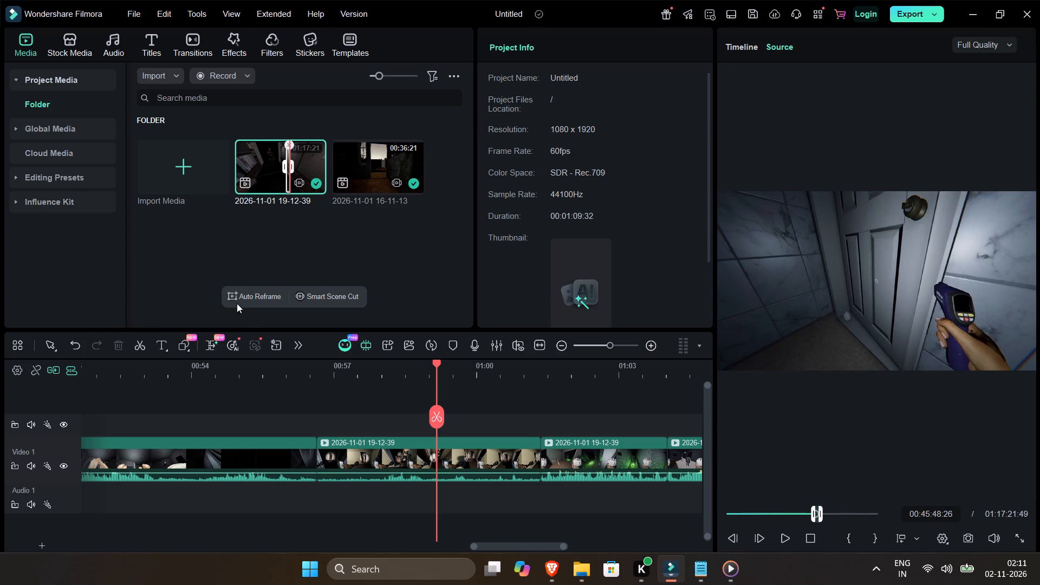
pyautogui.moveTo(287, 171); pyautogui.dragTo(287, 180)
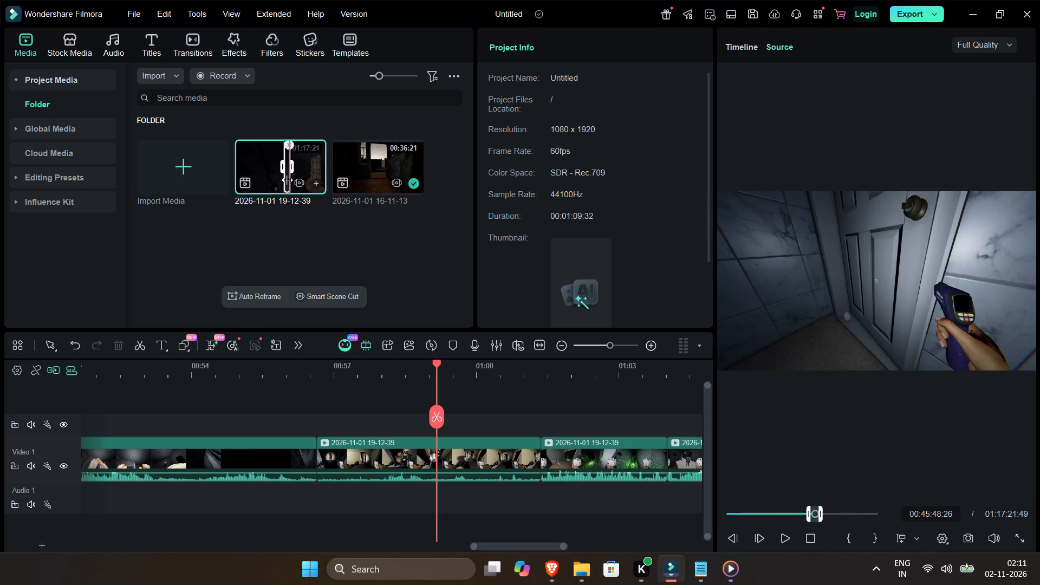
pyautogui.moveTo(287, 180); pyautogui.dragTo(290, 197)
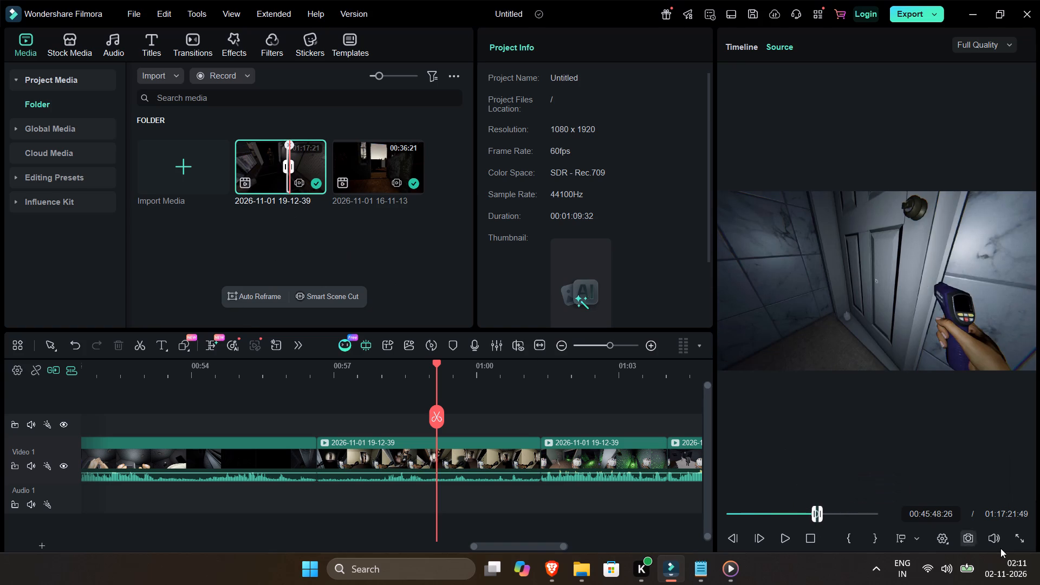
# Preview short stretches of the source from 00:45:48:26 and readjust the trim range's start near the 45-minute mark.
pyautogui.press('space')
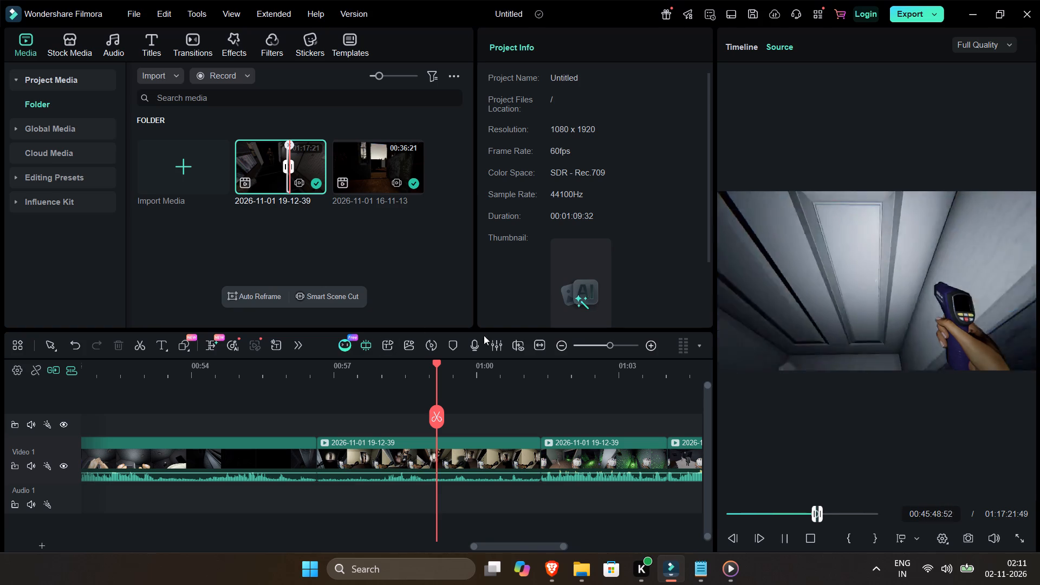
pyautogui.press('space')
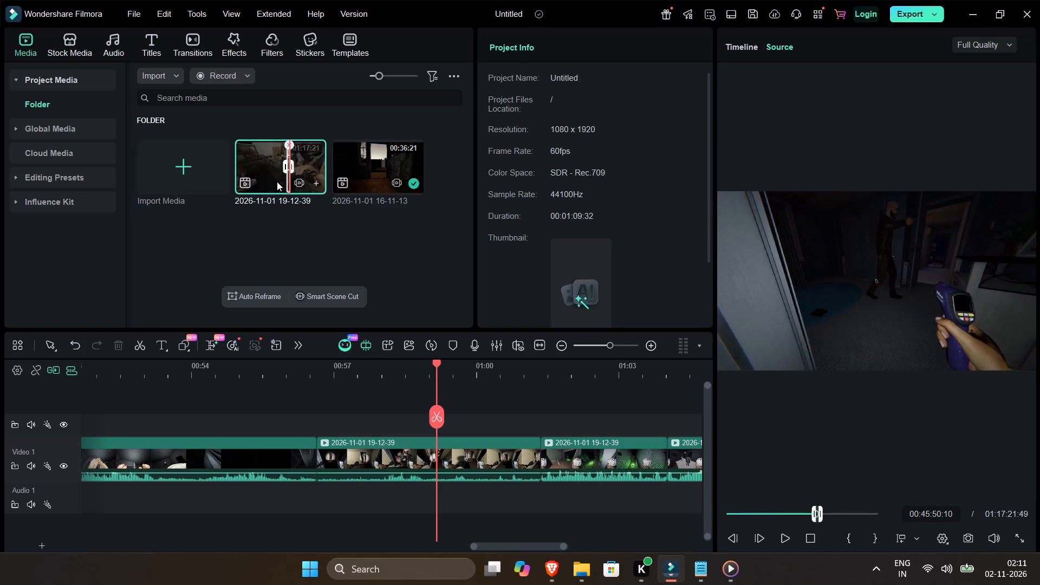
pyautogui.moveTo(285, 167); pyautogui.dragTo(287, 170)
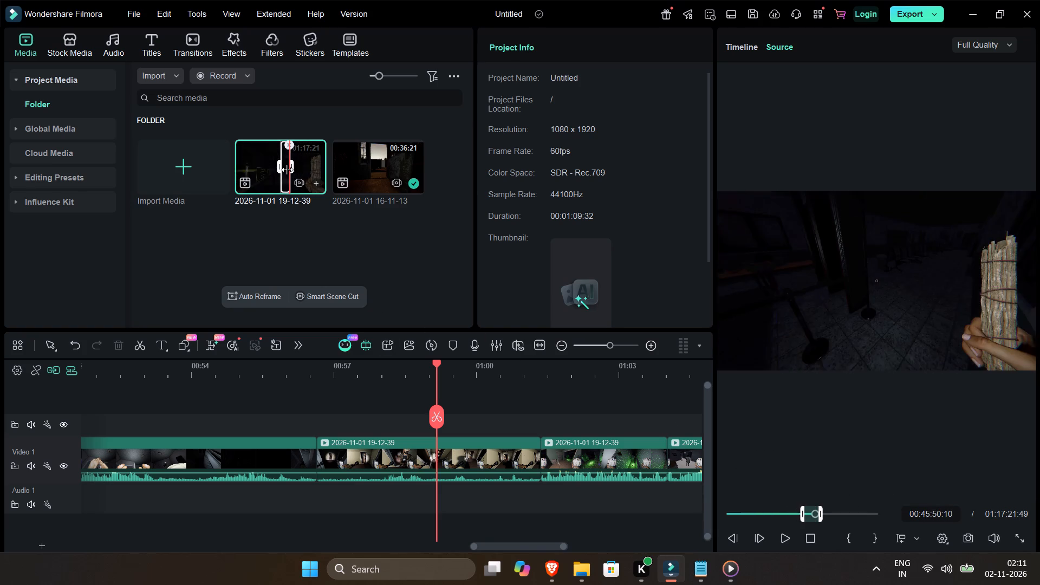
pyautogui.moveTo(287, 170); pyautogui.dragTo(289, 172)
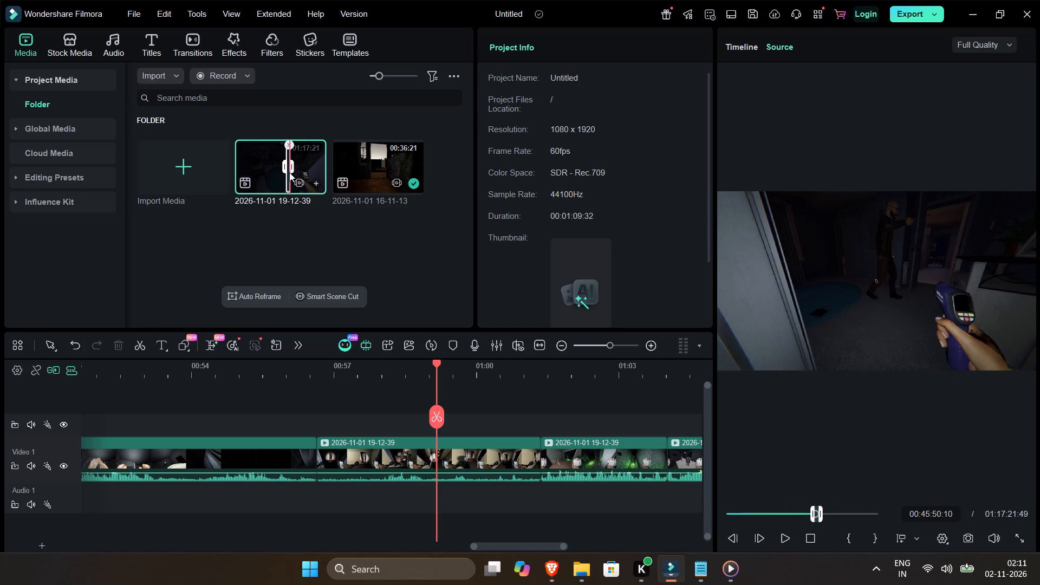
pyautogui.press('space')
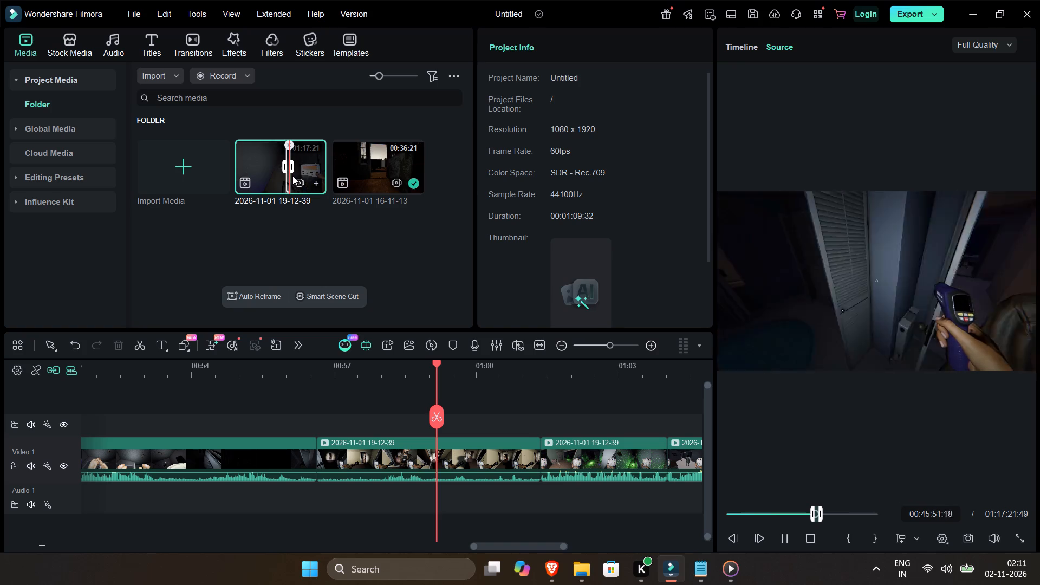
pyautogui.press('space')
pyautogui.moveTo(817, 513); pyautogui.dragTo(807, 511)
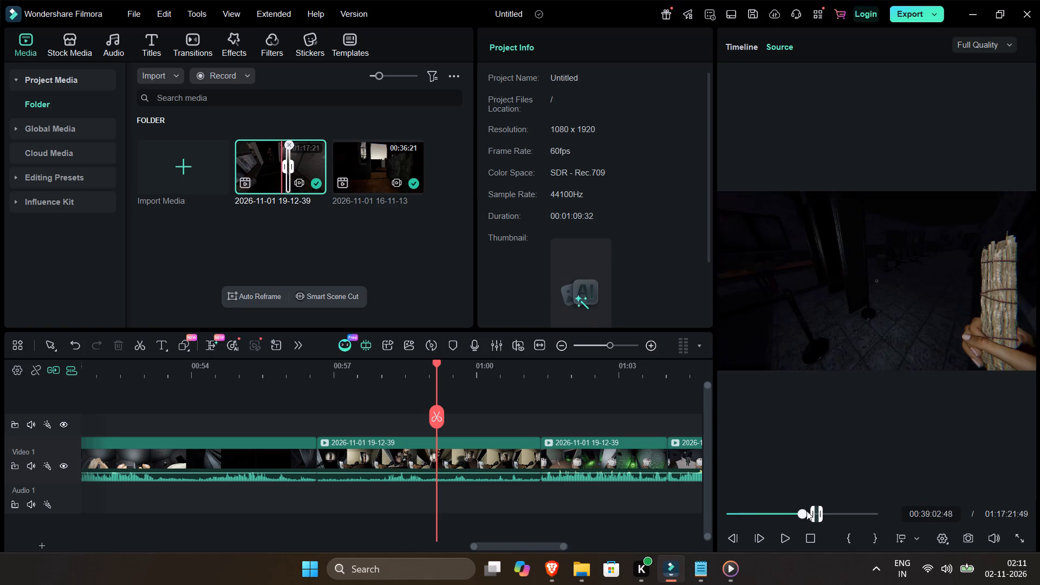
pyautogui.moveTo(807, 511); pyautogui.dragTo(811, 516)
pyautogui.press('space')
pyautogui.press('space')
# Add the trimmed source section to the timeline keeping the 1080x1920 60fps project settings, and place it at the end of Video 1.
pyautogui.moveTo(311, 159); pyautogui.dragTo(380, 257)
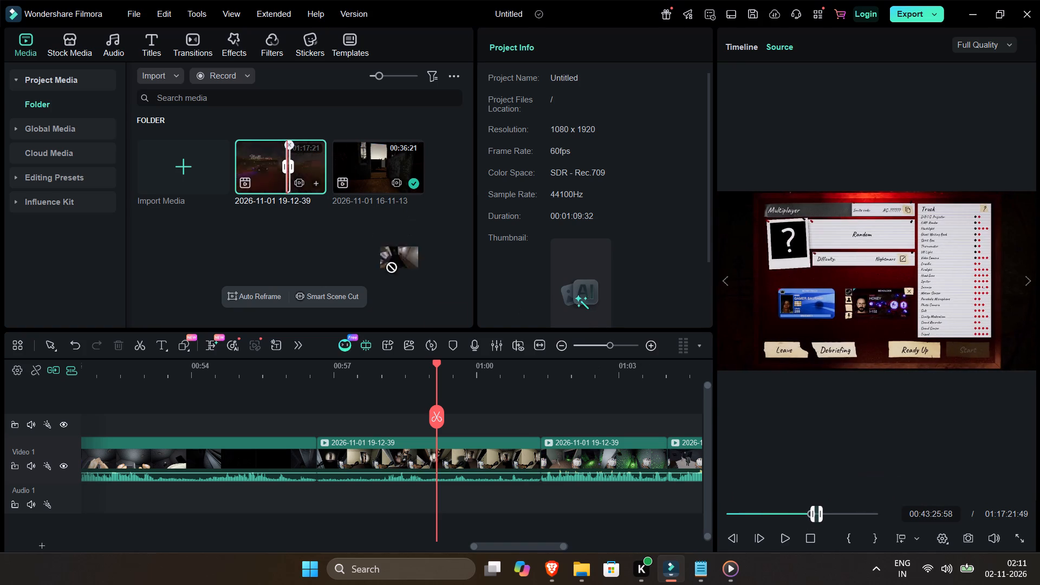
pyautogui.moveTo(380, 257); pyautogui.dragTo(489, 415)
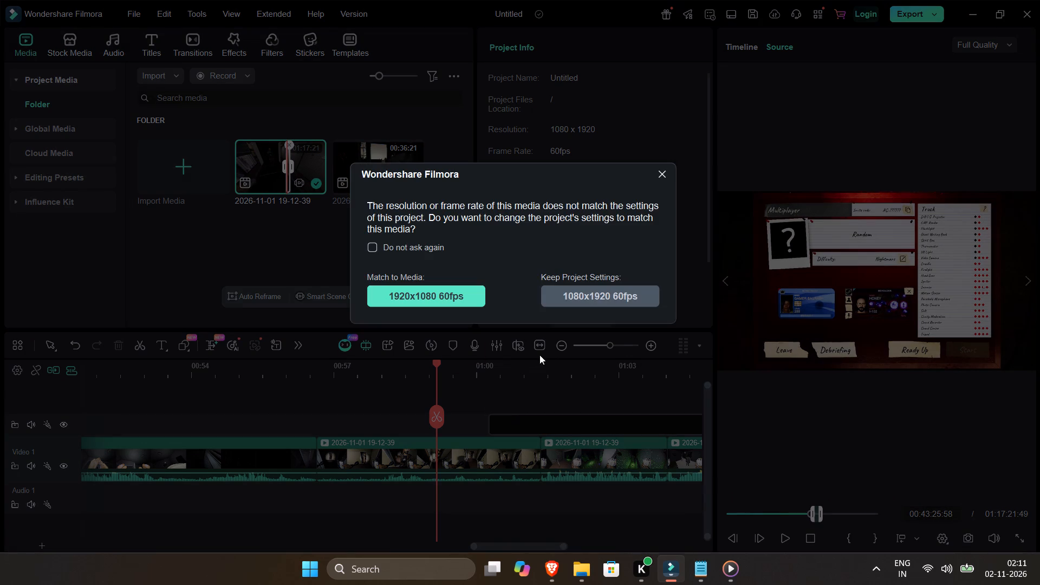
pyautogui.click(556, 306)
pyautogui.tripleClick(558, 345)
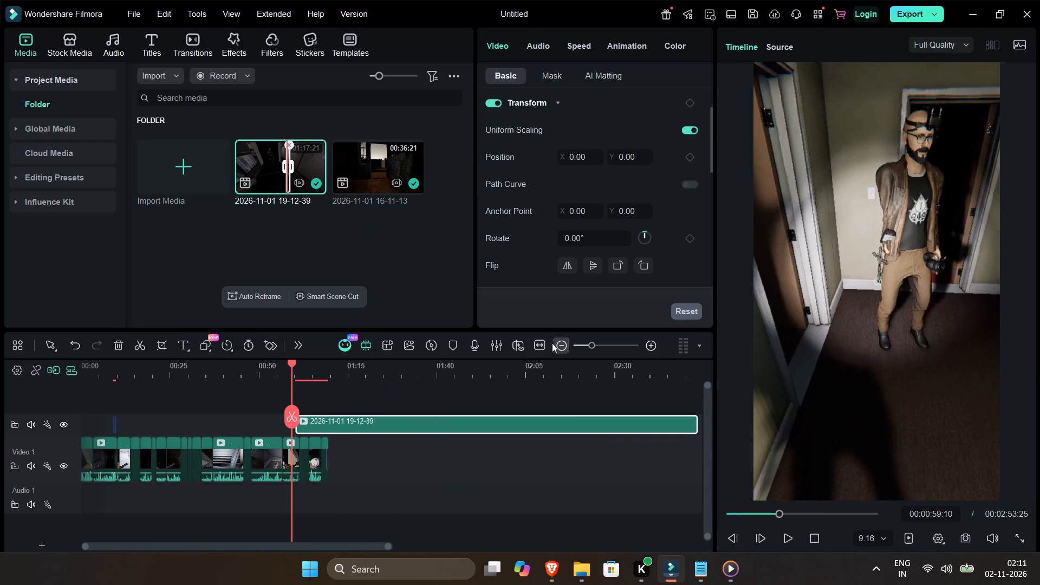
pyautogui.click(538, 349)
pyautogui.moveTo(351, 424); pyautogui.dragTo(392, 441)
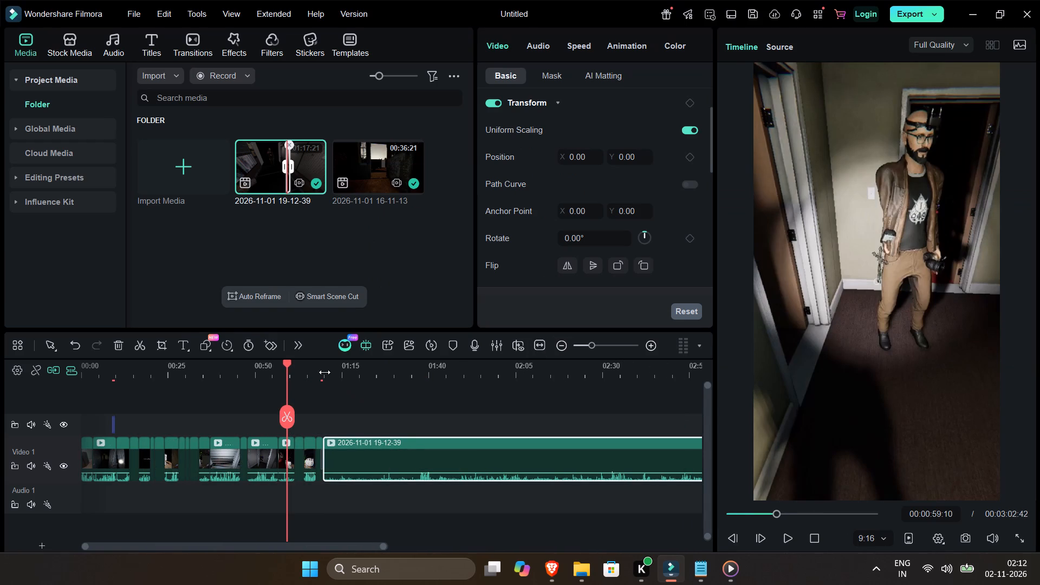
# Play the timeline from about 00:01:09 across the join into the added clip, and stop at 00:01:14:35.
pyautogui.click(318, 373)
pyautogui.click(334, 382)
pyautogui.press('space')
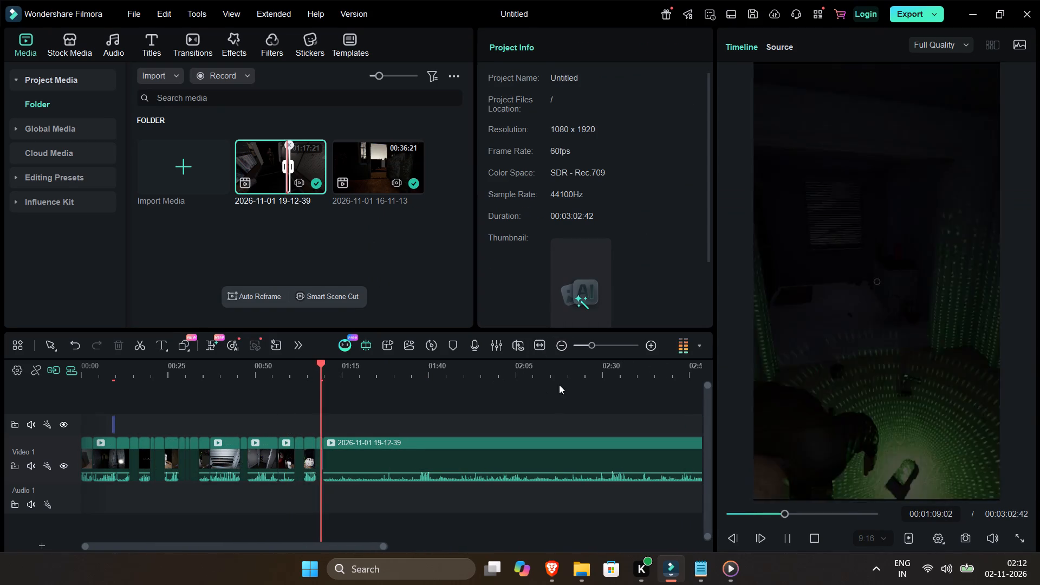
pyautogui.click(652, 350)
pyautogui.click(652, 350)
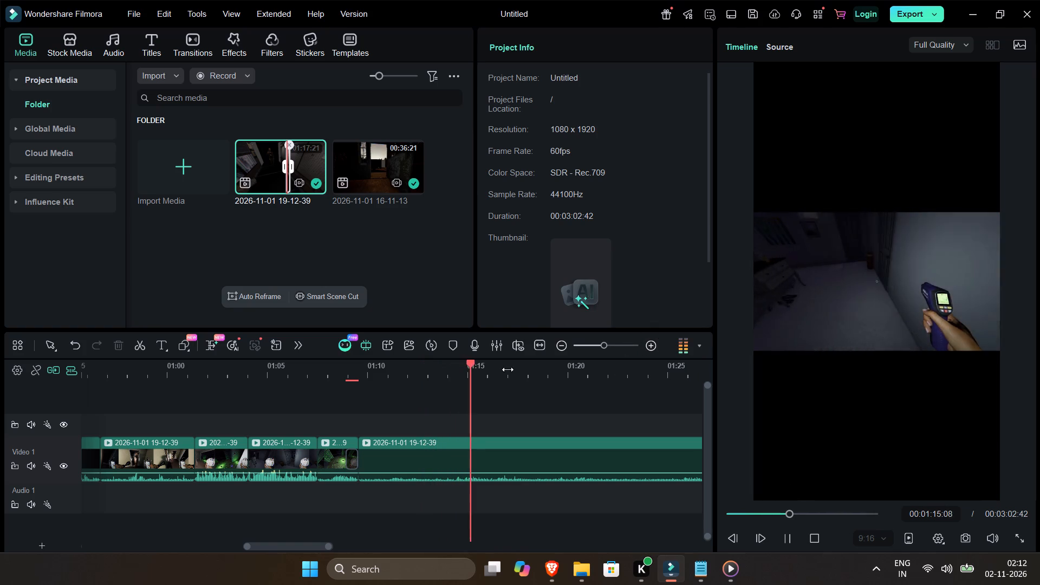
pyautogui.press('space')
pyautogui.click(449, 375)
pyautogui.press('space')
pyautogui.press('space')
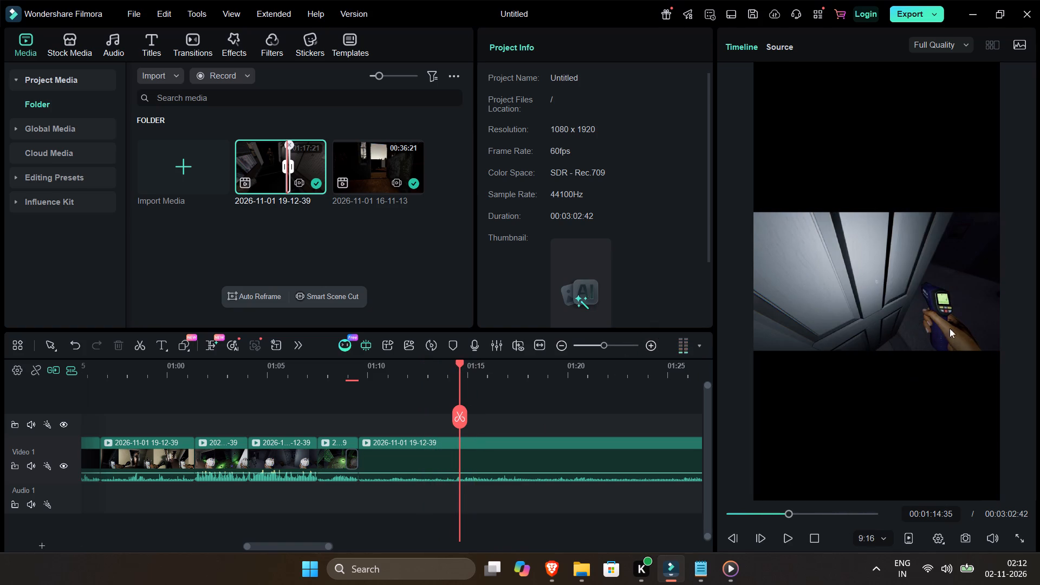
# Scale the added clip up uniformly until it fills the vertical 9:16 frame.
pyautogui.click(964, 285)
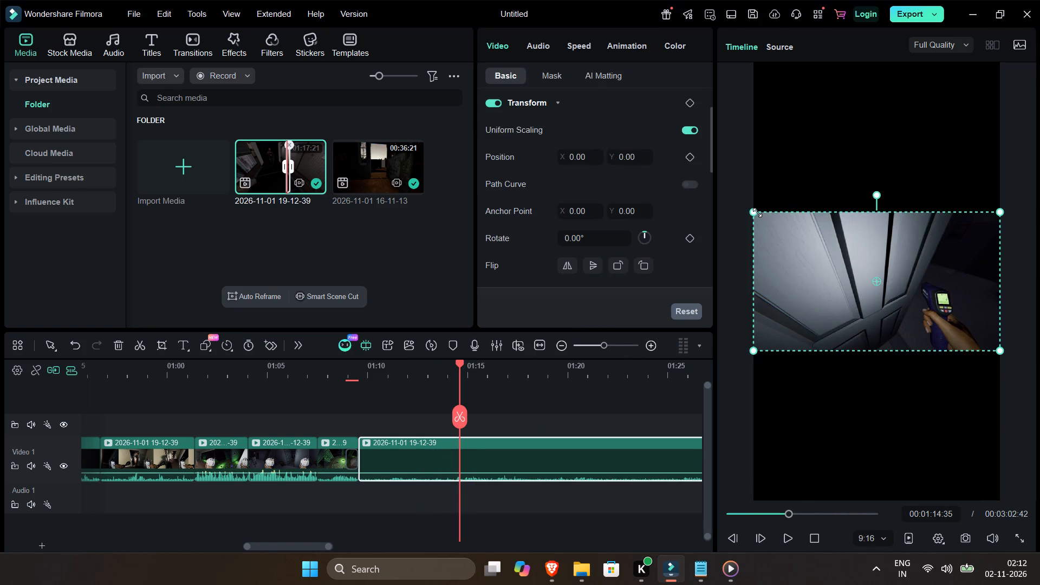
pyautogui.moveTo(757, 212); pyautogui.dragTo(704, 64)
# Play short stretches of the timeline between about 00:00:37 and 00:00:45:36 to examine where the added clip fits.
pyautogui.click(557, 343)
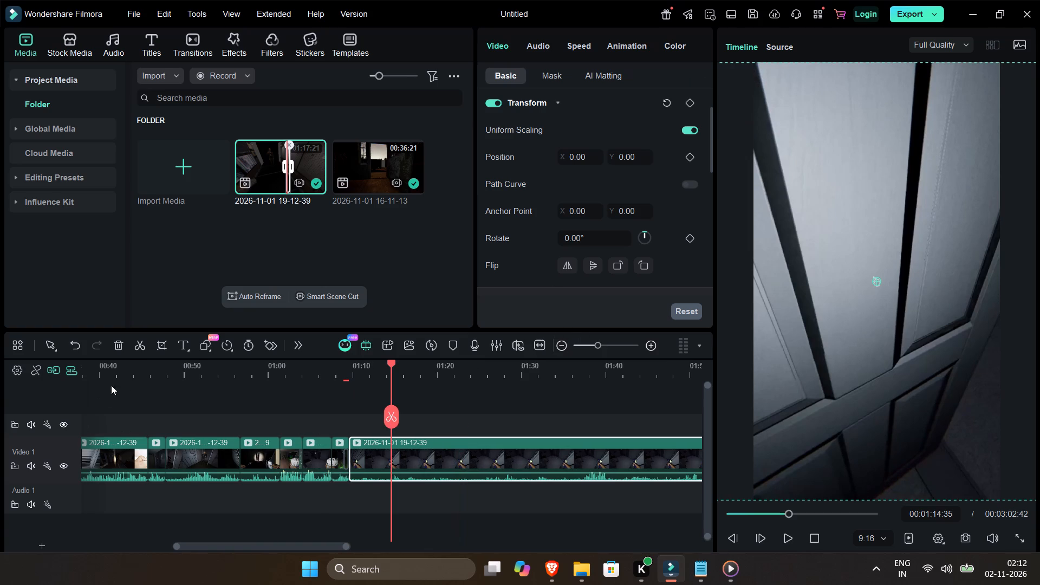
pyautogui.click(136, 368)
pyautogui.press('Up')
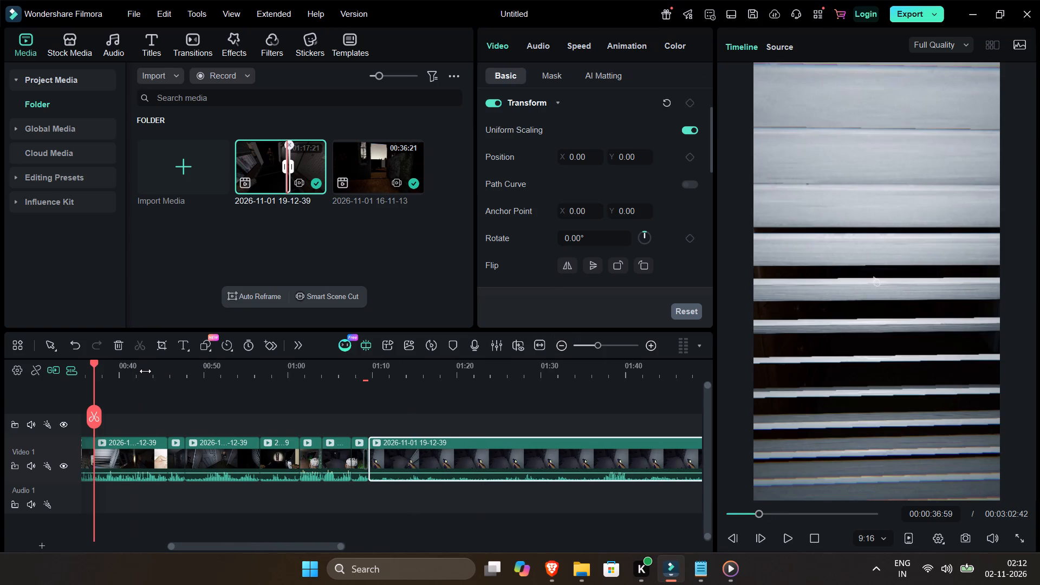
pyautogui.press('space')
pyautogui.press('space')
pyautogui.click(567, 343)
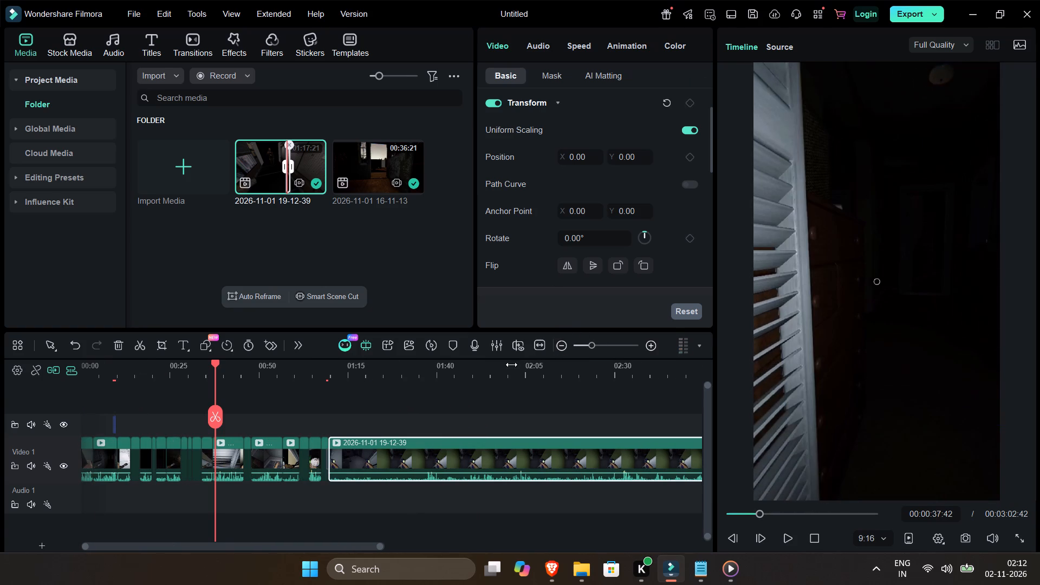
pyautogui.press('space')
pyautogui.click(238, 368)
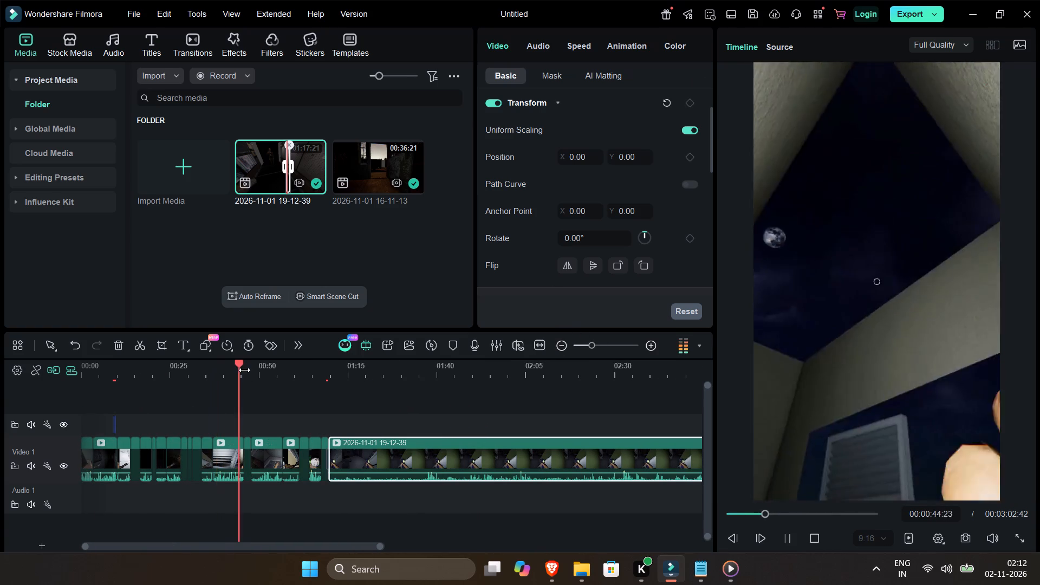
pyautogui.press('space')
# Move the added long clip earlier on Video 1, ahead of the closing clips, so it starts at about 00:00:47:45.
pyautogui.moveTo(400, 450); pyautogui.dragTo(314, 456)
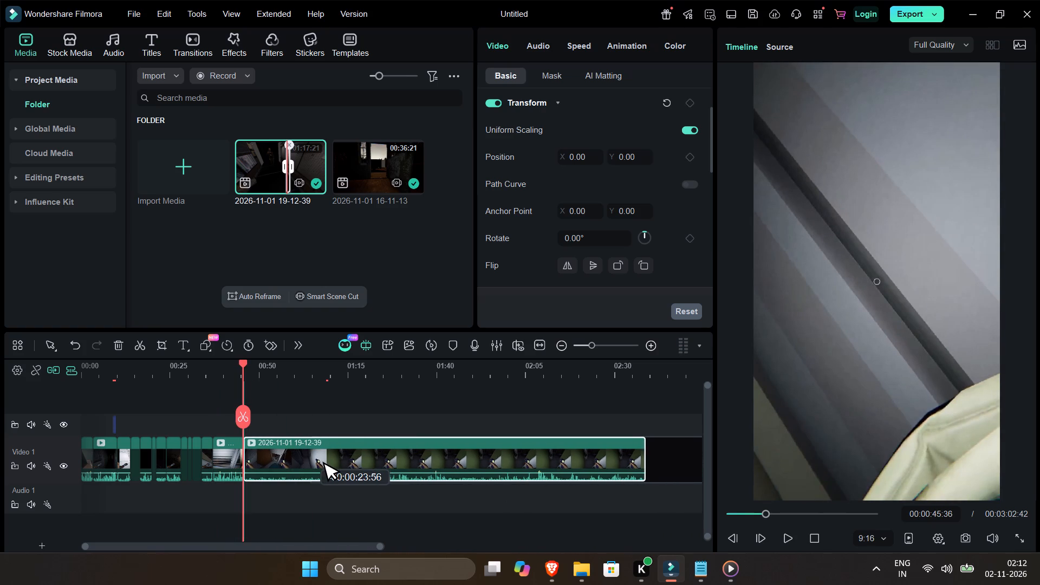
pyautogui.moveTo(314, 456); pyautogui.dragTo(318, 457)
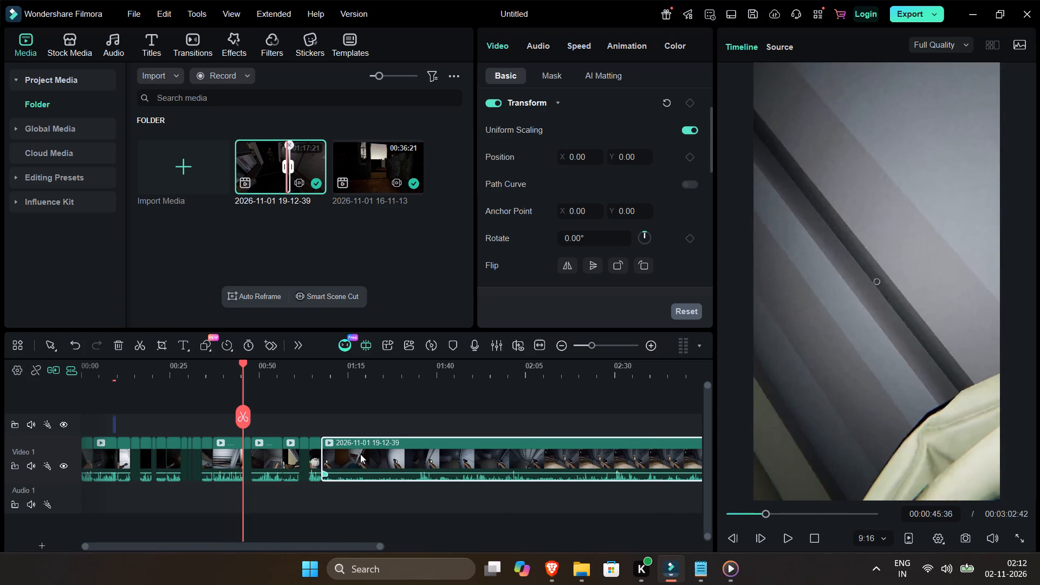
pyautogui.moveTo(366, 455); pyautogui.dragTo(289, 447)
pyautogui.moveTo(305, 447); pyautogui.dragTo(270, 444)
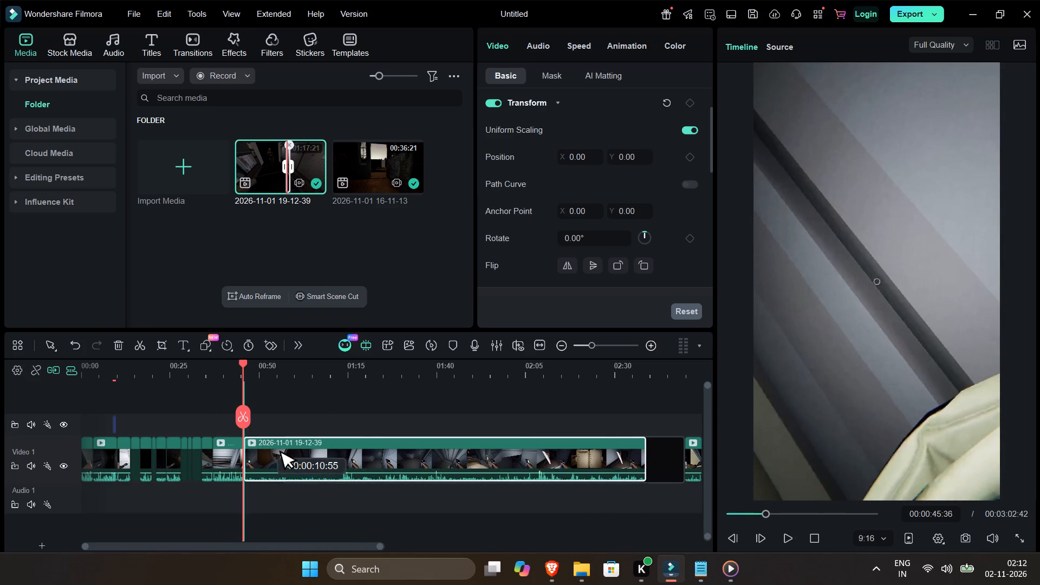
pyautogui.moveTo(270, 444); pyautogui.dragTo(268, 444)
pyautogui.moveTo(314, 454); pyautogui.dragTo(275, 451)
pyautogui.press('space')
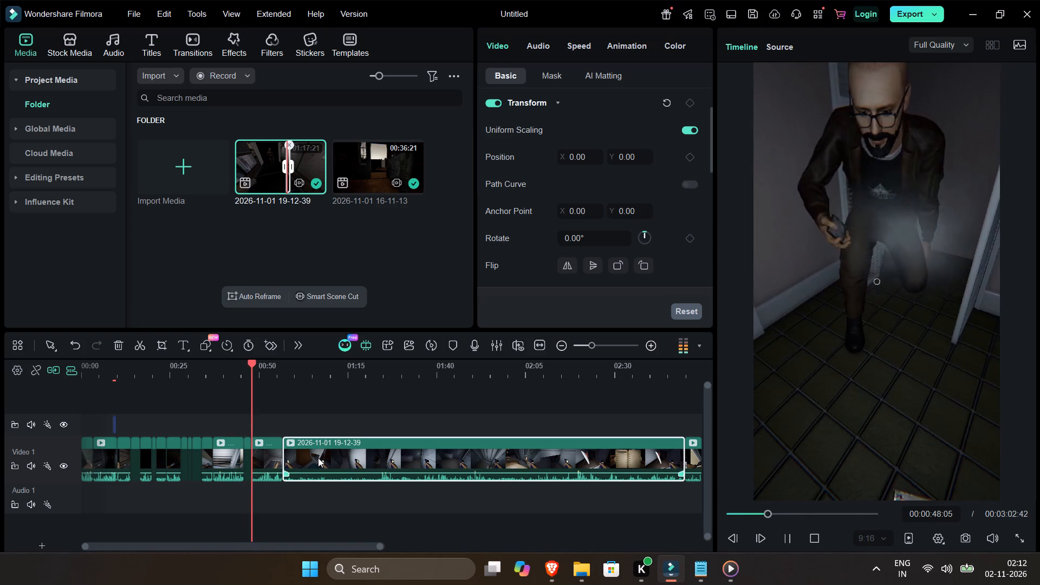
pyautogui.press('space')
pyautogui.moveTo(317, 458); pyautogui.dragTo(289, 468)
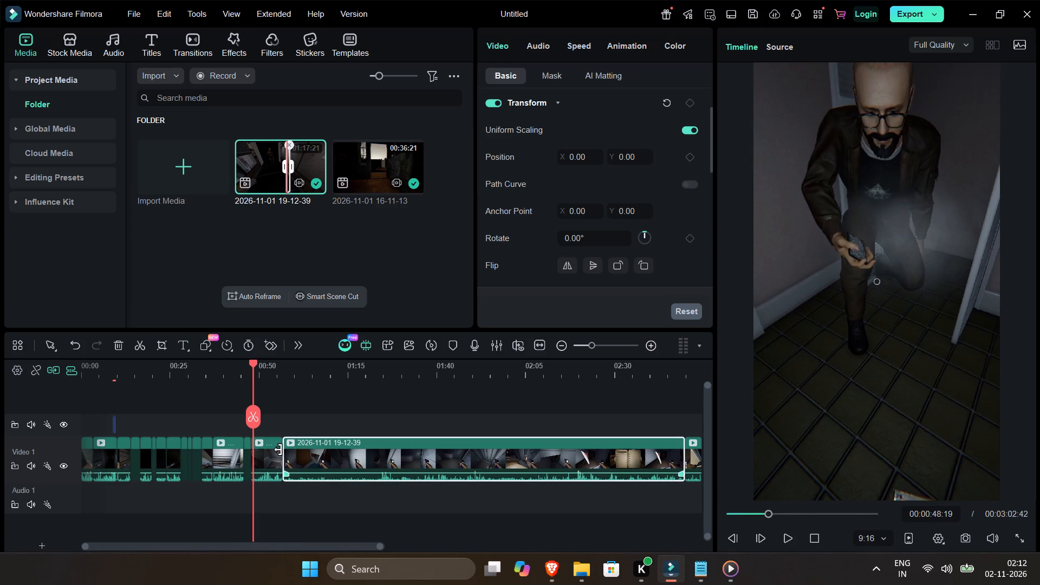
pyautogui.moveTo(271, 450); pyautogui.dragTo(639, 463)
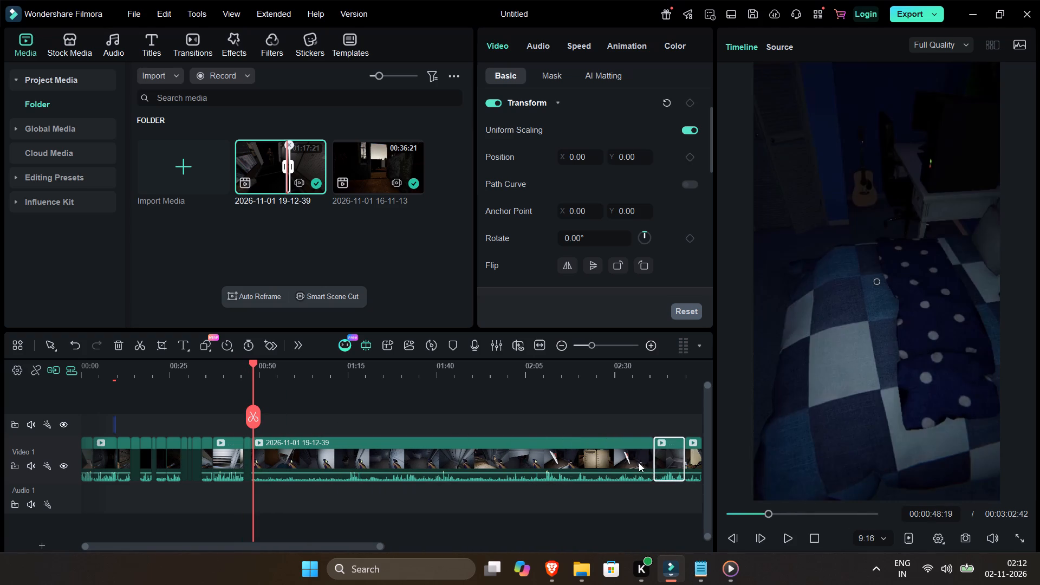
# Play the moved clip, split it at 00:00:52:29, and delete its opening section.
pyautogui.press('space')
pyautogui.click(648, 345)
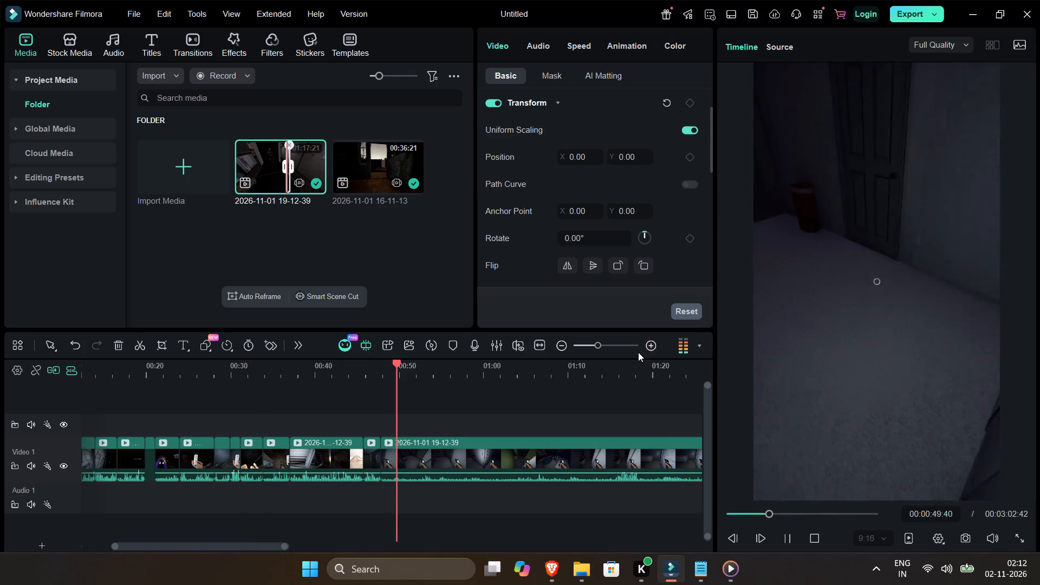
pyautogui.click(654, 353)
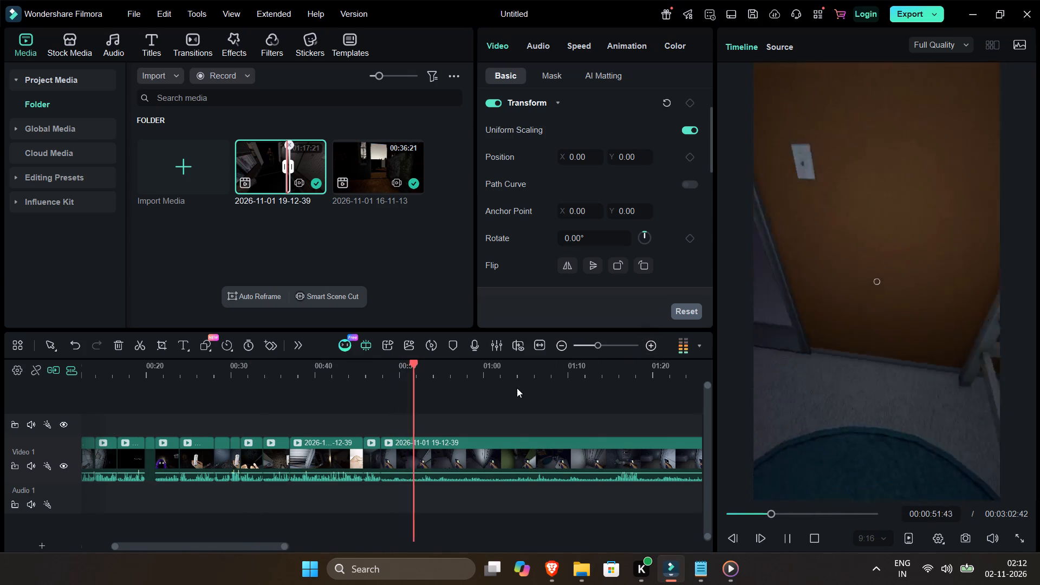
pyautogui.click(454, 452)
pyautogui.press('space')
pyautogui.hotkey('ctrl', 'b')
pyautogui.click(400, 463)
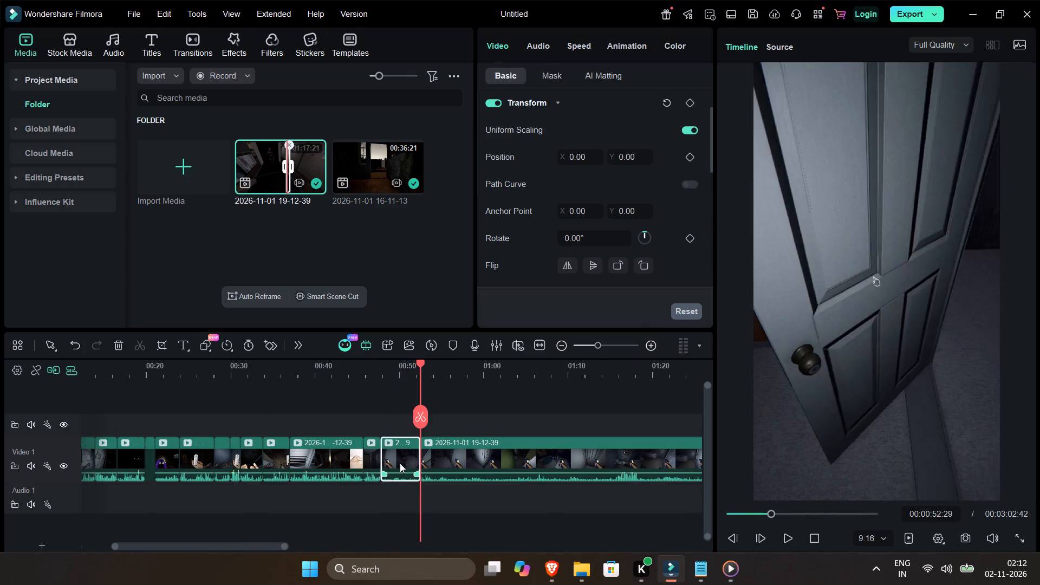
pyautogui.press('Delete')
# Cut out the added clip's section between about 00:00:49:45 and 00:01:10:32, closing the gap.
pyautogui.click(375, 370)
pyautogui.press('space')
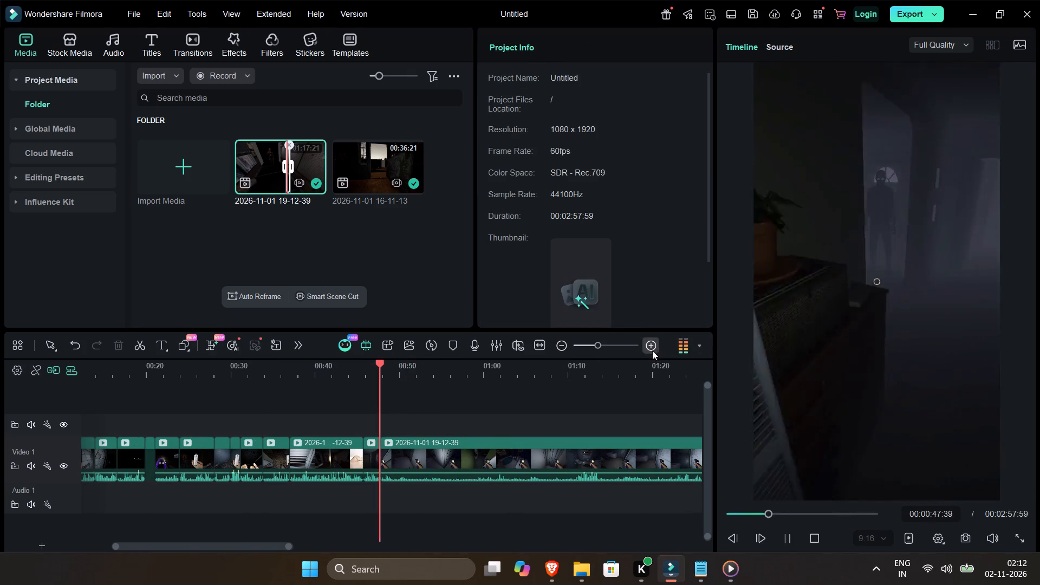
pyautogui.click(434, 457)
pyautogui.press('space')
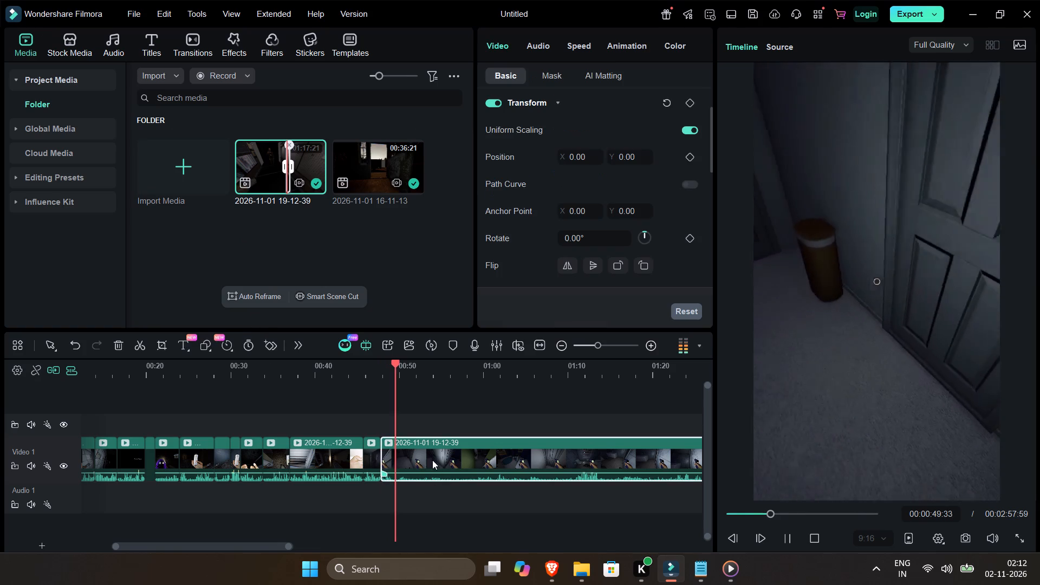
pyautogui.hotkey('ctrl', 'b')
pyautogui.click(527, 366)
pyautogui.press('space')
pyautogui.click(573, 365)
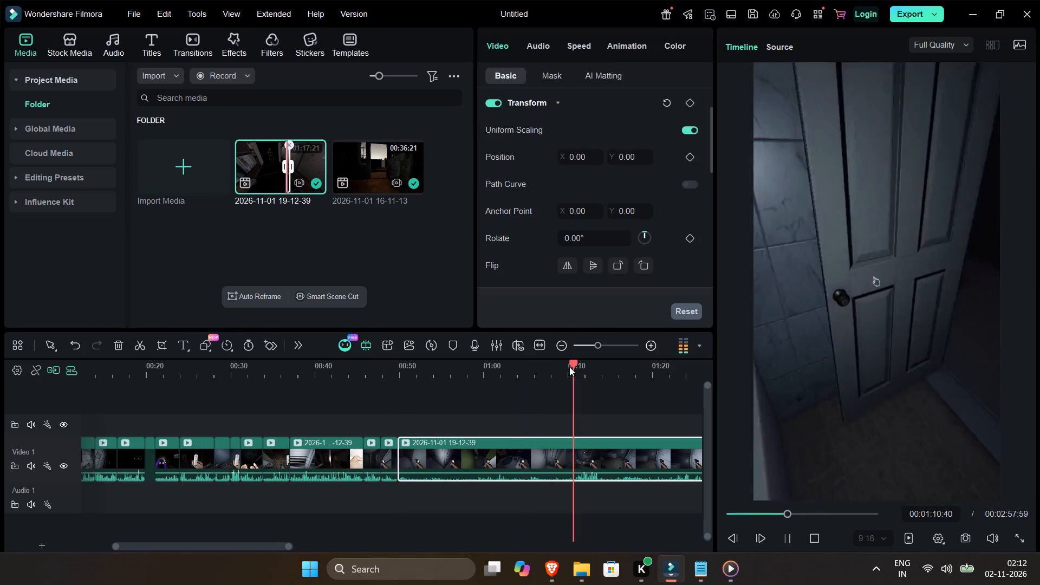
pyautogui.press('space')
pyautogui.click(535, 379)
pyautogui.press('space')
pyautogui.click(572, 377)
pyautogui.press('space')
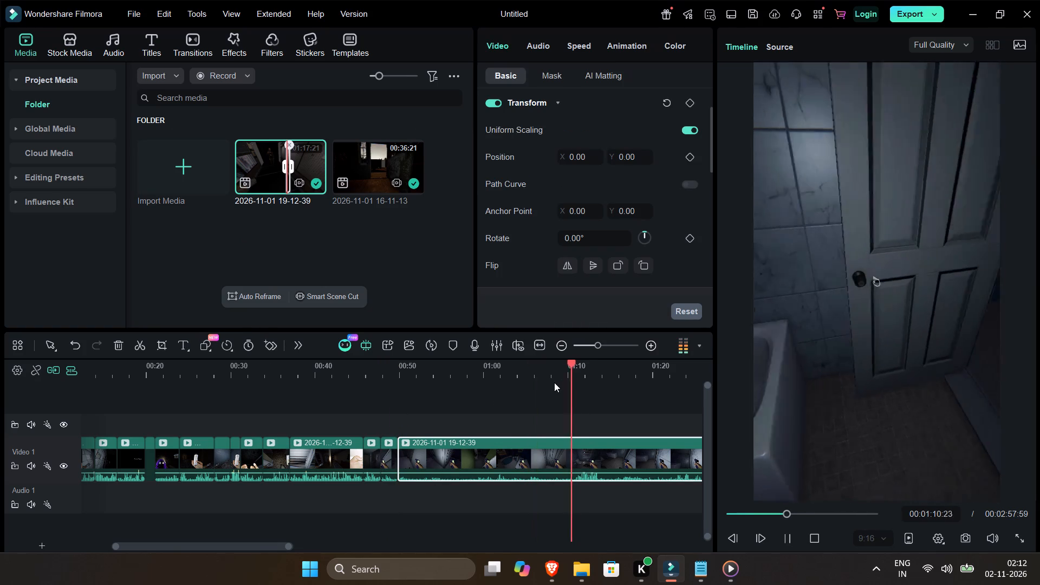
pyautogui.hotkey('ctrl', 'b')
pyautogui.click(532, 457)
pyautogui.press('Delete')
# Cut out the added clip's bathroom section between about 00:00:55:35 and 00:01:01:56, closing the gap.
pyautogui.click(399, 368)
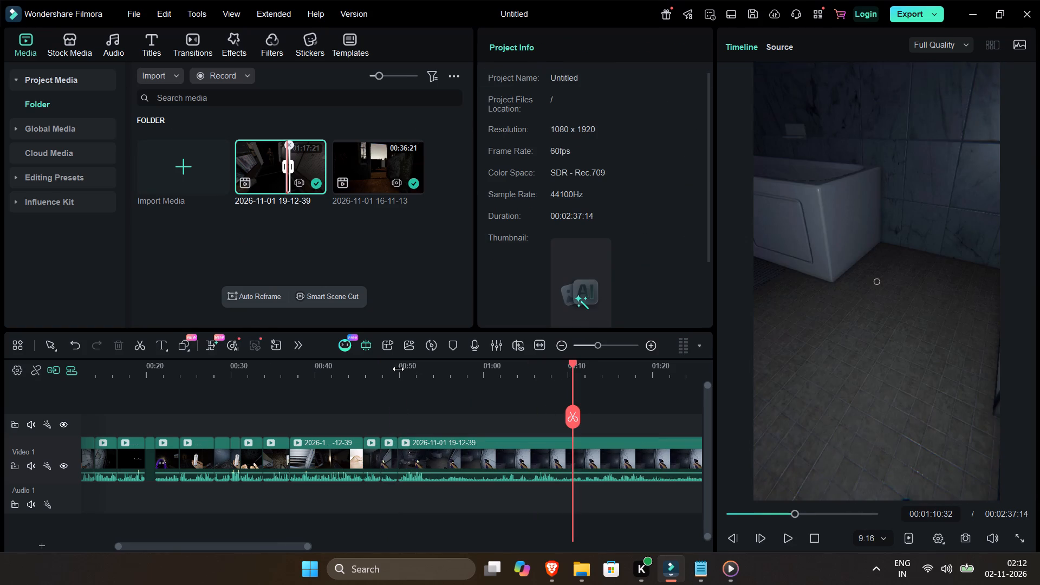
pyautogui.press('space')
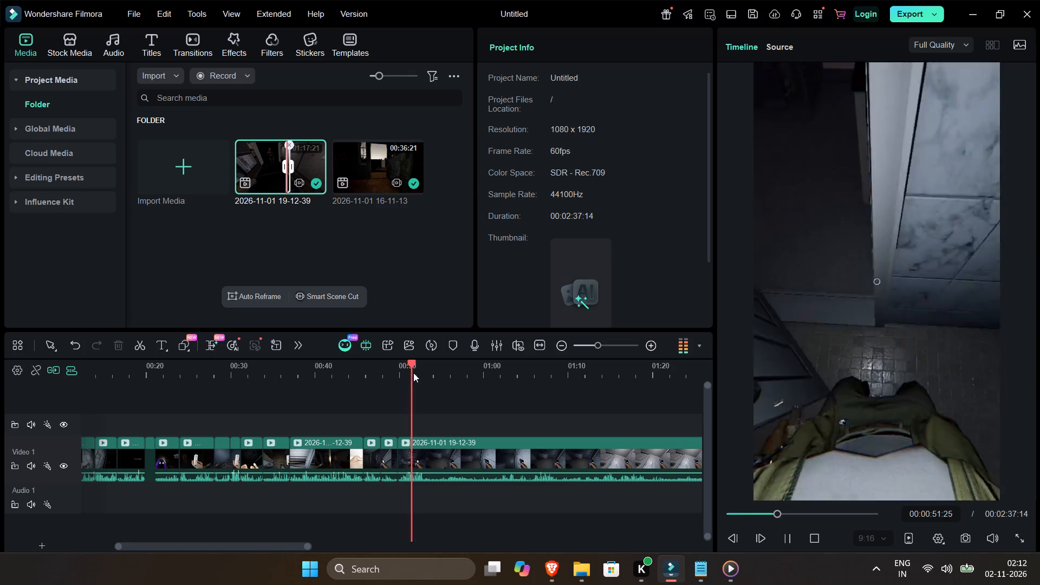
pyautogui.click(461, 469)
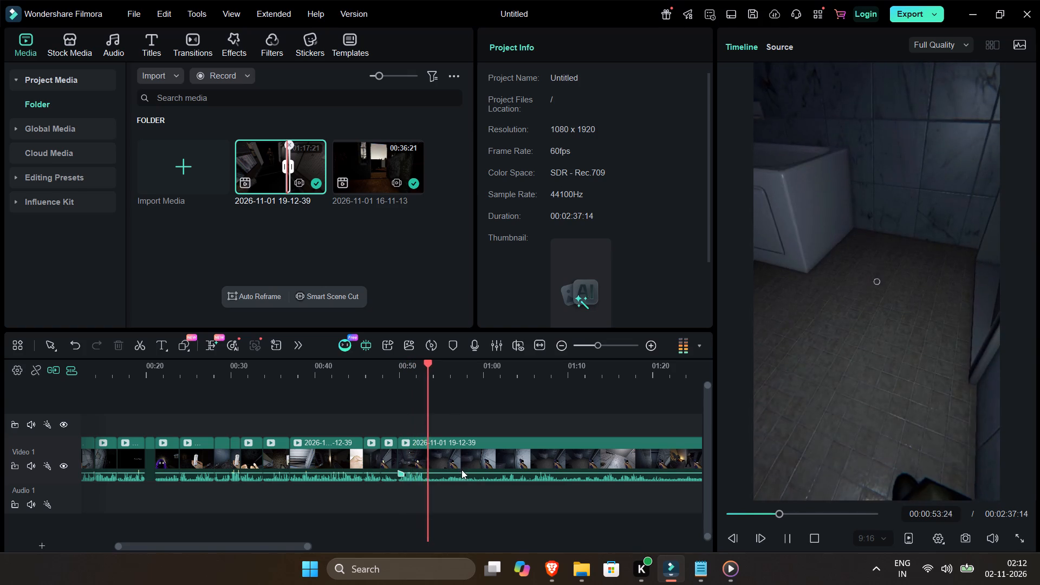
pyautogui.press('space')
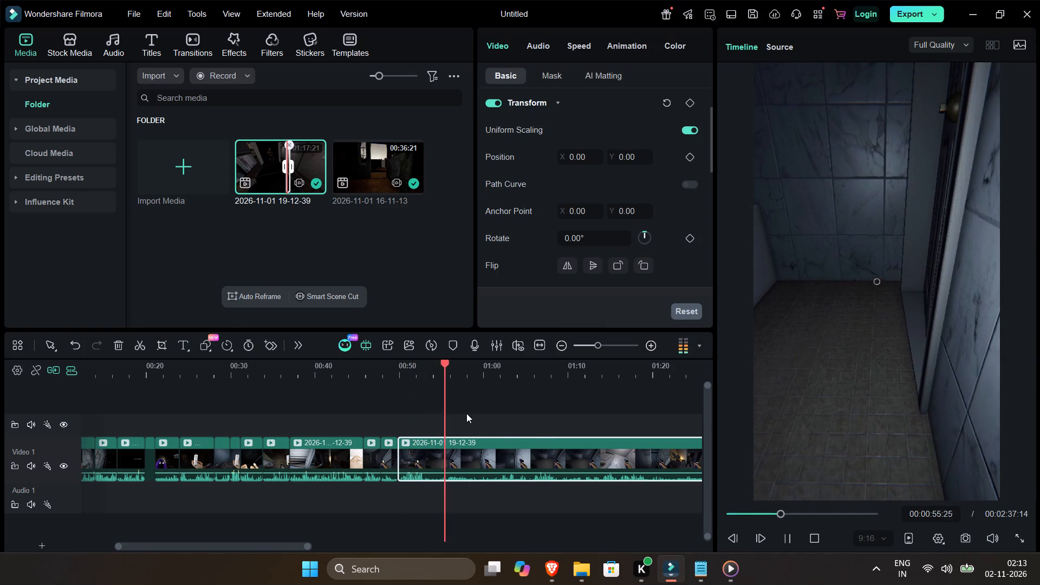
pyautogui.hotkey('ctrl', 'b')
pyautogui.press('space')
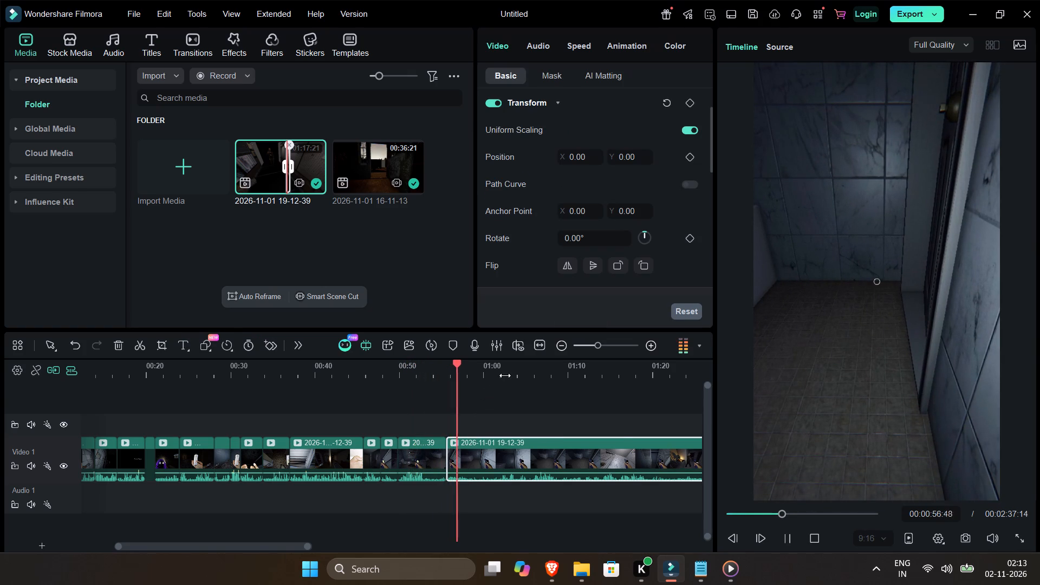
pyautogui.click(505, 375)
pyautogui.press('space')
pyautogui.click(491, 370)
pyautogui.press('space')
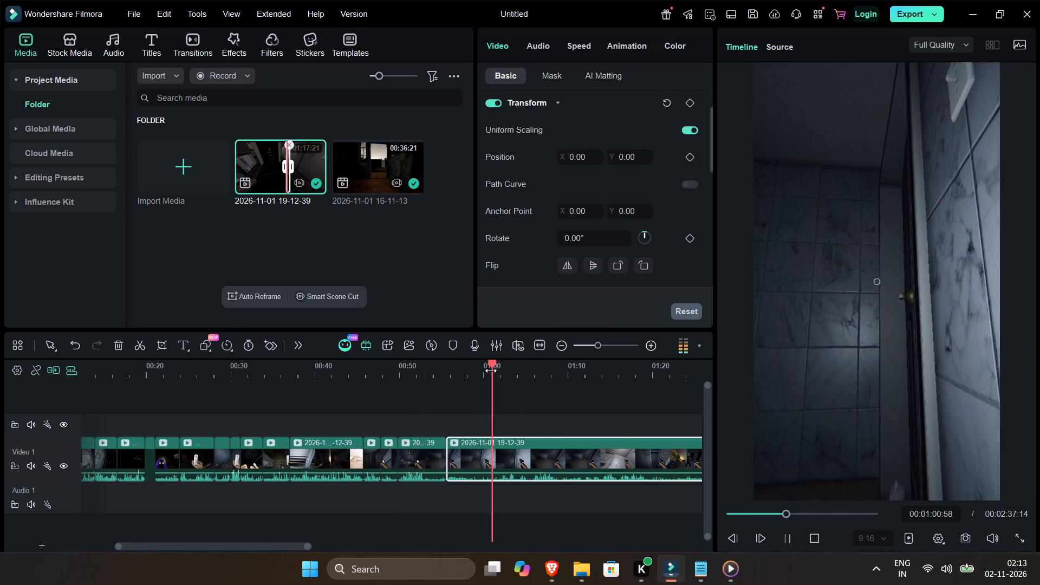
pyautogui.press('space')
pyautogui.hotkey('ctrl', 'b')
pyautogui.click(482, 459)
pyautogui.press('Delete')
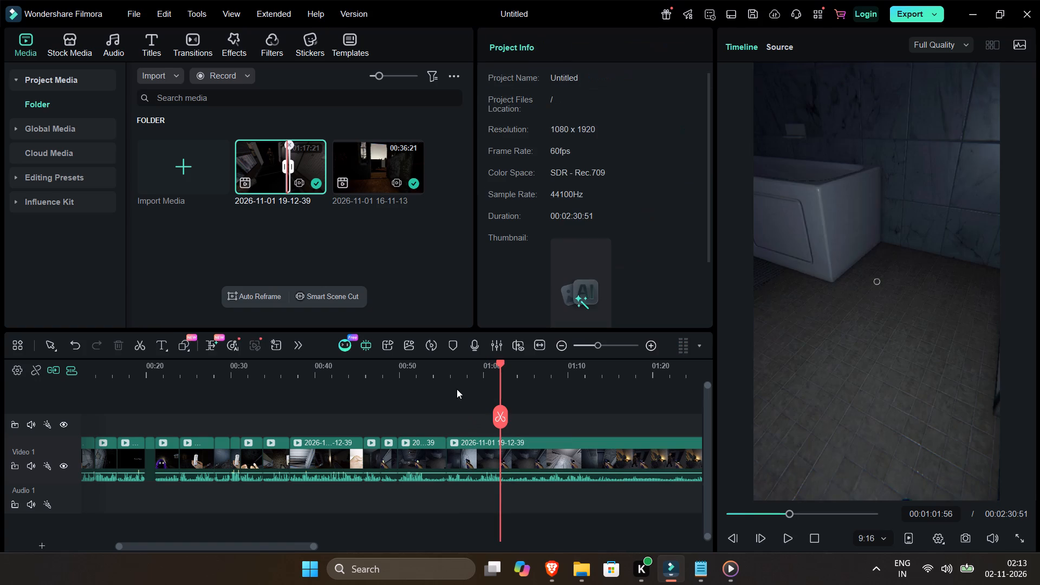
# Play on through the added clip, split it at 00:01:02:14, and delete its long remainder.
pyautogui.click(443, 370)
pyautogui.press('space')
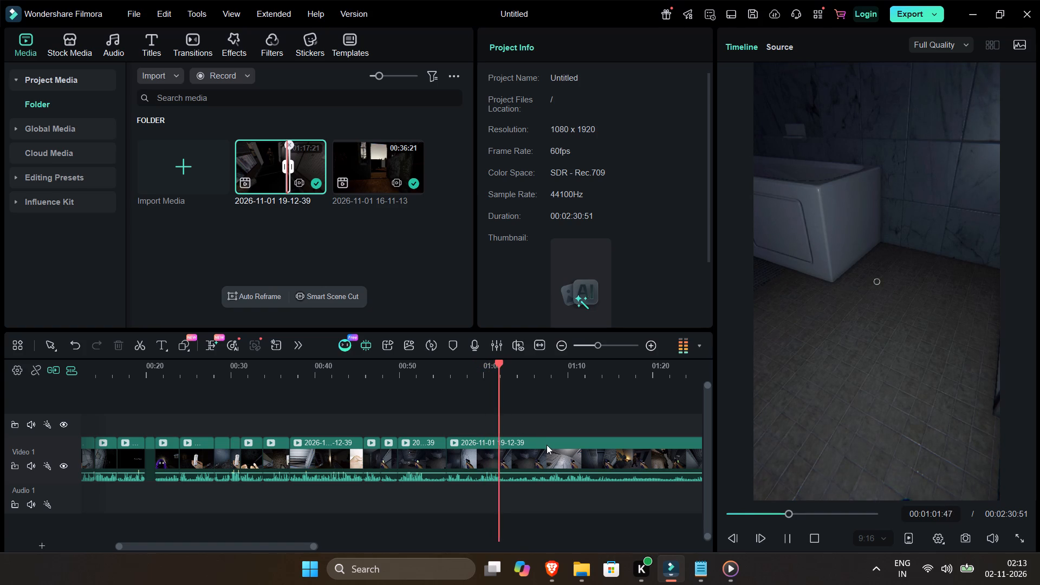
pyautogui.press('space')
pyautogui.hotkey('ctrl', 'b')
pyautogui.press('Delete')
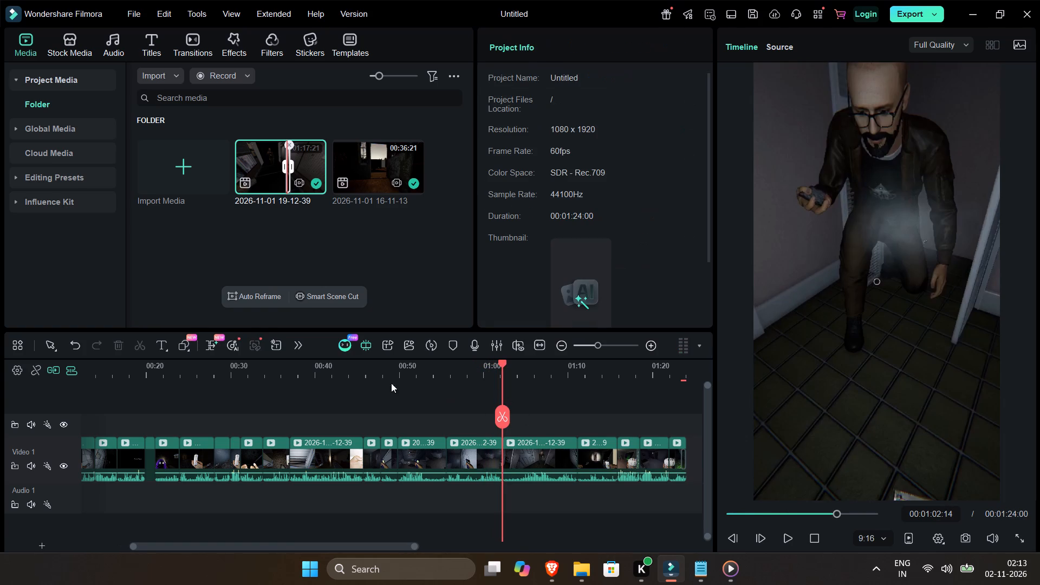
# Split the bathroom clip that starts just before 00:00:50 at 00:00:54:26, and delete its short tail.
pyautogui.moveTo(393, 369); pyautogui.dragTo(400, 374)
pyautogui.press('space')
pyautogui.click(395, 365)
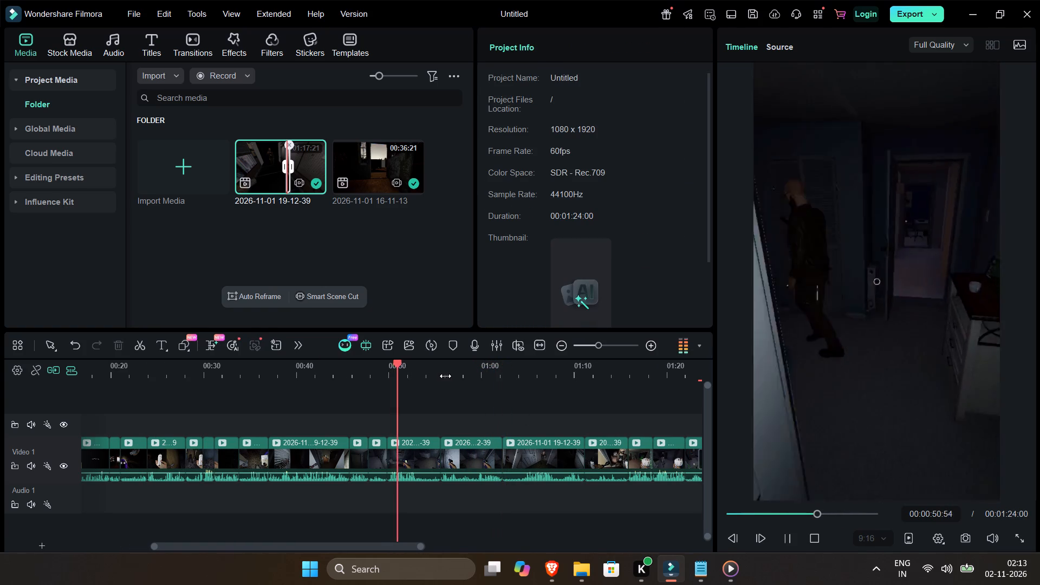
pyautogui.click(424, 450)
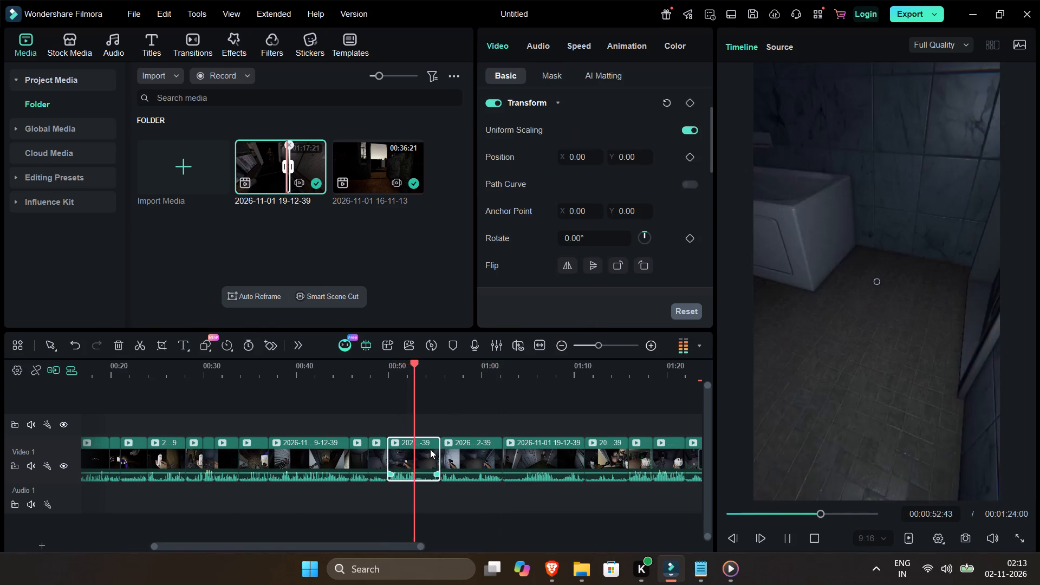
pyautogui.press('space')
pyautogui.hotkey('ctrl', 'b')
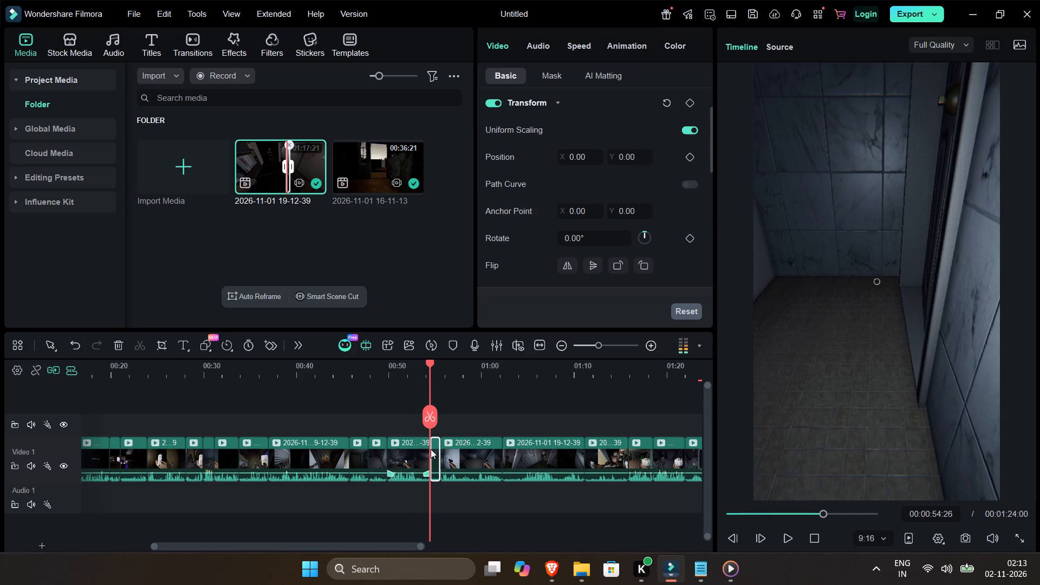
pyautogui.press('Delete')
# Split the following clip at 00:00:56:19 and delete the short part before the split.
pyautogui.press('space')
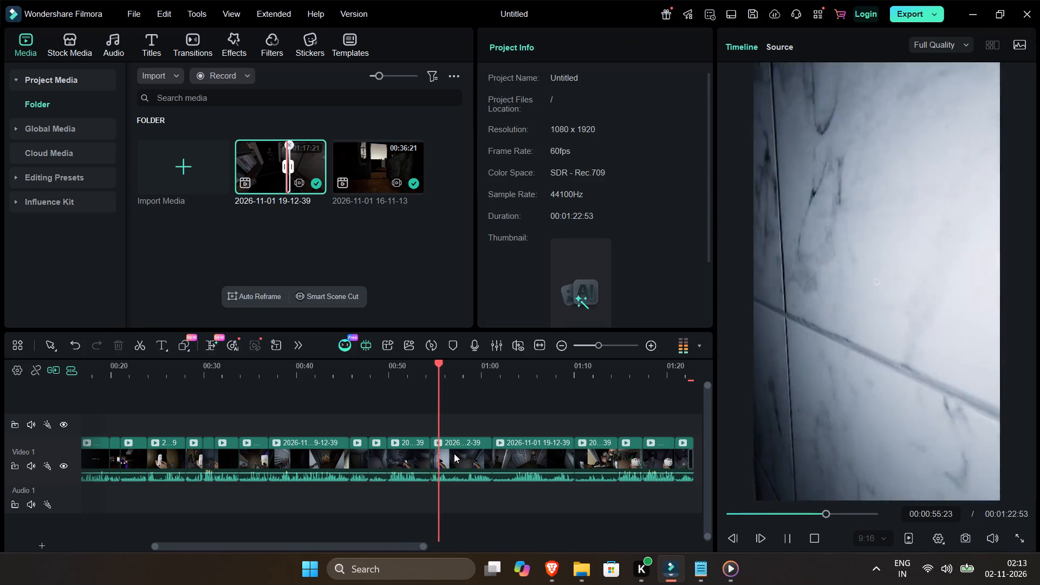
pyautogui.click(457, 456)
pyautogui.press('space')
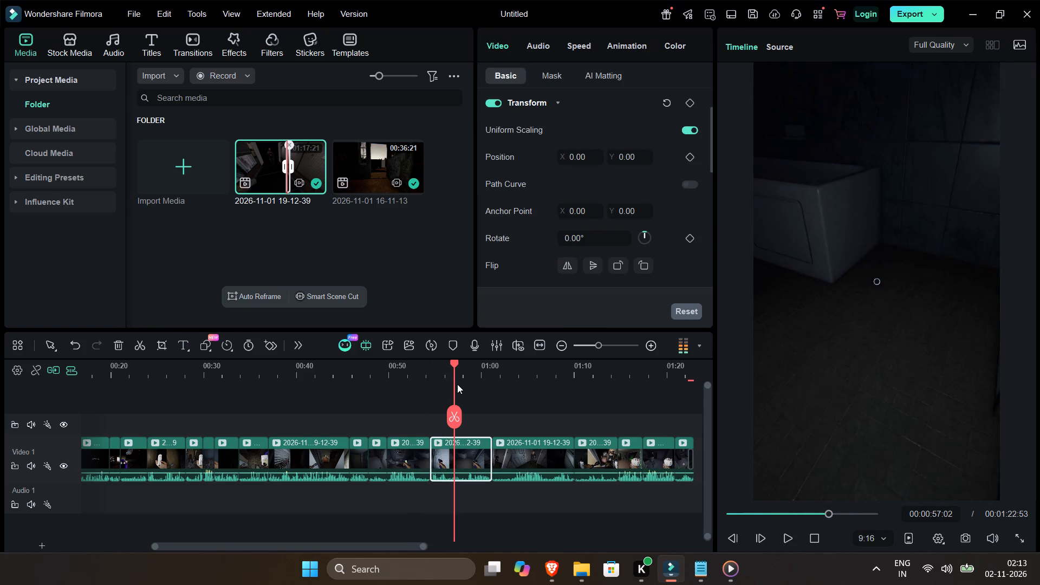
pyautogui.moveTo(453, 373); pyautogui.dragTo(448, 376)
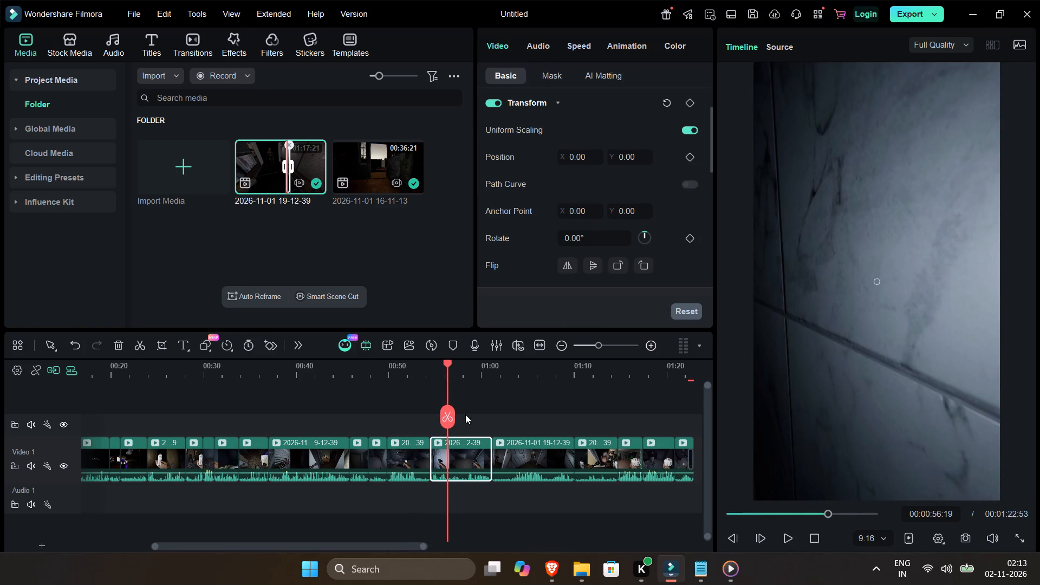
pyautogui.hotkey('ctrl', 'b')
pyautogui.click(437, 452)
pyautogui.press('Delete')
# Play the edited sequence from about 00:00:48:57 through to the end of the timeline to review the cuts.
pyautogui.click(426, 378)
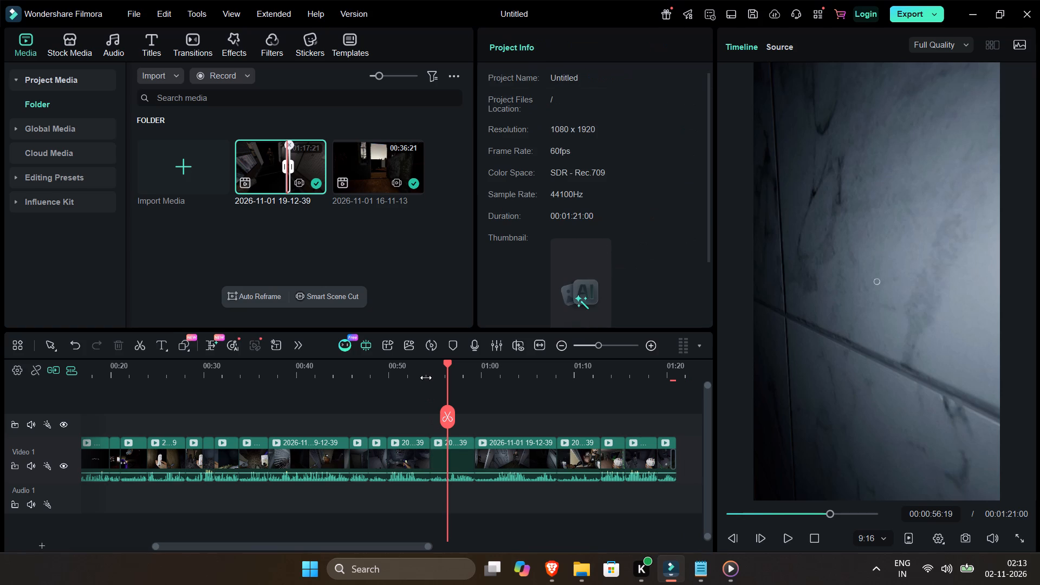
pyautogui.press('space')
pyautogui.press('space')
pyautogui.click(378, 375)
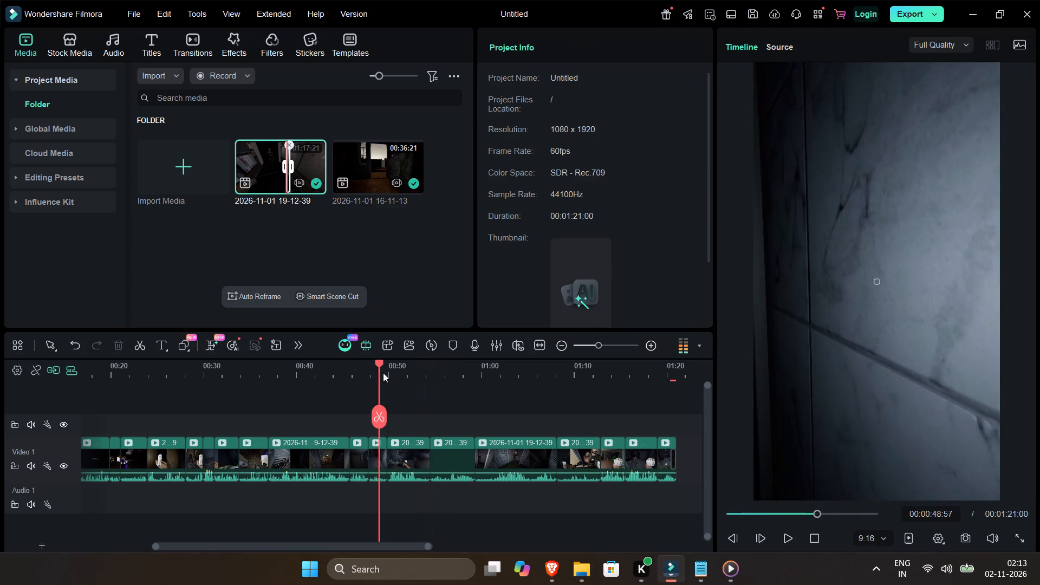
pyautogui.press('space')
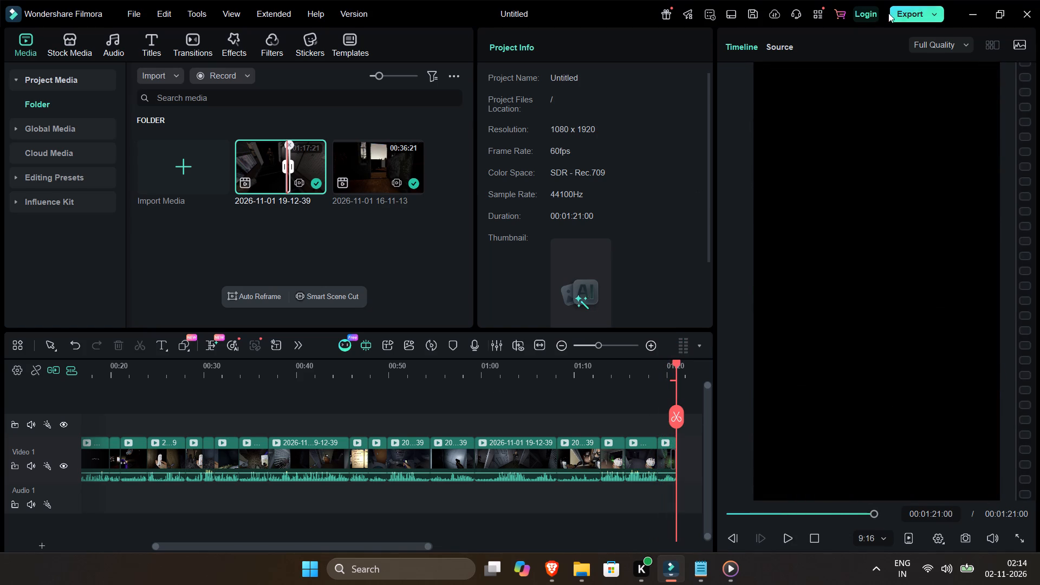
# Export the video locally as an MP4 titled "reel" with High quality, keeping the match-to-project preset.
pyautogui.click(920, 15)
pyautogui.moveTo(541, 122); pyautogui.dragTo(532, 122)
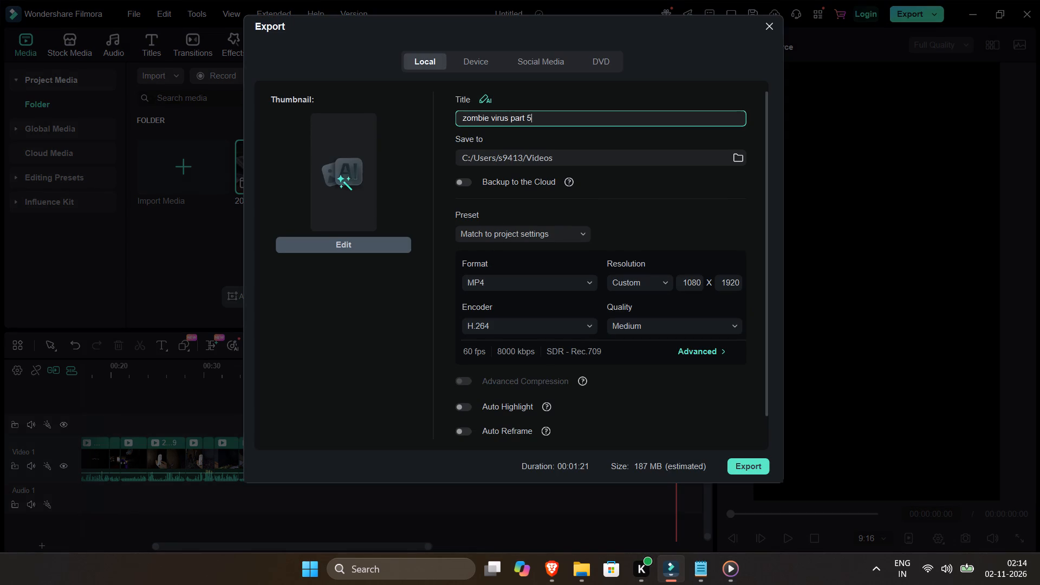
pyautogui.moveTo(532, 122); pyautogui.dragTo(242, 108)
pyautogui.write('reels')
pyautogui.press('BackSpace')
pyautogui.moveTo(672, 329); pyautogui.dragTo(668, 340)
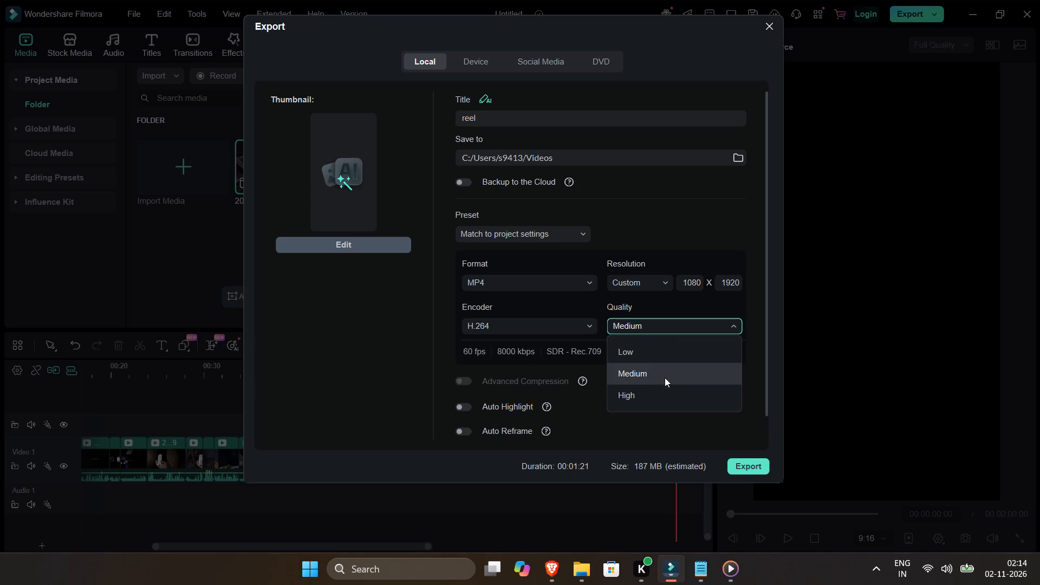
pyautogui.click(667, 387)
pyautogui.click(752, 464)
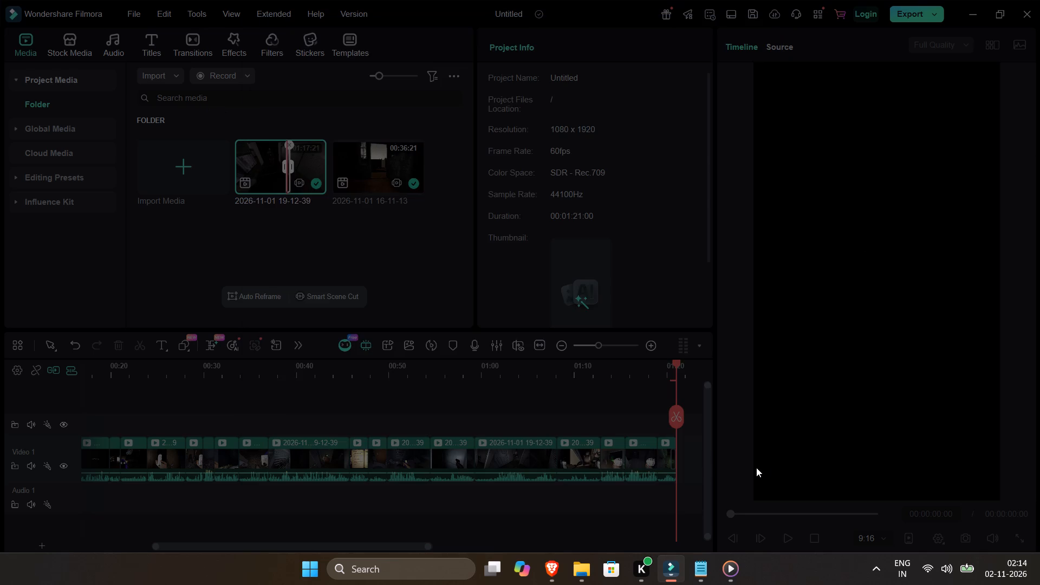
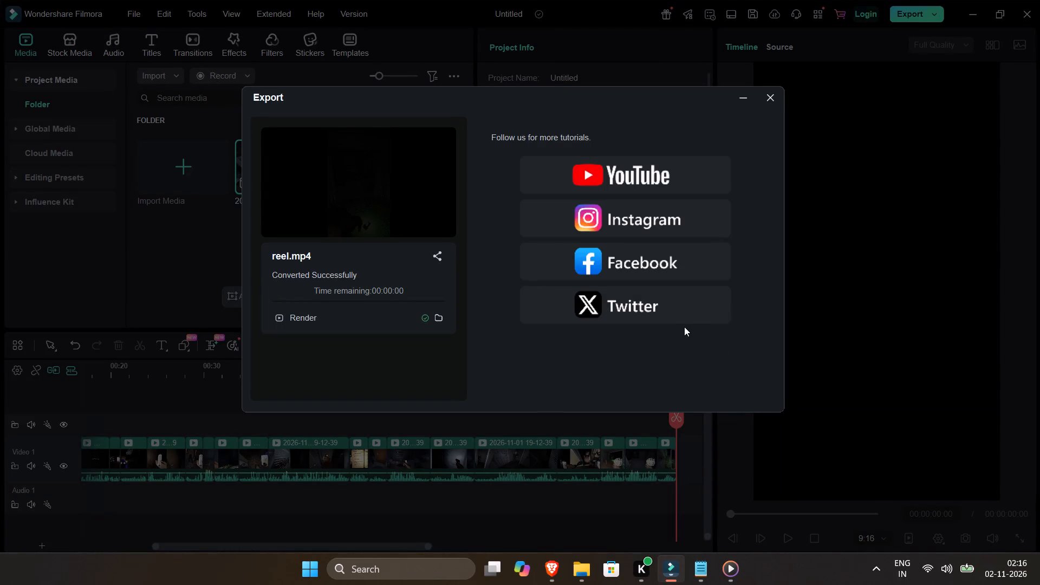
# Dismiss the finished export window and save the project as "rel" in the Projects folder.
pyautogui.click(770, 107)
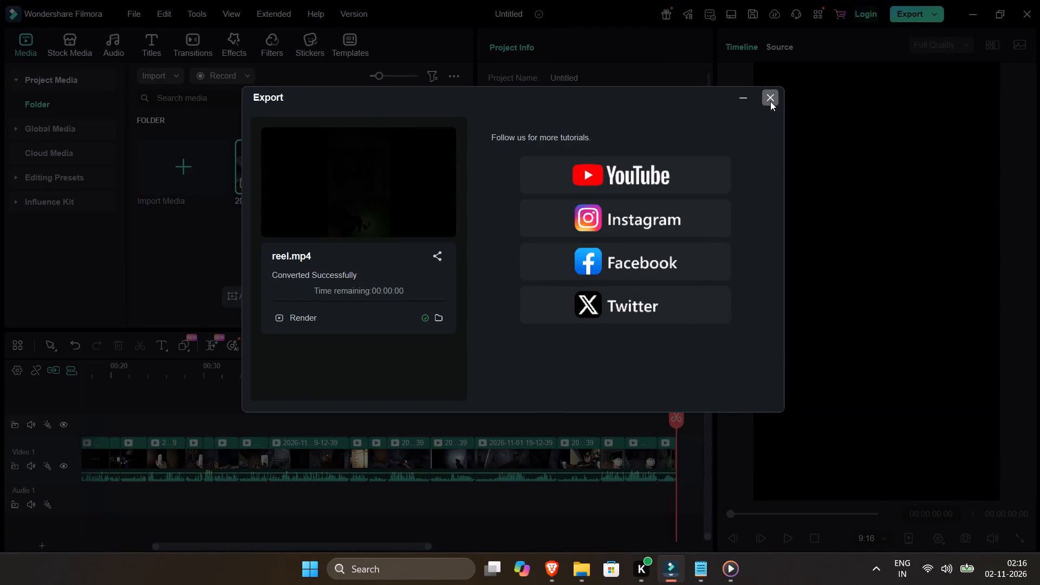
pyautogui.click(770, 101)
pyautogui.hotkey('ctrl', 's')
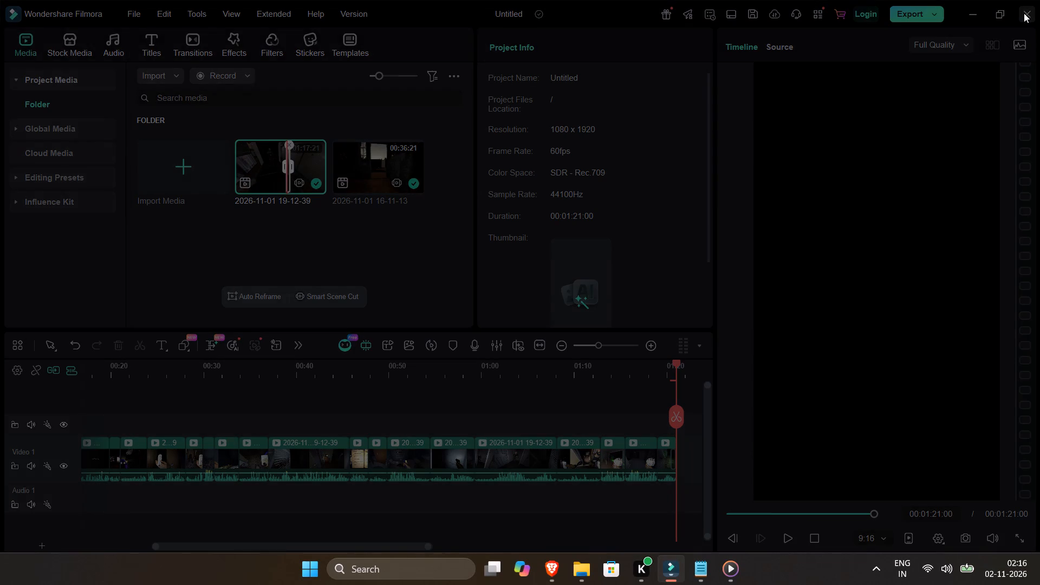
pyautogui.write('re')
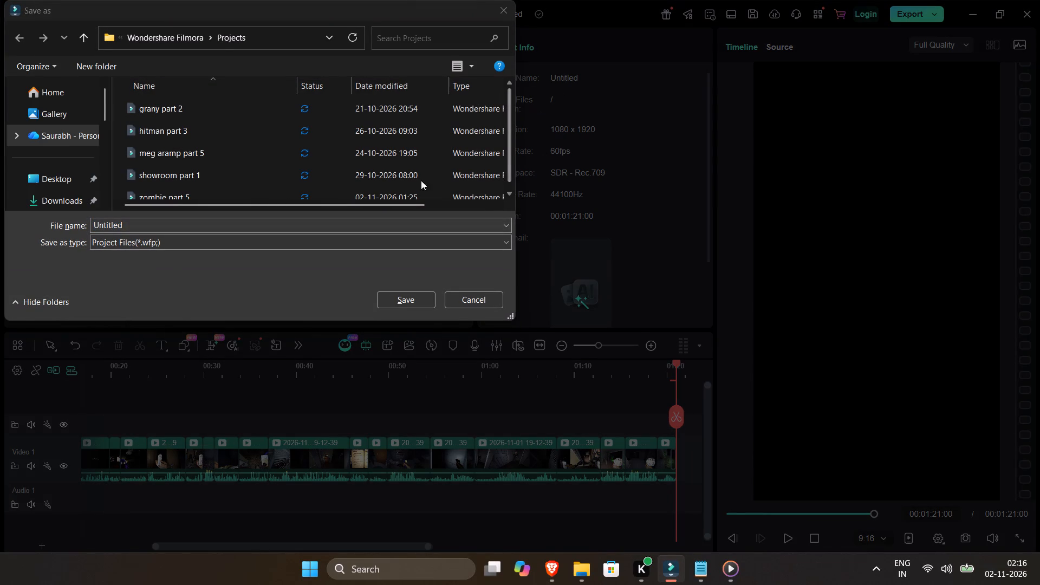
pyautogui.click(428, 229)
pyautogui.hotkey('ctrl', 'a')
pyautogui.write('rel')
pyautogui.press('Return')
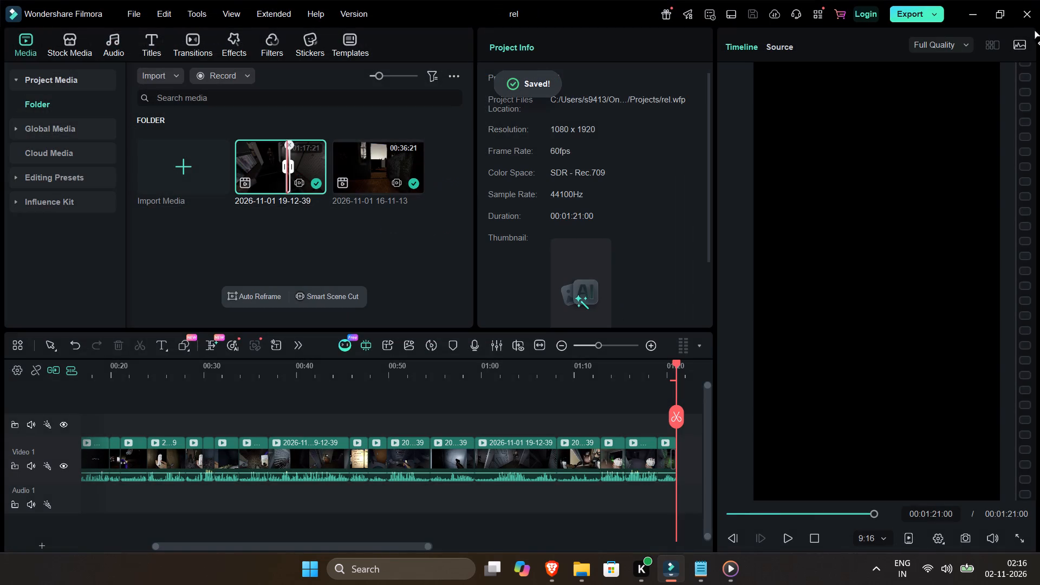
# Close the editing project, the Media Player video and the Notepad window with the timestamp notes.
pyautogui.click(1027, 9)
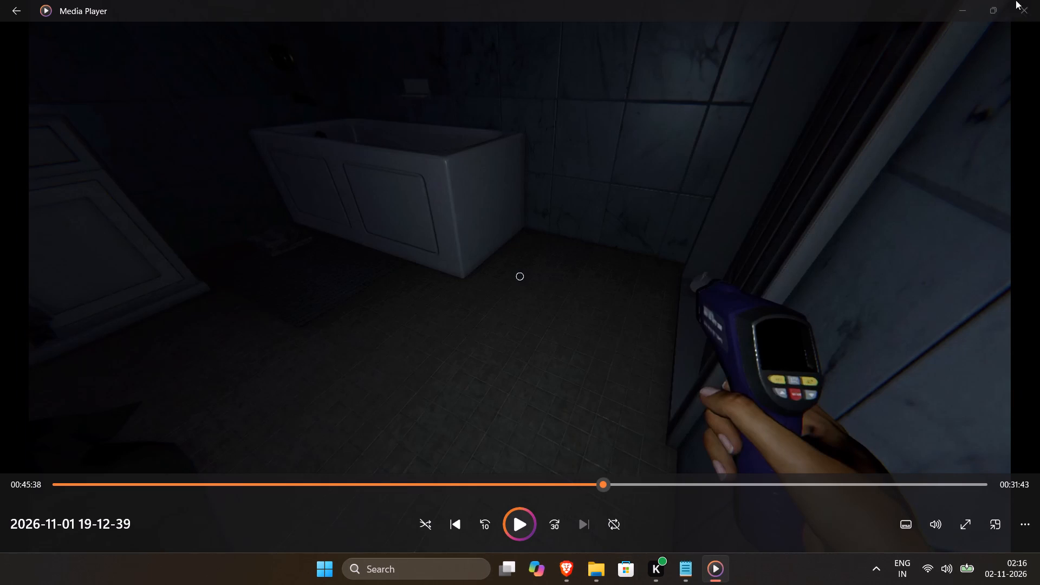
pyautogui.click(1039, 0)
pyautogui.click(883, 153)
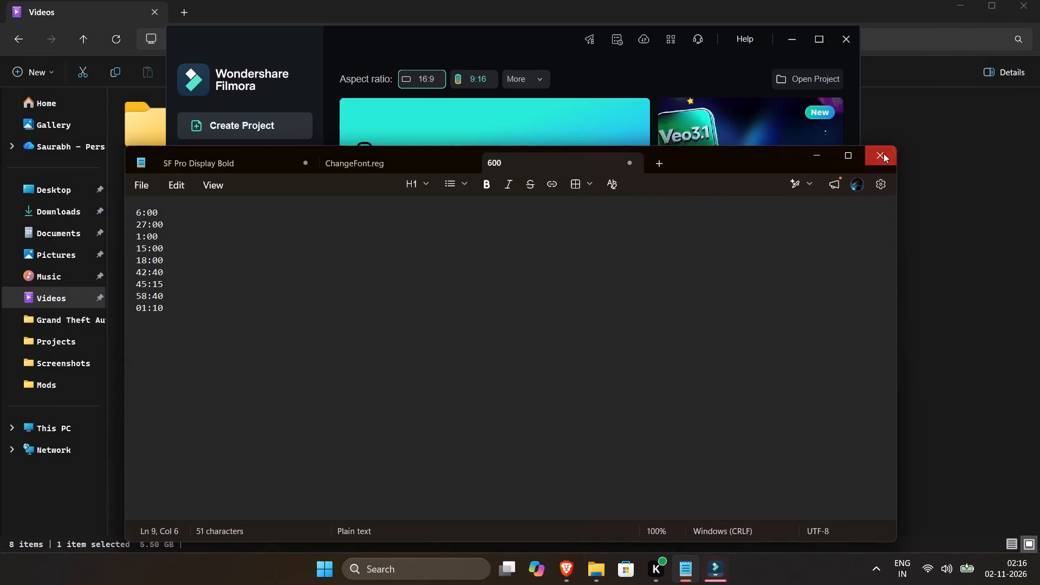